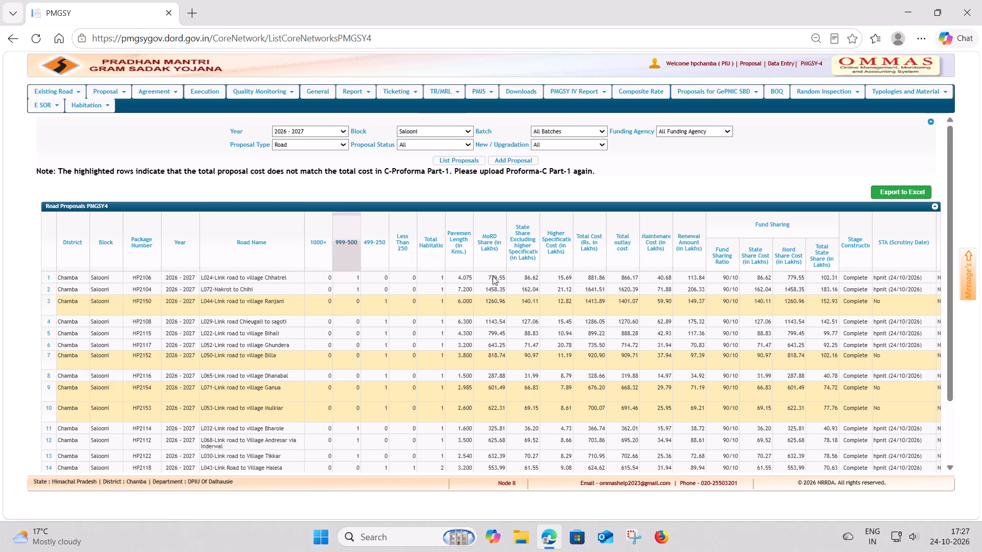
Review the 2026-2027 PMGSY4 road proposals for Salooni block down to the foot of the list.
scroll(477, 374, "down", 1)
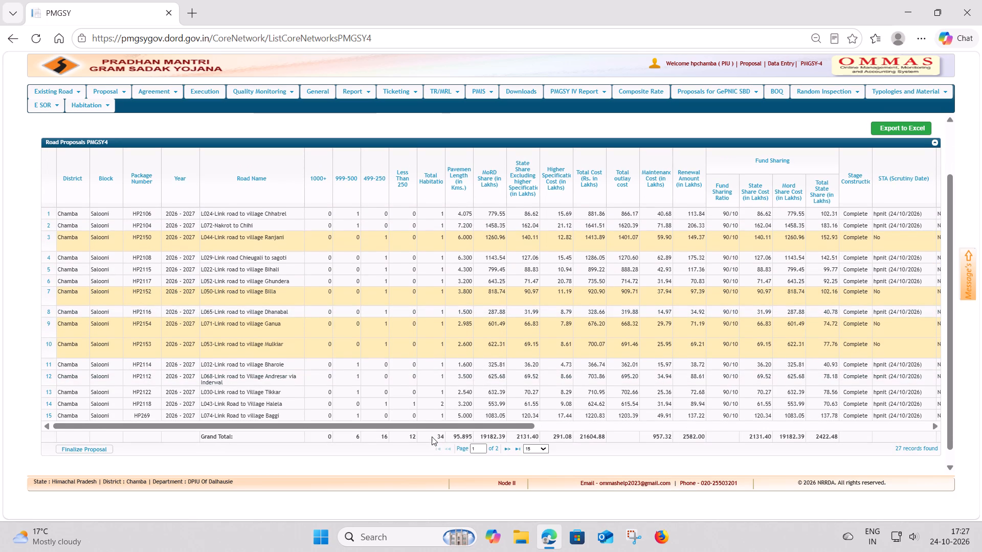
Examine the cost, scrutiny and Proforma C upload columns of the PMGSY4 road proposals table.
left_click_drag(432, 427, 600, 435)
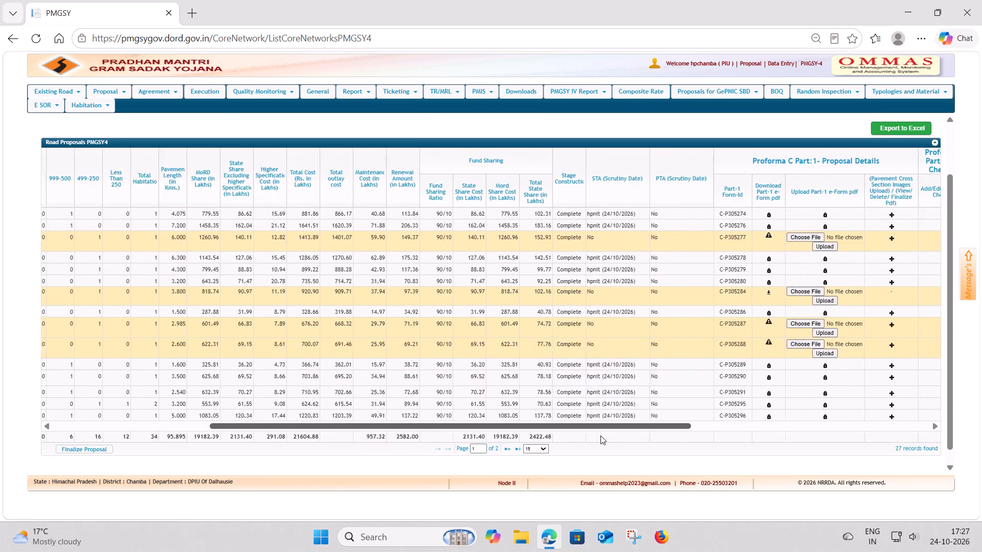
left_click_drag(600, 435, 747, 431)
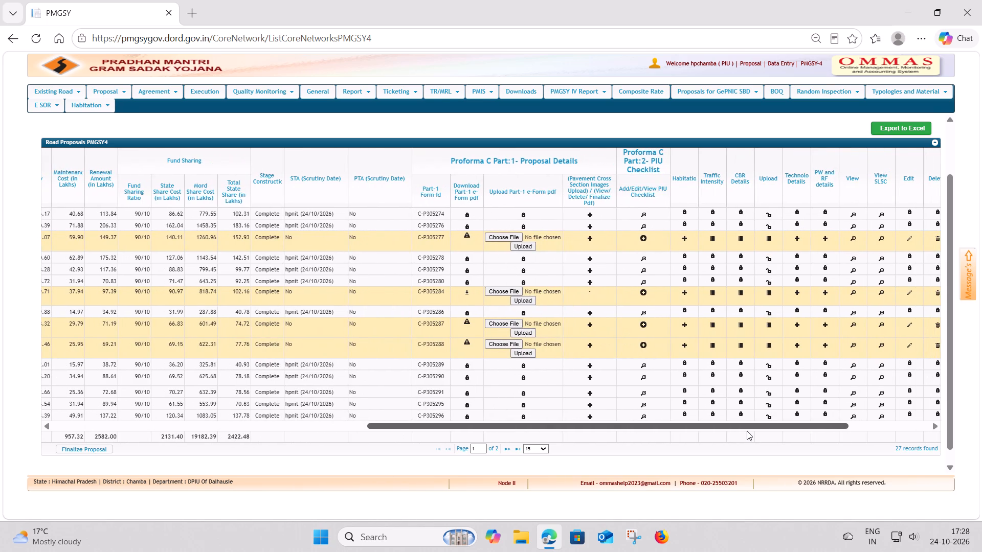
left_click_drag(747, 431, 463, 418)
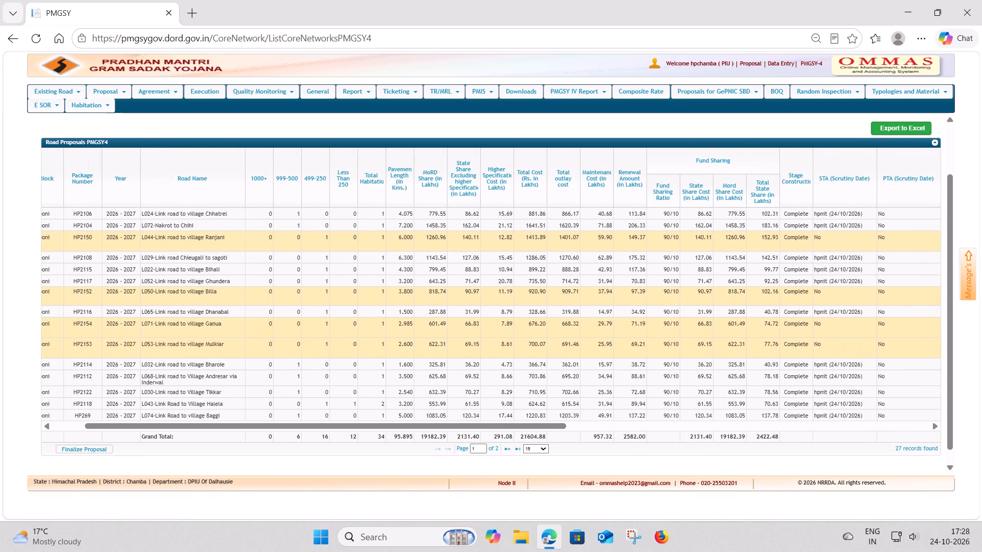
In File Explorer, open the Salooni Digital folder on drive F, inside ARS DIGITAL PERFORMA of ARS_PMGSY-IV-BATCH-II_2026.
key("super+e")
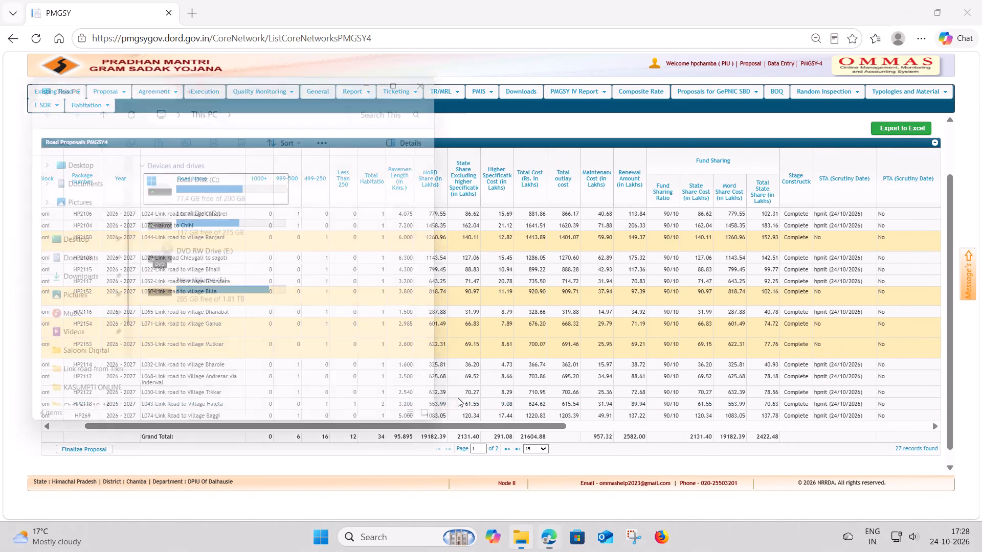
left_click(412, 73)
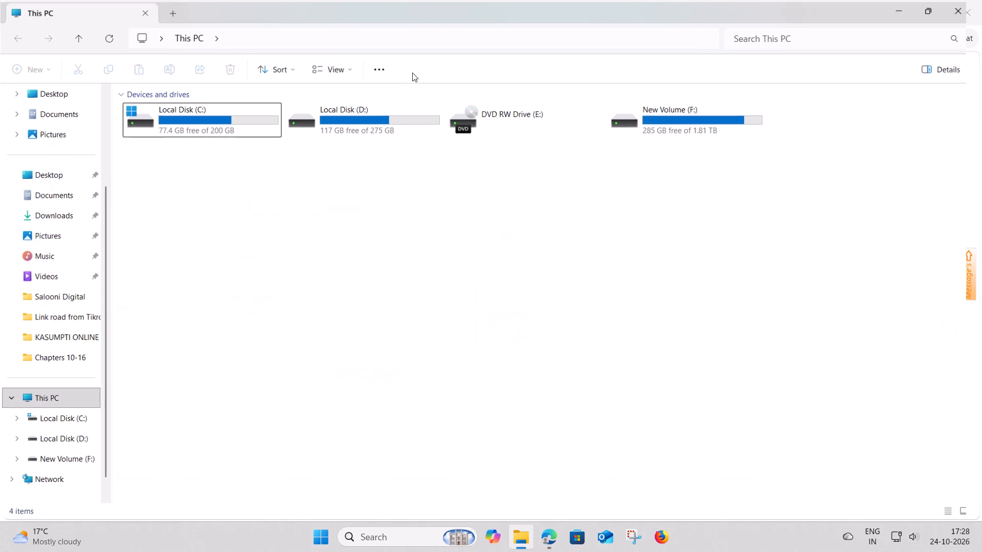
double_click(650, 113)
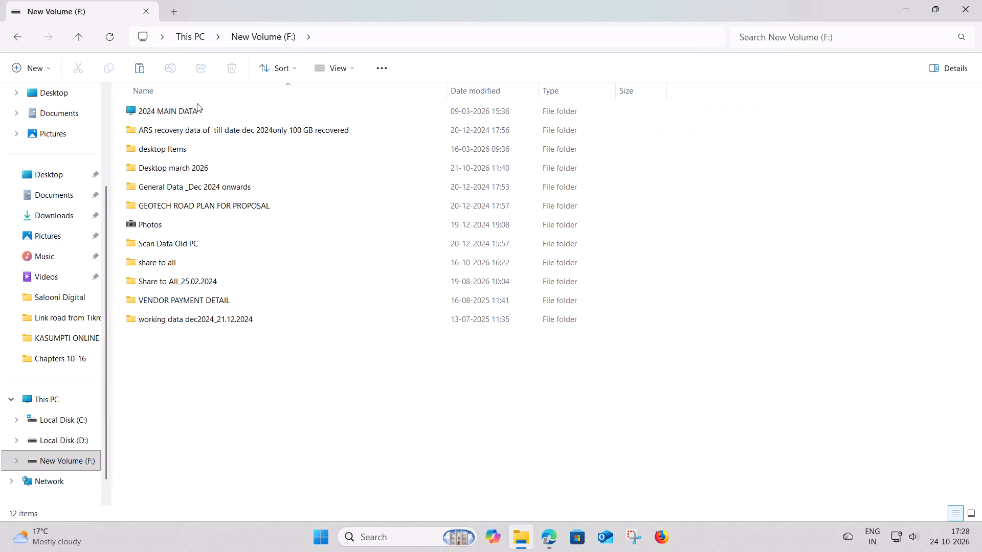
double_click(194, 105)
double_click(194, 105)
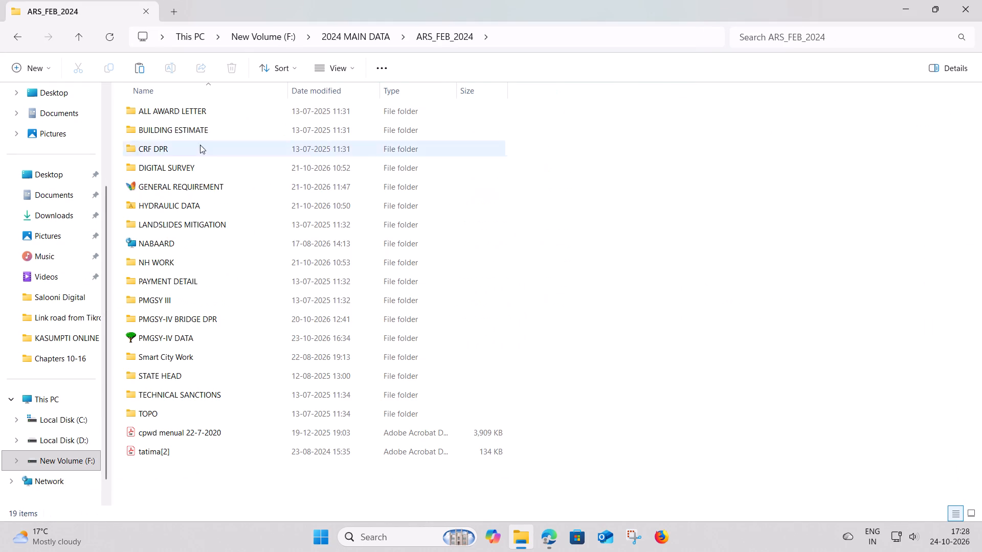
double_click(192, 332)
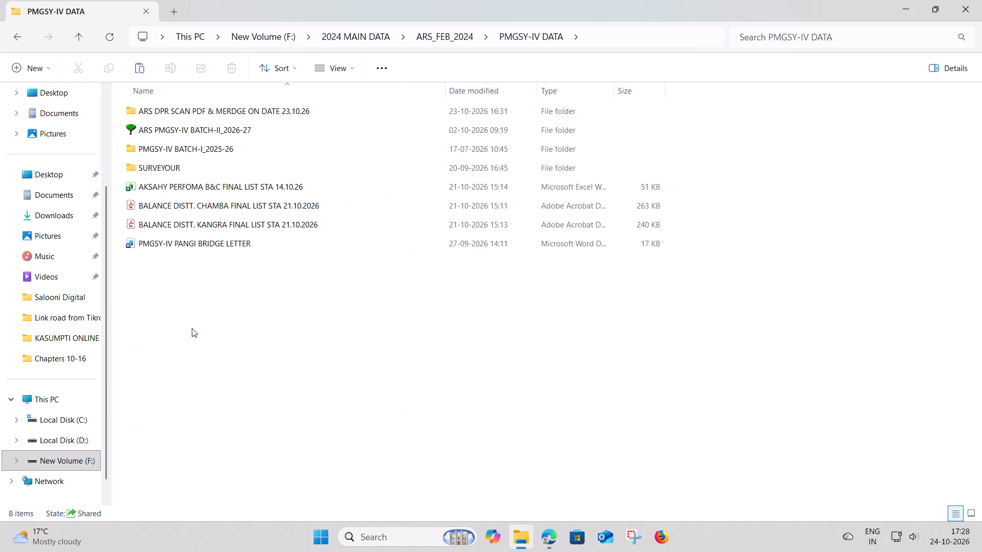
double_click(235, 131)
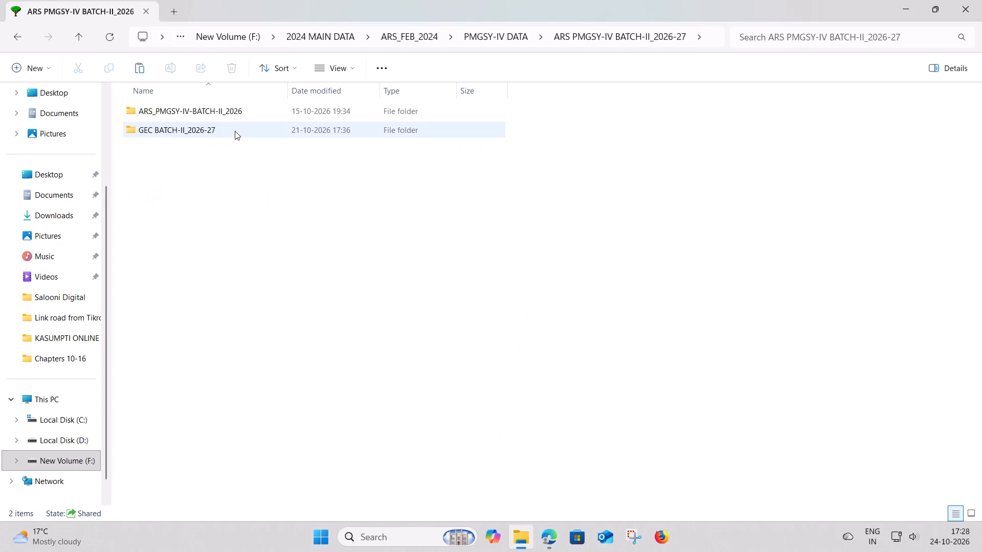
double_click(235, 114)
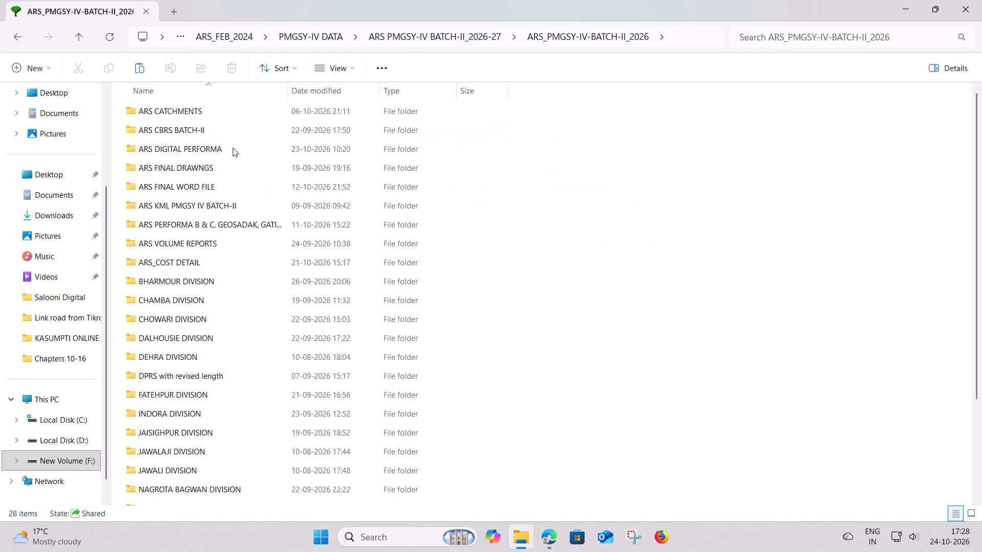
double_click(233, 148)
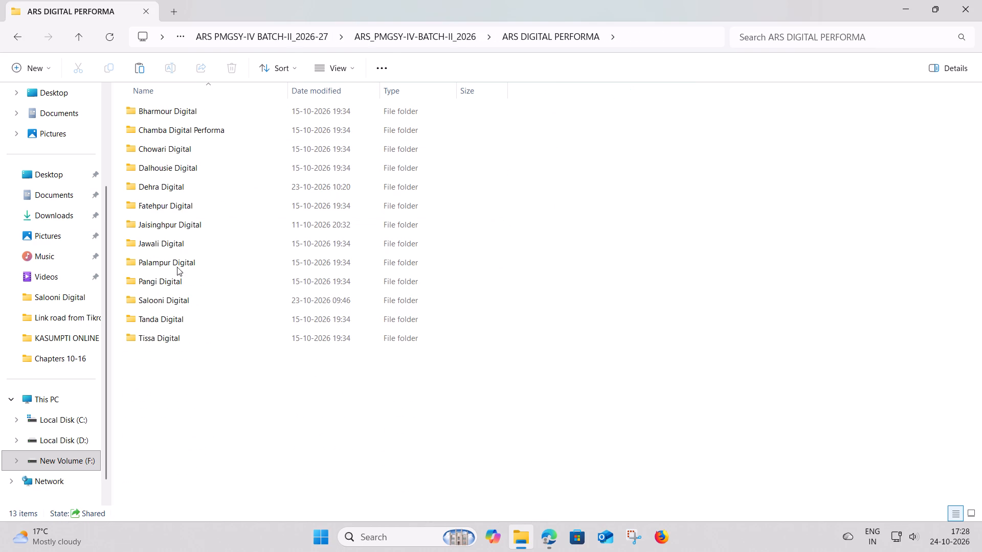
double_click(164, 304)
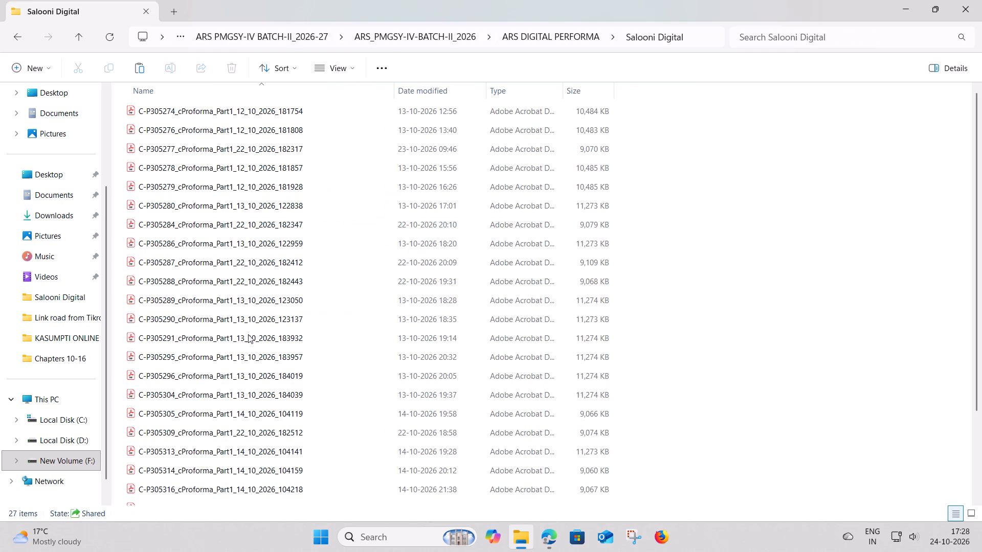
Find the C-P305288 Part 1 proforma PDF, review its road, traffic and cost pages, and close it.
scroll(243, 327, "down", 6)
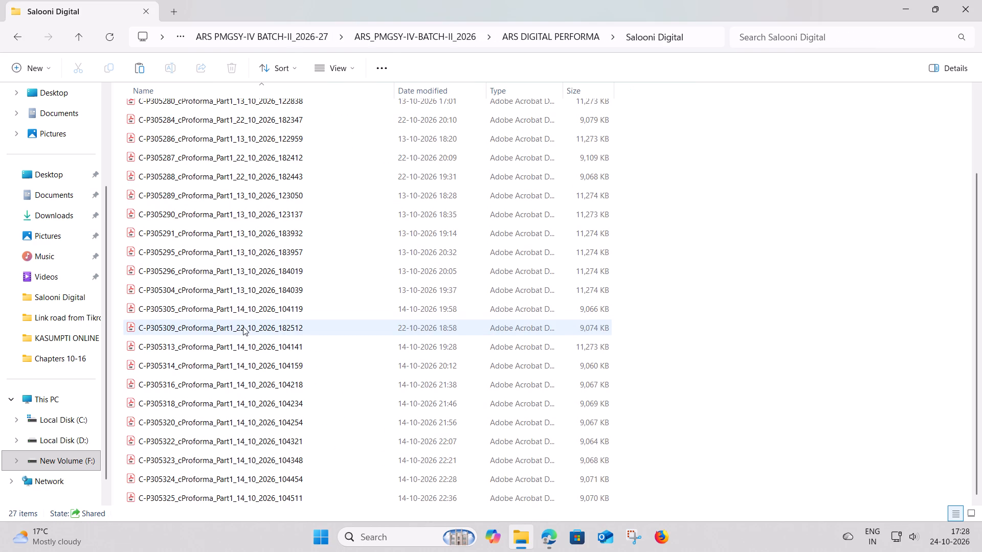
left_click(286, 325)
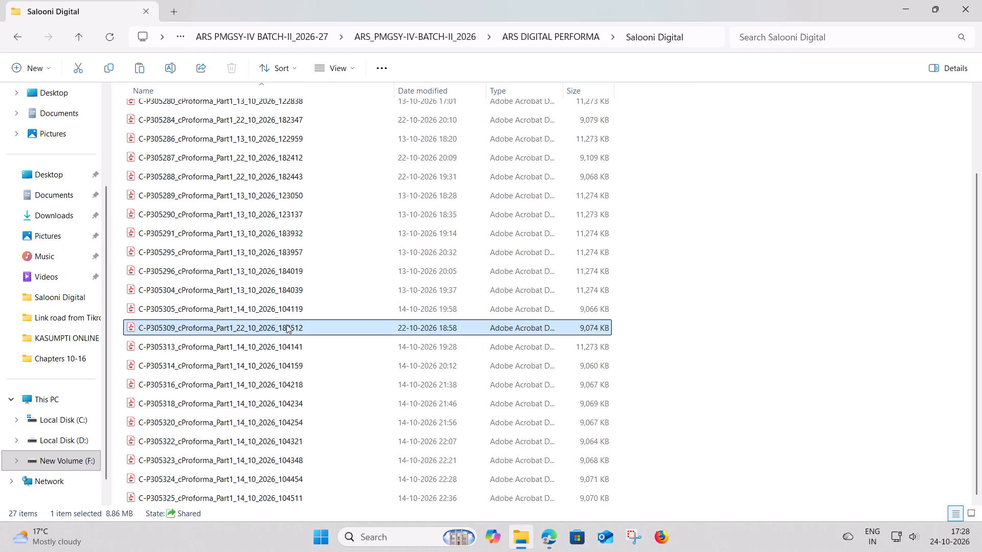
scroll(286, 325, "up", 1)
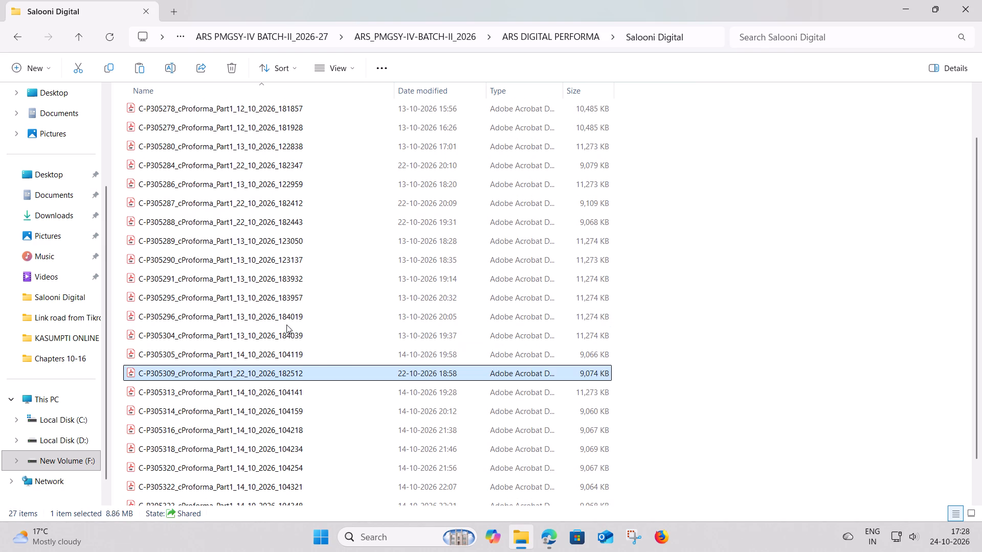
scroll(286, 325, "up", 1)
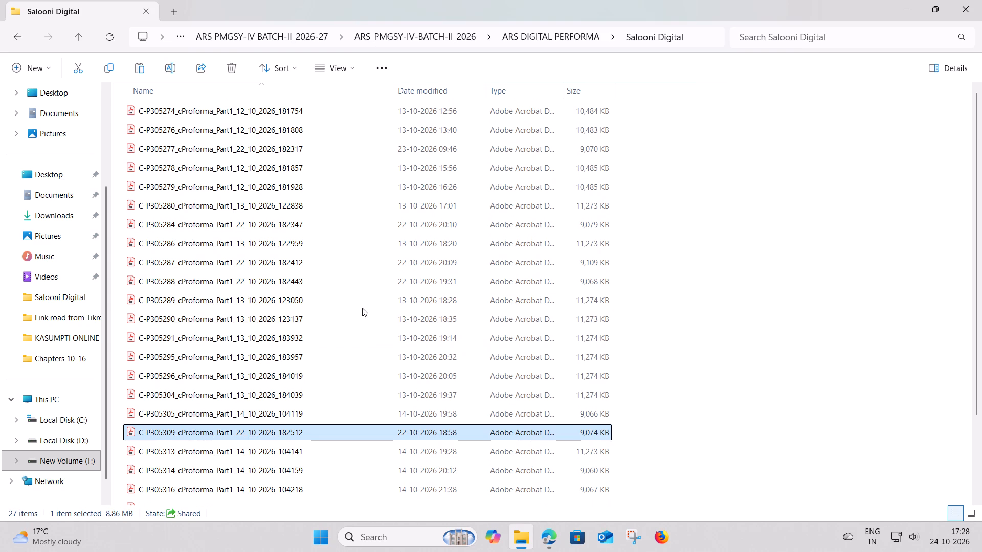
double_click(285, 280)
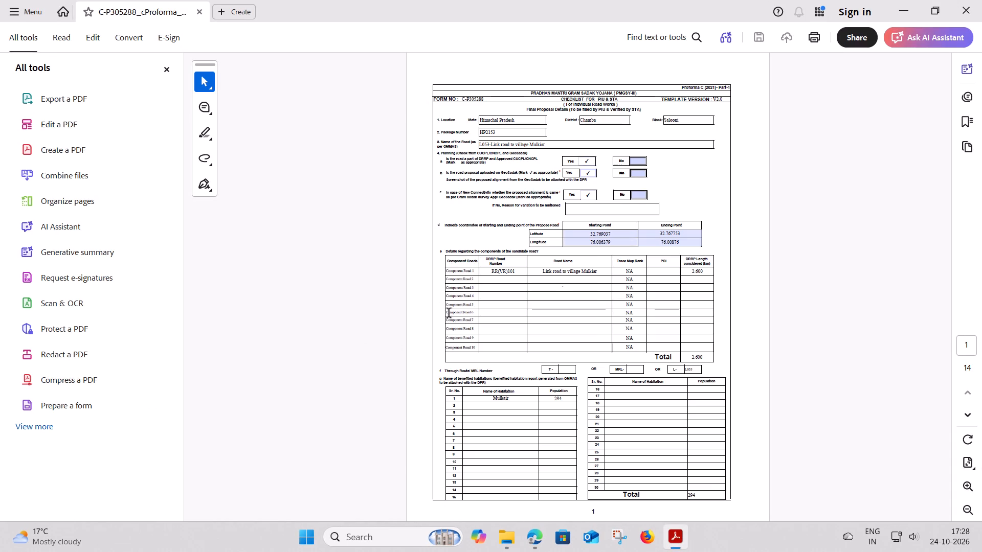
scroll(586, 292, "down", 7)
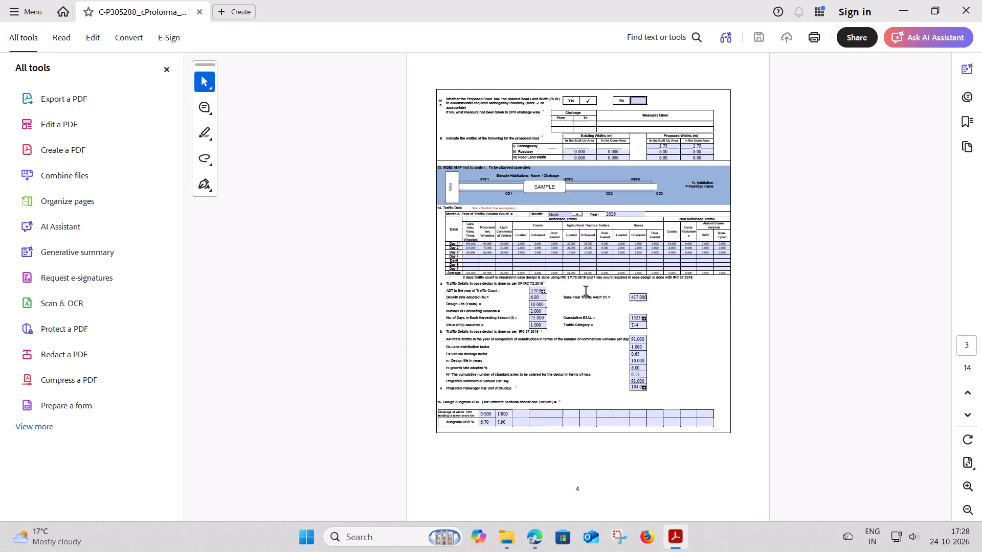
scroll(586, 292, "down", 2)
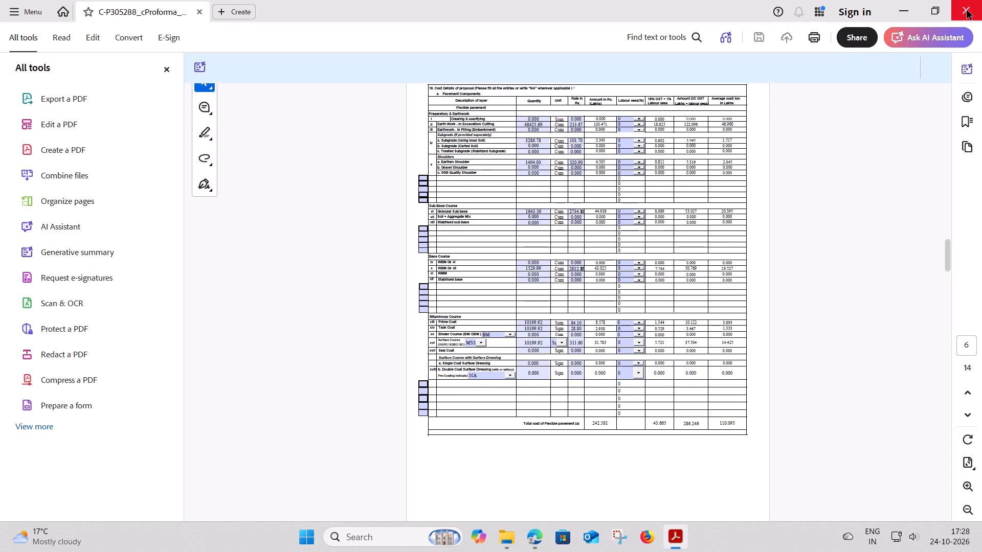
left_click(968, 10)
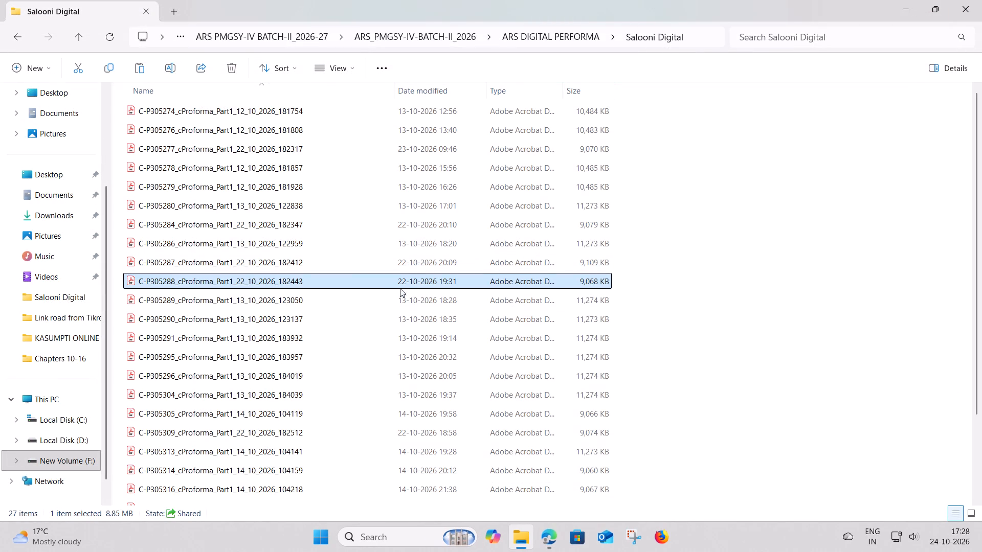
Open the C-P305287 Part 1 proforma PDF, check its first page, and close it.
double_click(288, 262)
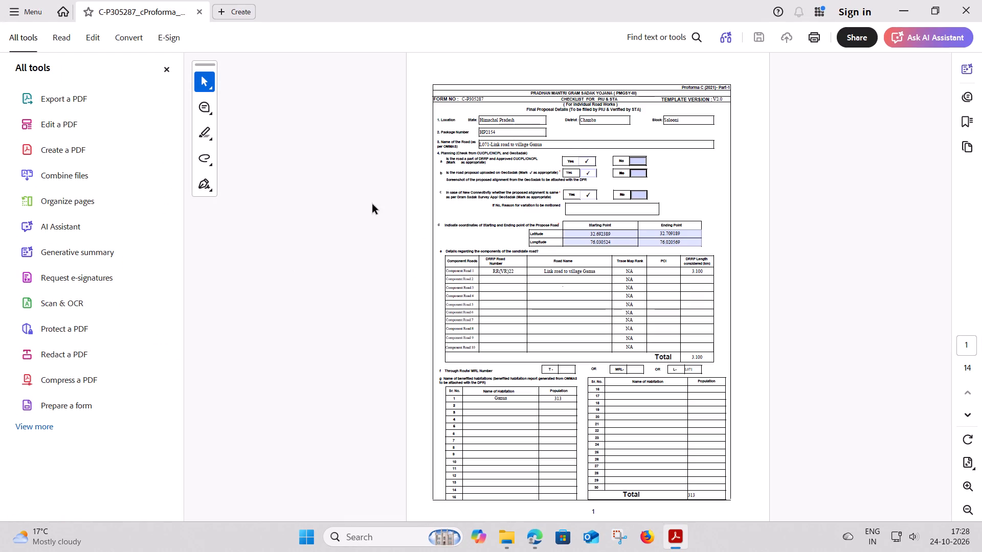
left_click(969, 12)
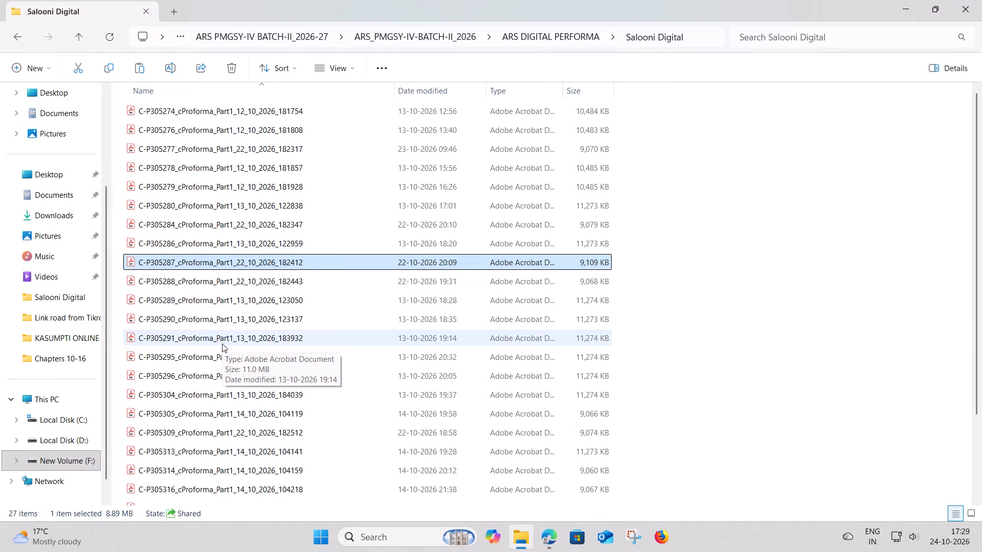
Open the C-P305309 Part 1 proforma PDF, check its first page, and close it.
scroll(222, 343, "down", 5)
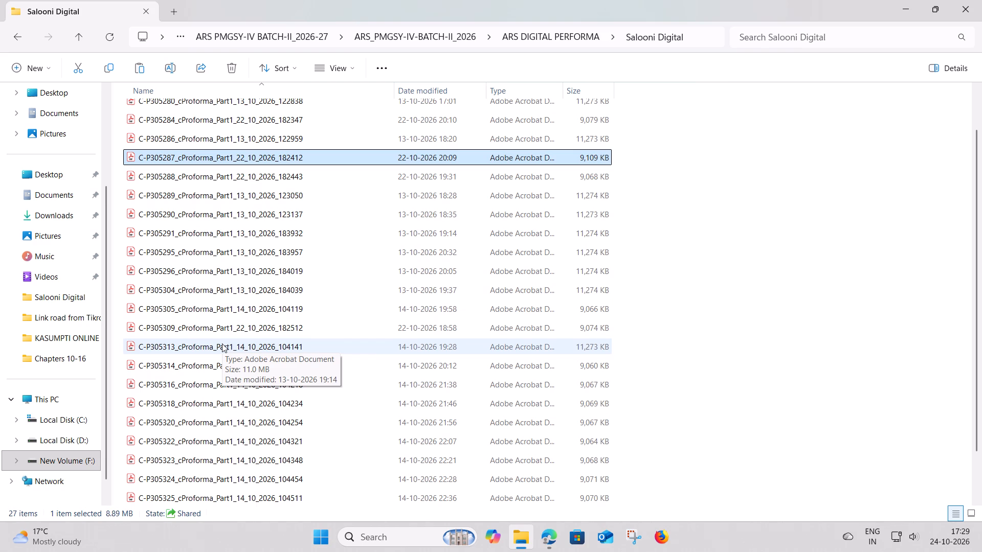
left_click(238, 326)
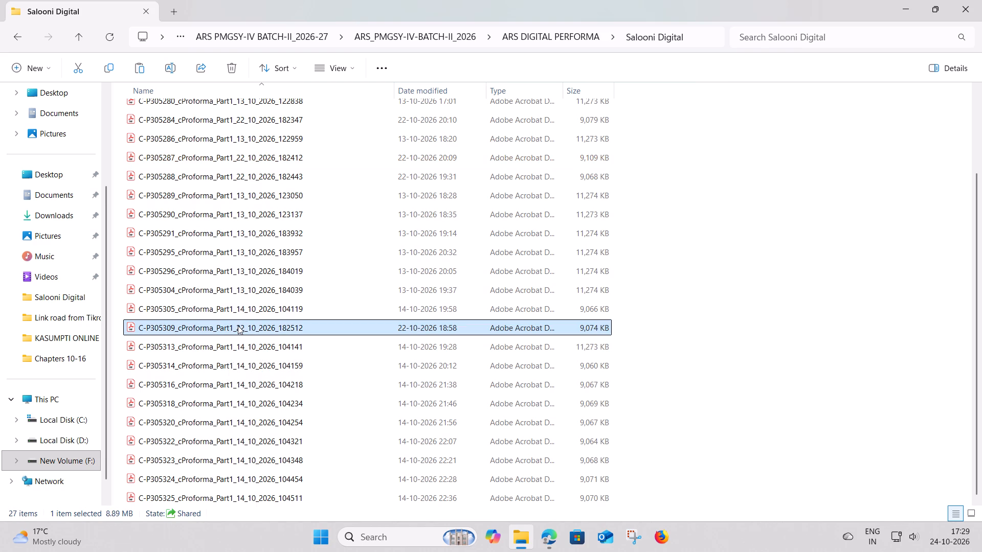
double_click(238, 326)
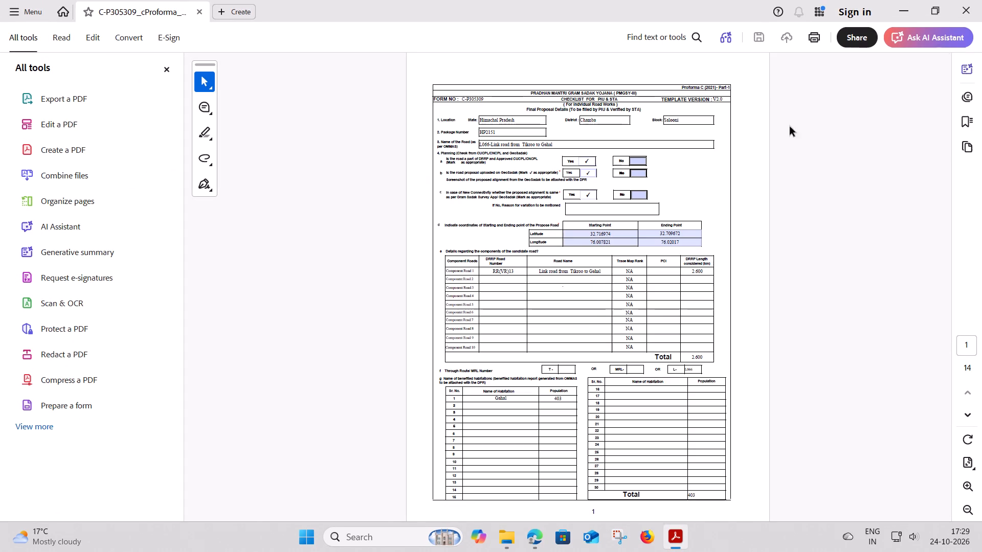
left_click(968, 15)
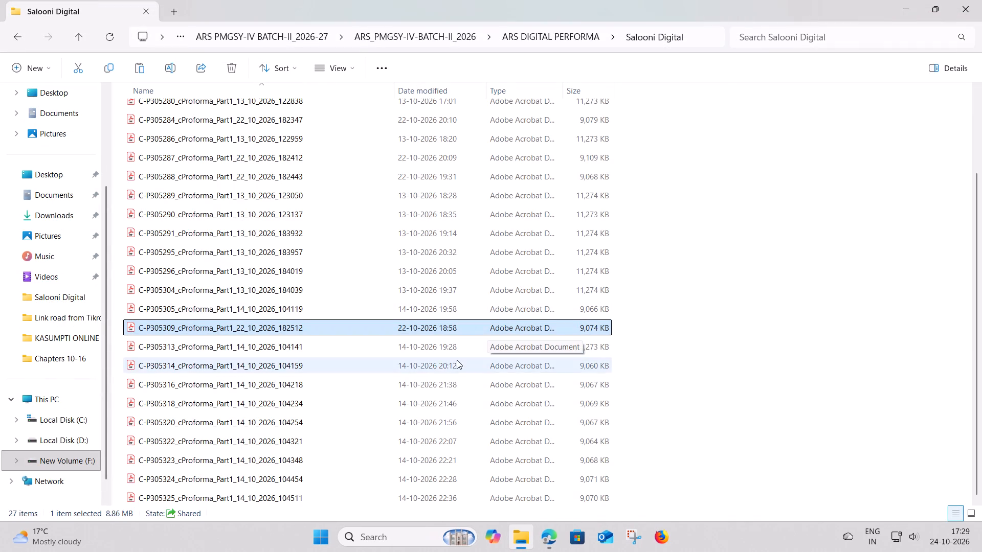
Open the C-P305284 Part 1 proforma PDF and enlarge the starting and ending point coordinates section on page 1.
scroll(256, 394, "down", 6)
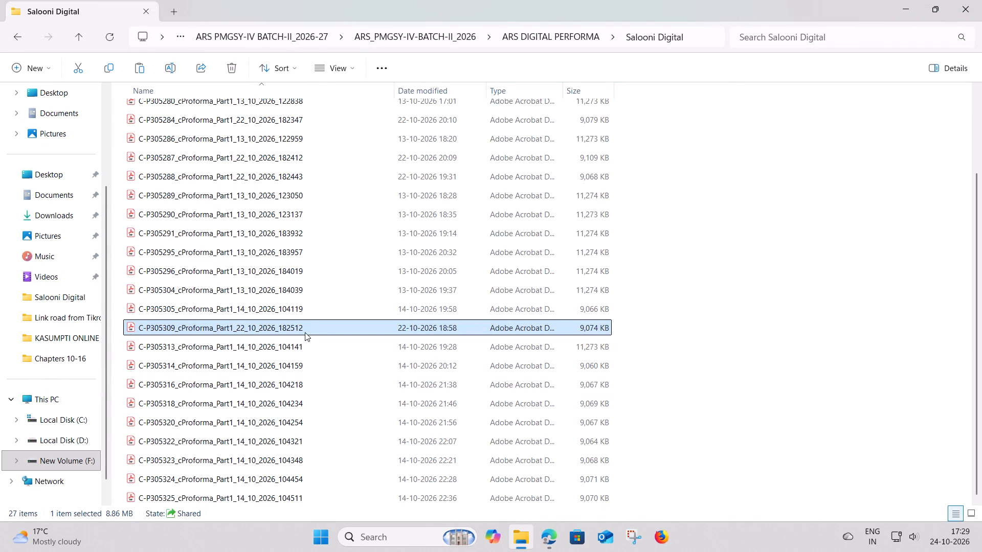
left_click(308, 180)
left_click(304, 159)
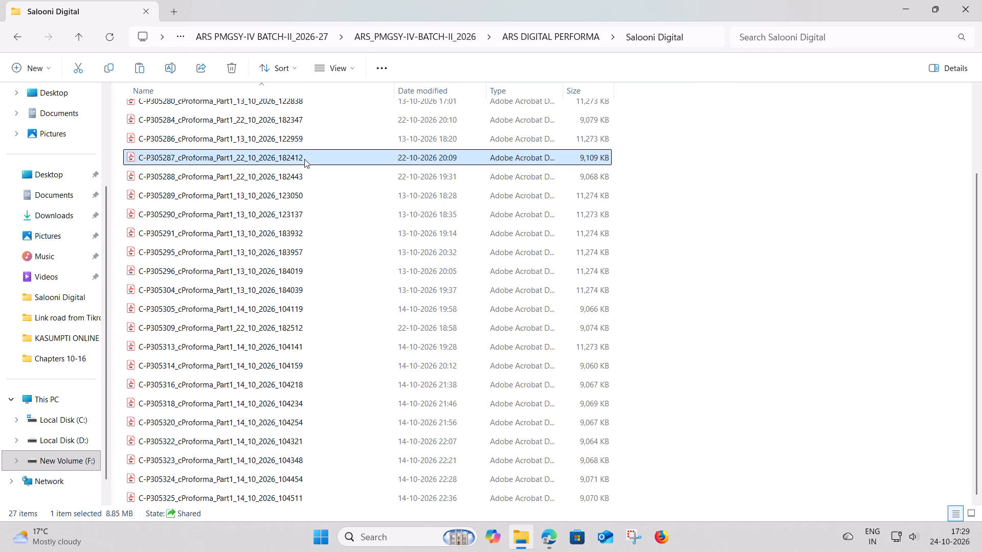
left_click(311, 117)
scroll(308, 192, "up", 2)
double_click(284, 223)
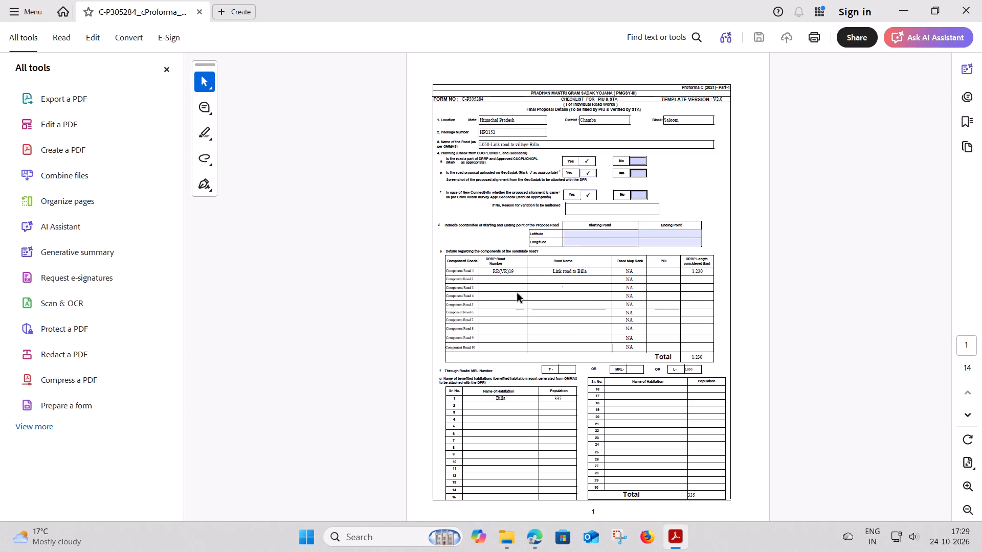
scroll(648, 203, "up", 3, "ctrl")
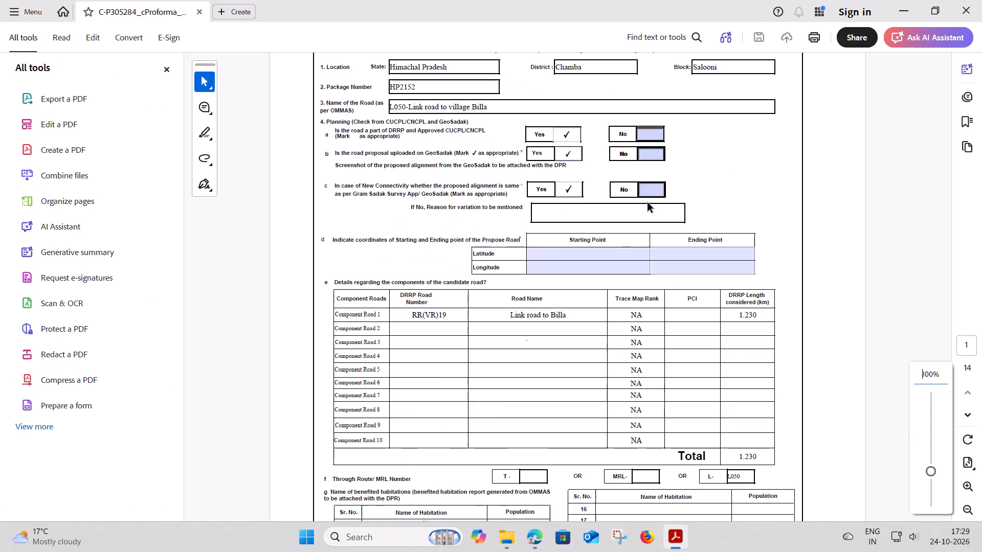
scroll(648, 203, "up", 1, "ctrl")
scroll(648, 203, "down", 1, "ctrl")
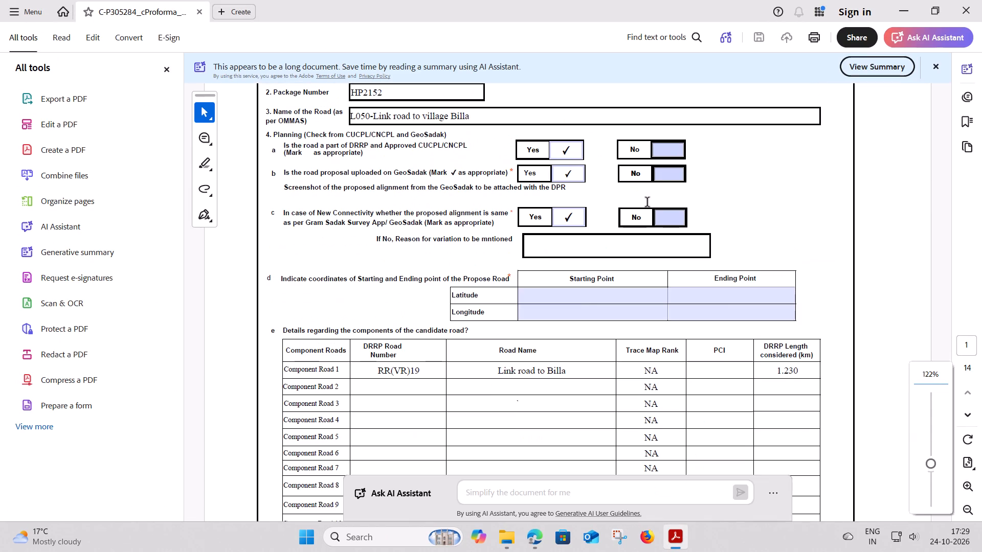
scroll(637, 242, "up", 4)
Open the Excel workbook 'Link road to village Billa_3.800km_14.10.2026' from the Billa road folder under SALOONI DIVISION > DPR on drive F.
key("alt+Tab")
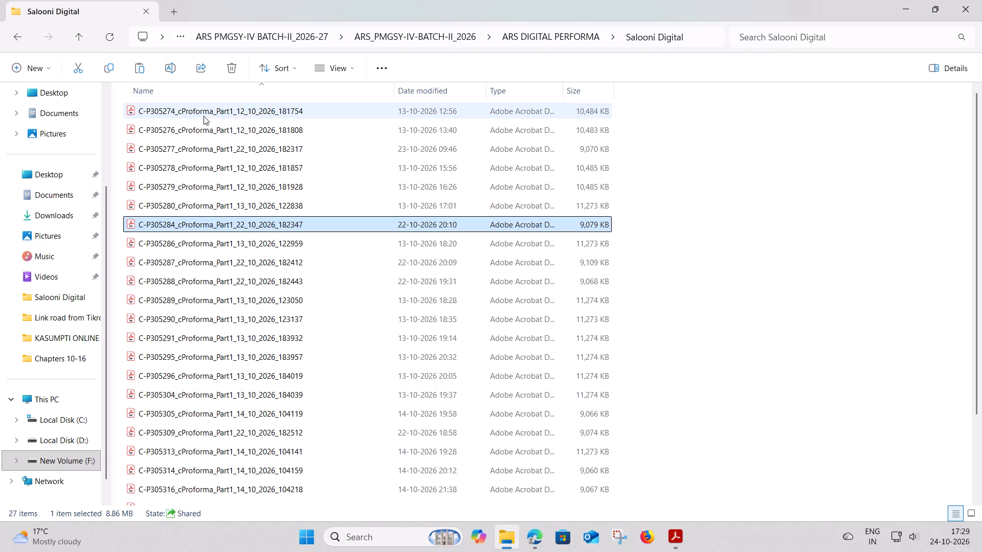
left_click(53, 459)
double_click(194, 110)
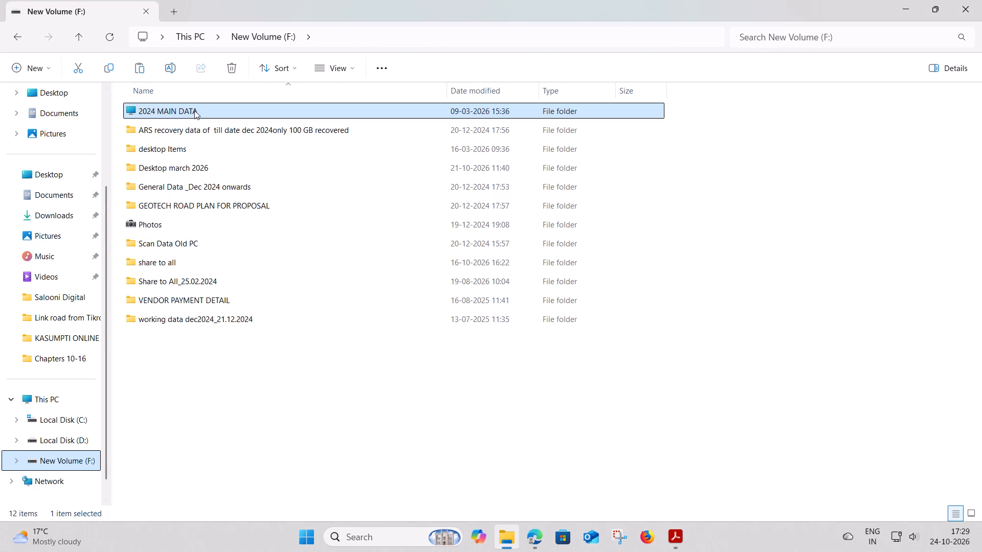
double_click(194, 110)
double_click(213, 338)
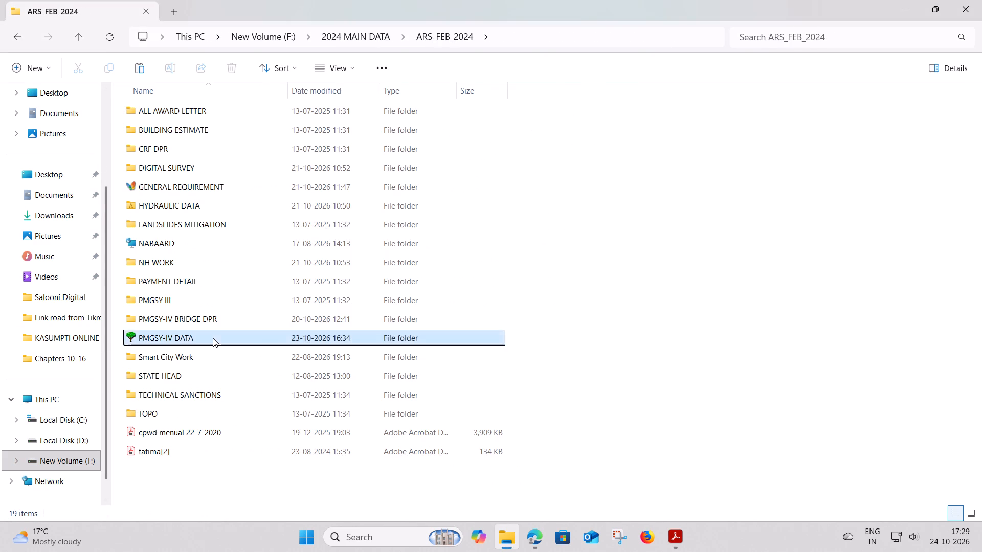
double_click(234, 129)
double_click(233, 114)
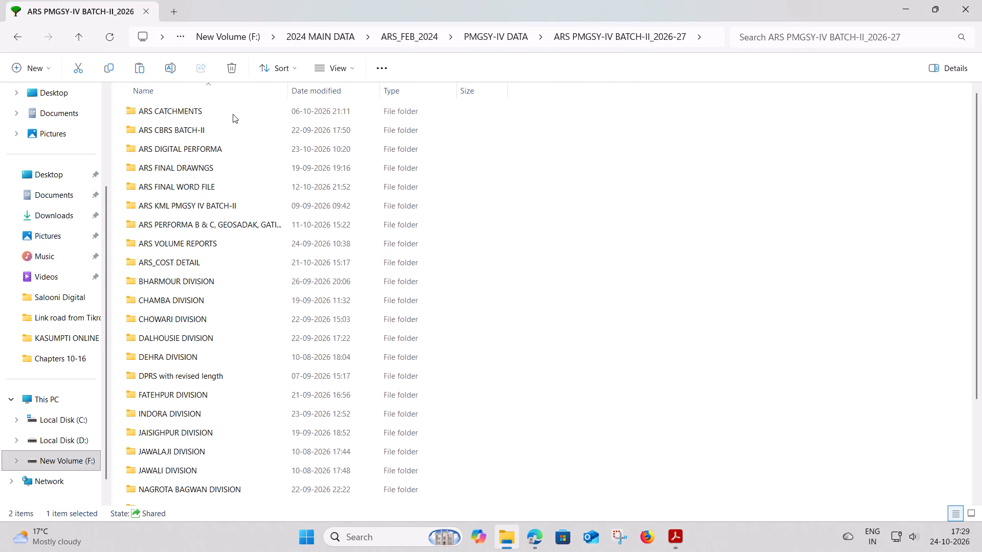
scroll(202, 329, "down", 7)
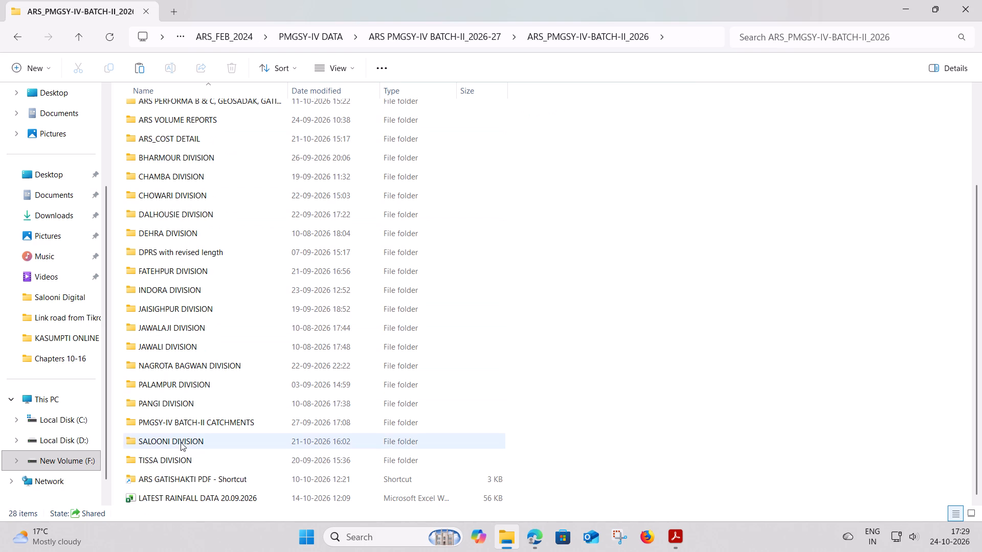
double_click(175, 446)
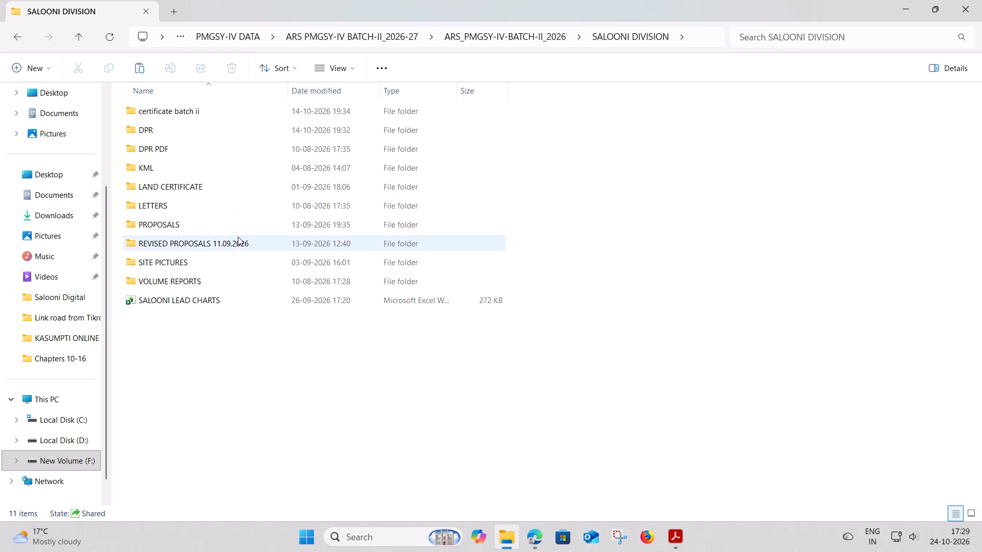
double_click(175, 133)
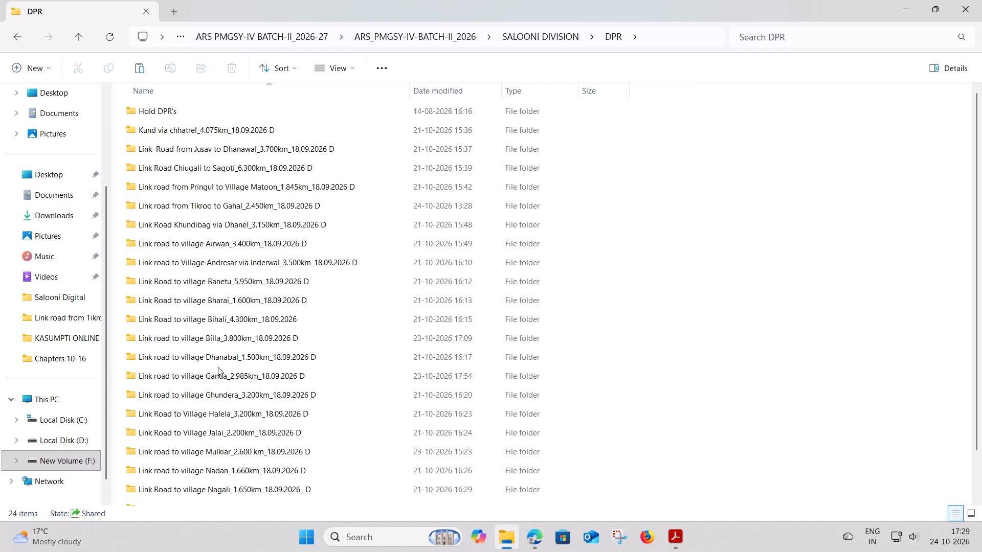
scroll(215, 370, "down", 3)
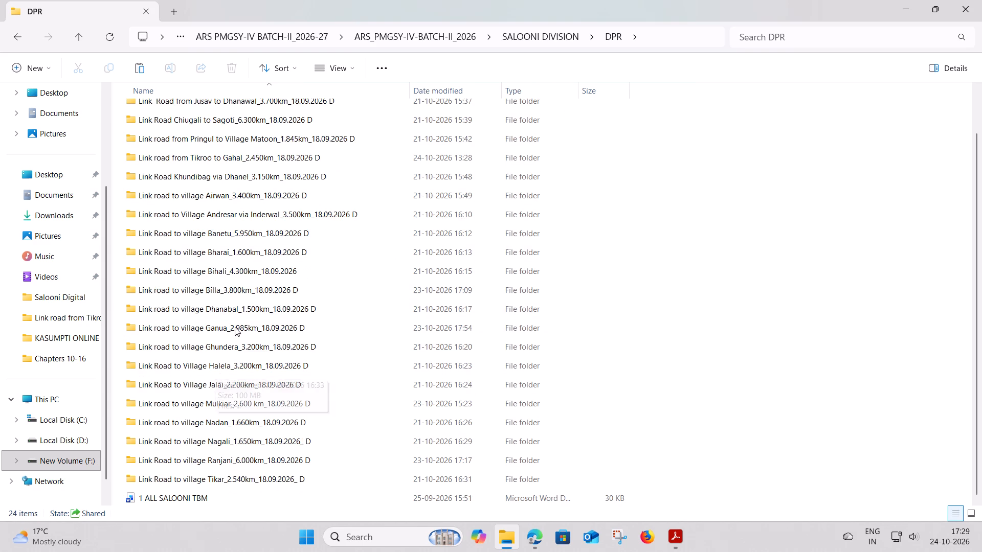
double_click(224, 293)
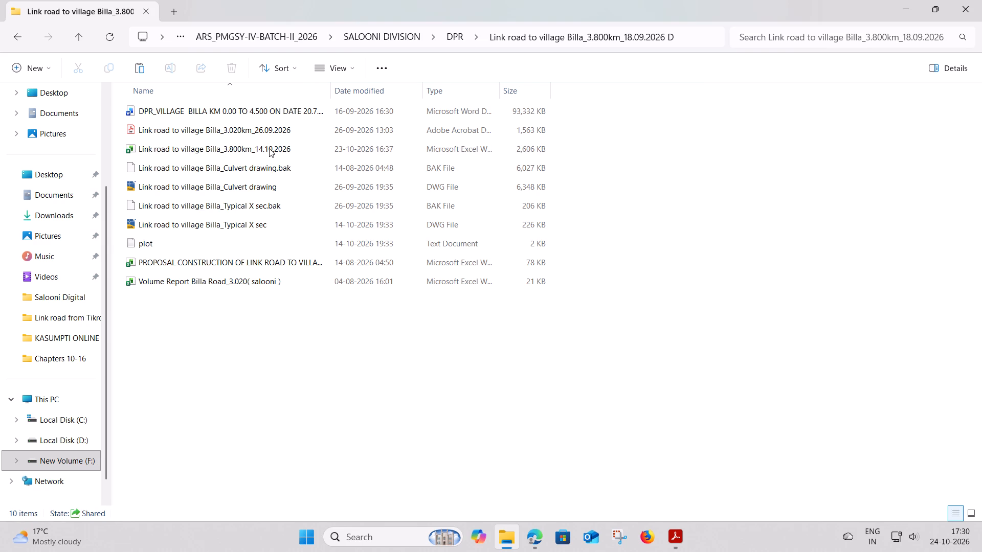
double_click(269, 148)
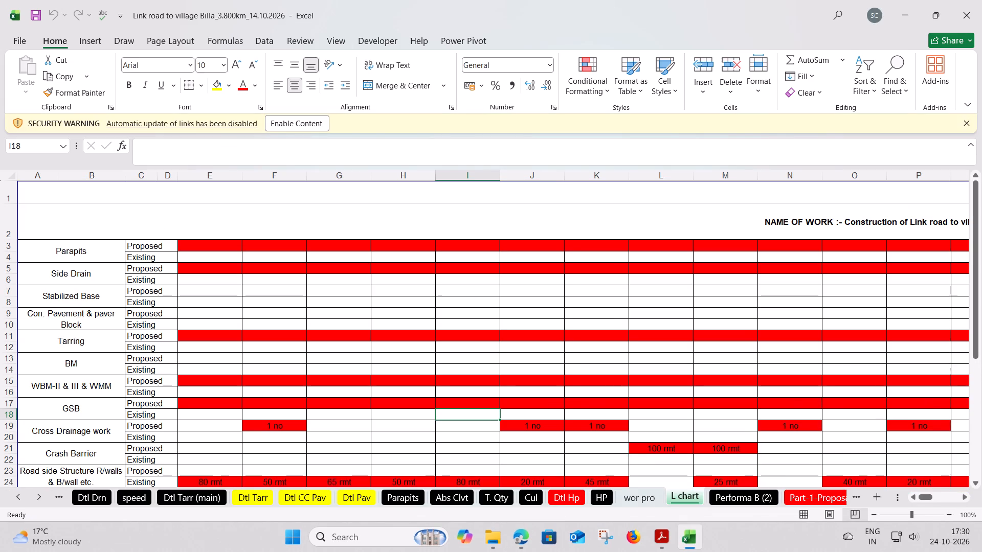
On the Part-1-Proposal Details sheet, enter =O257/1.18 in S257 beside the Hume Pipe Culvert amount and show it to three decimals.
left_click(808, 502)
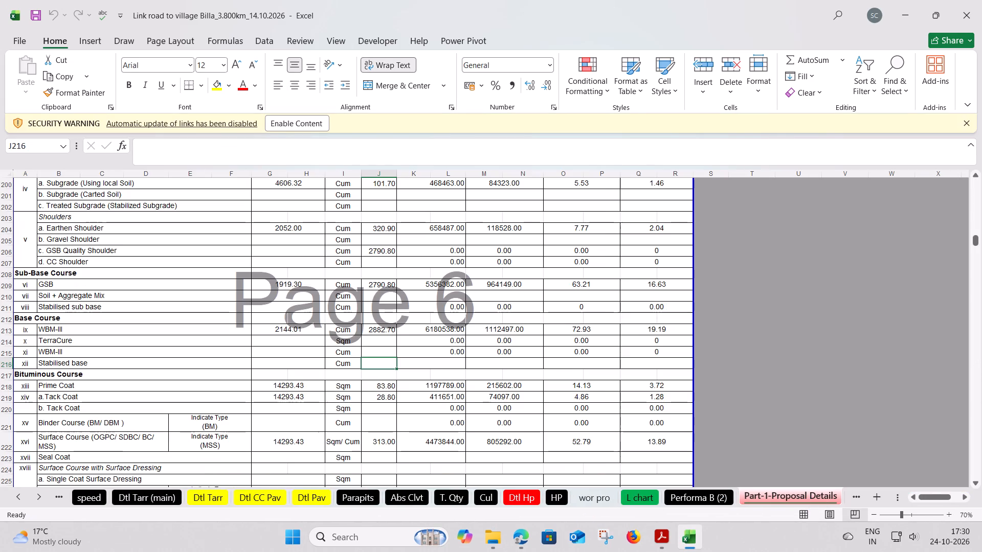
scroll(568, 383, "down", 12)
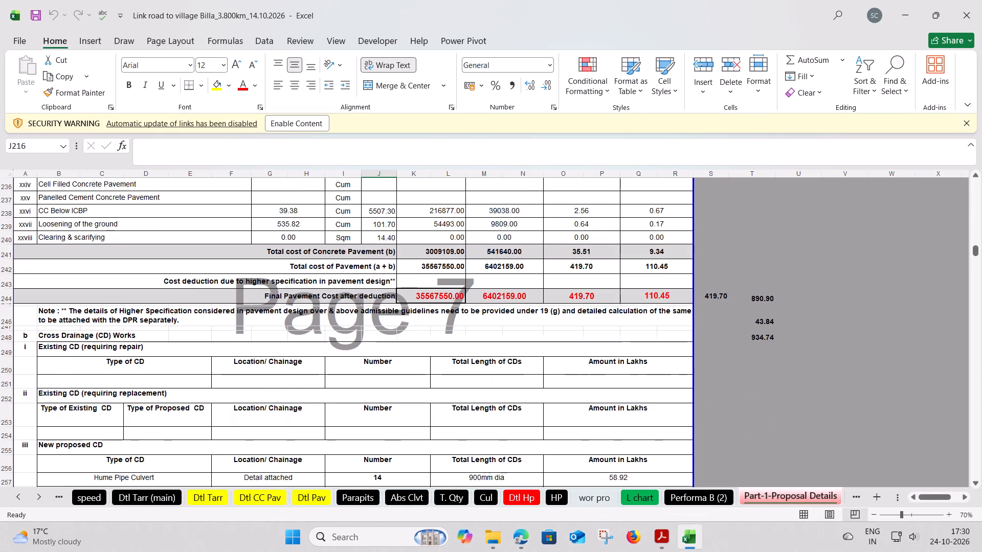
scroll(568, 383, "down", 3)
left_click(717, 355)
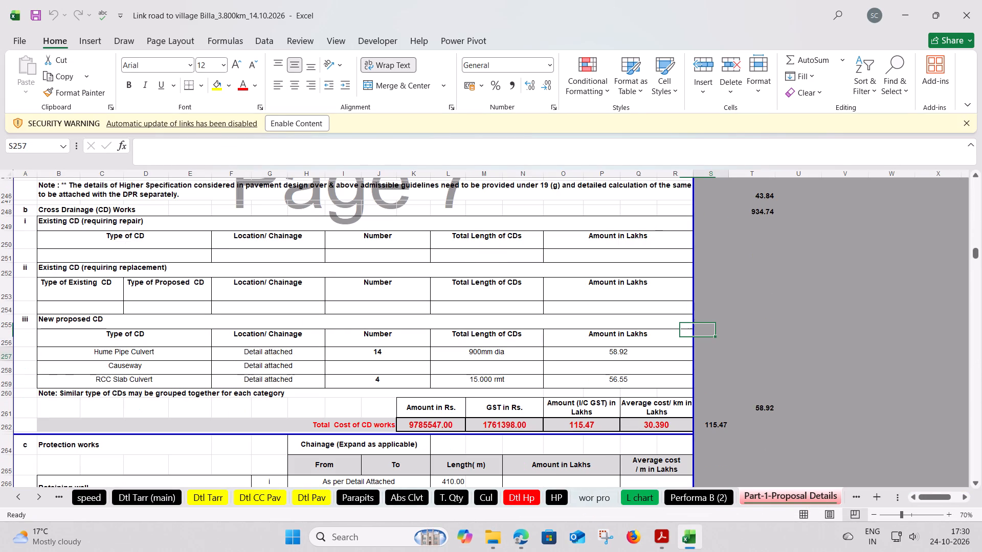
key("equal")
left_click(625, 351)
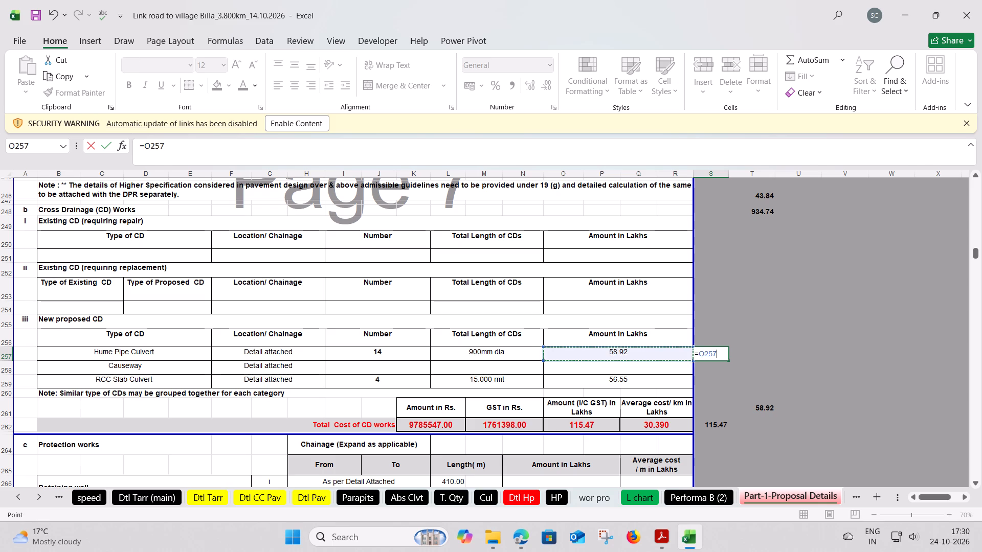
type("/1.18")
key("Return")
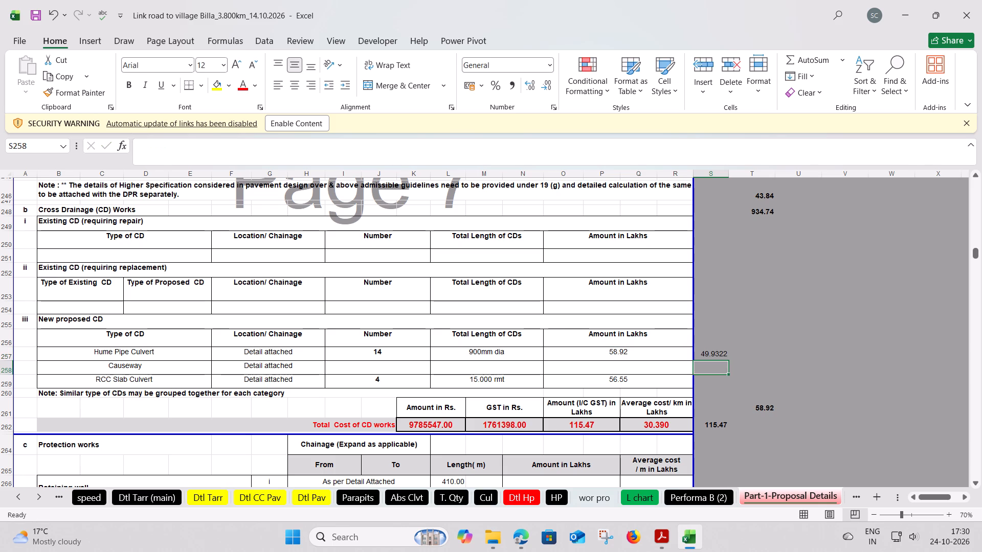
left_click(723, 354)
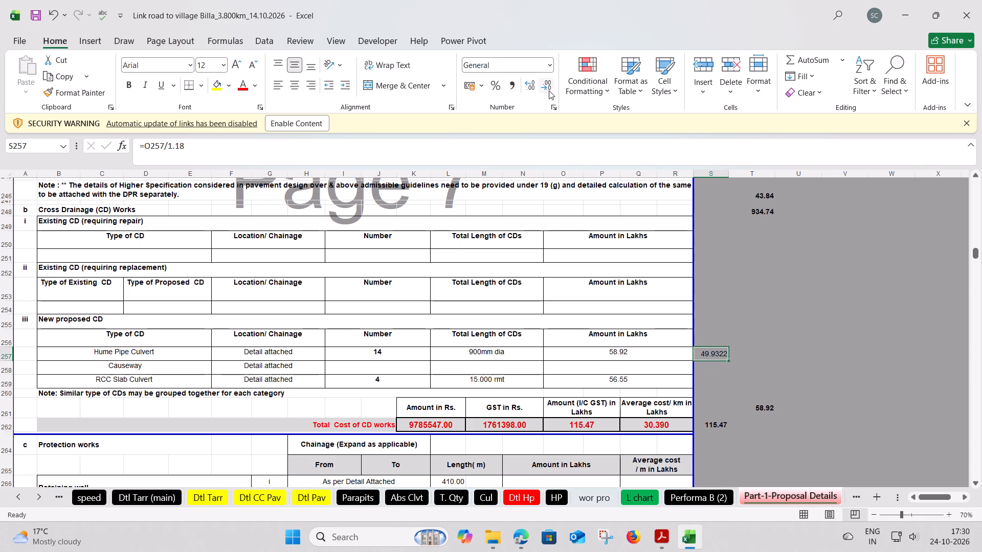
left_click(549, 90)
Copy the Hume Pipe Culvert formula from S257 to S259 beside the RCC Slab Culvert amount.
key("ctrl+c")
left_click(704, 381)
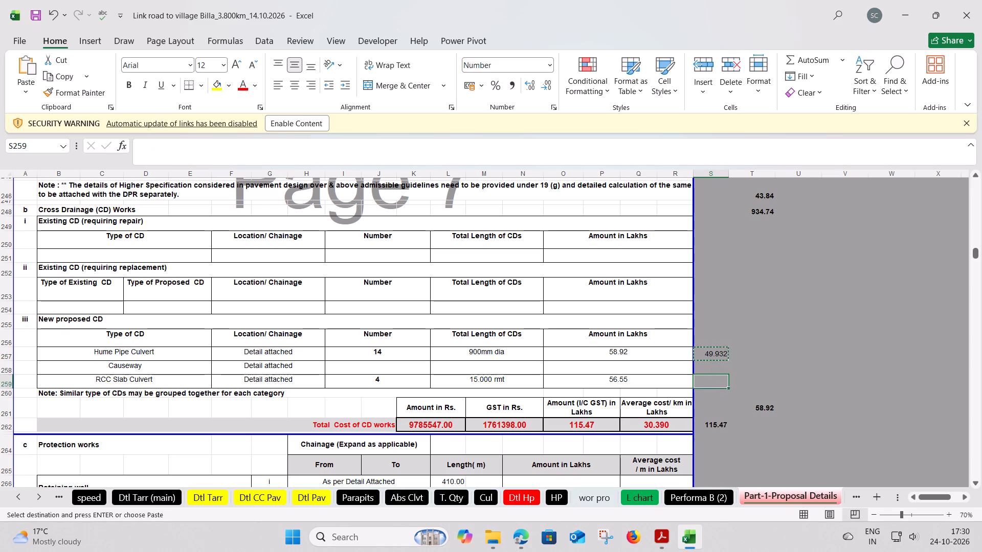
key("Return")
Copy the S259 formula to S267 beside the Retaining wall total, and replace it there with =N267/1.18.
scroll(704, 381, "down", 3)
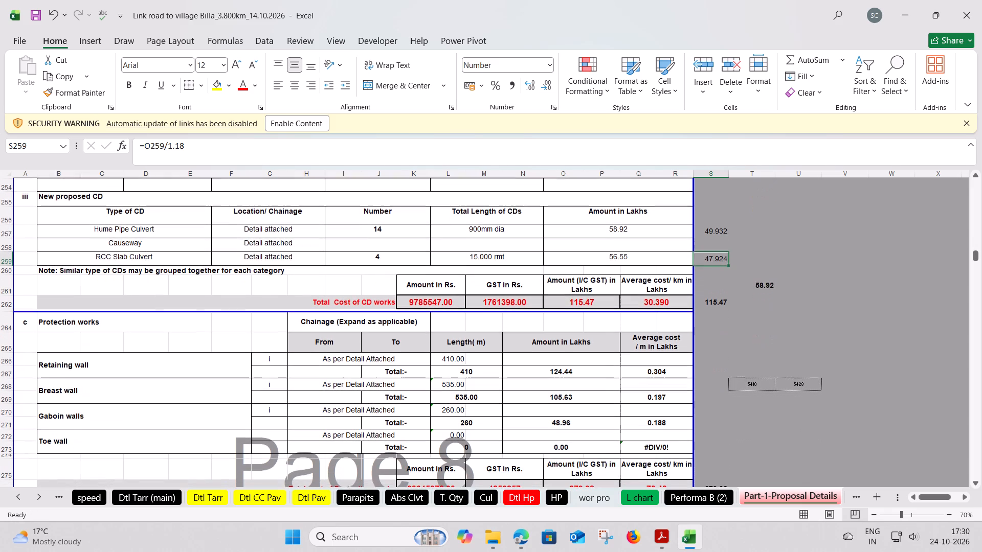
key("ctrl+c")
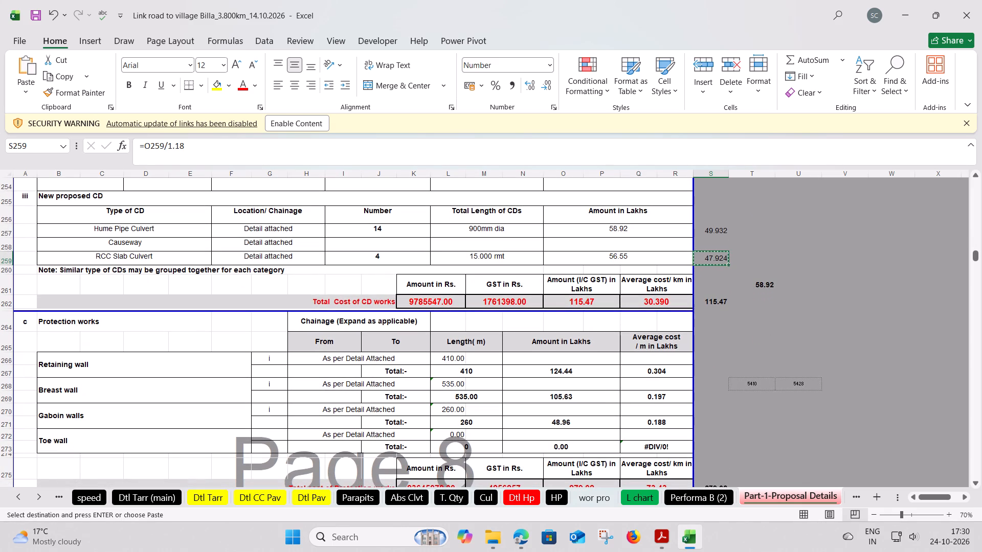
left_click(708, 373)
key("Return")
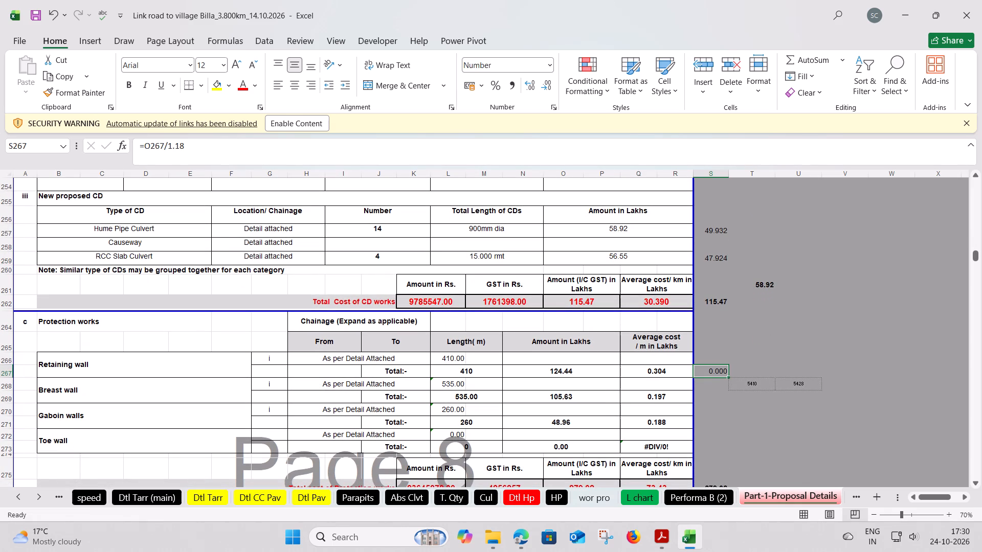
key("equal")
left_click(602, 376)
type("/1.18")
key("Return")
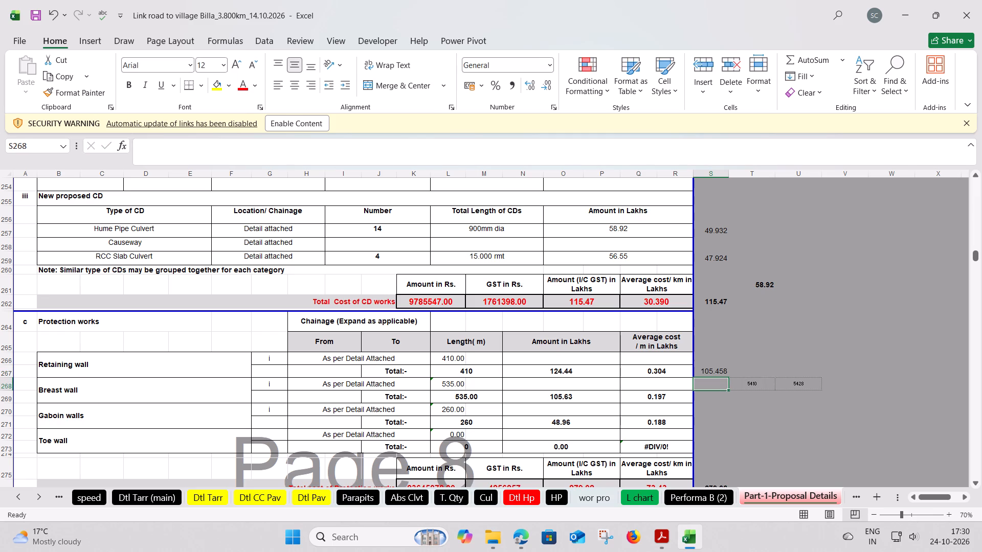
Copy the Retaining wall formula from S267 to S269 and S271 beside the Breast wall and Gaboin walls totals.
left_click(702, 369)
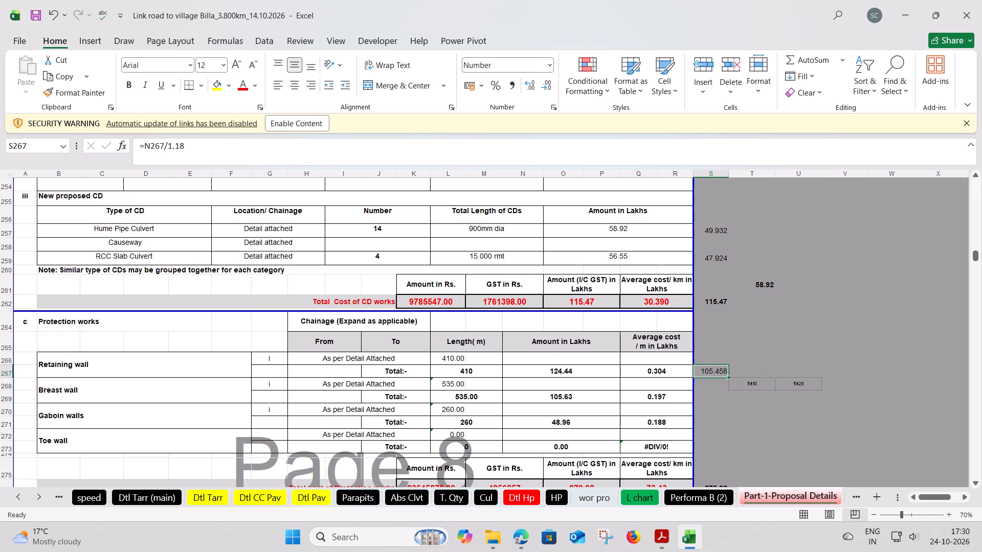
key("ctrl+c")
left_click(702, 397)
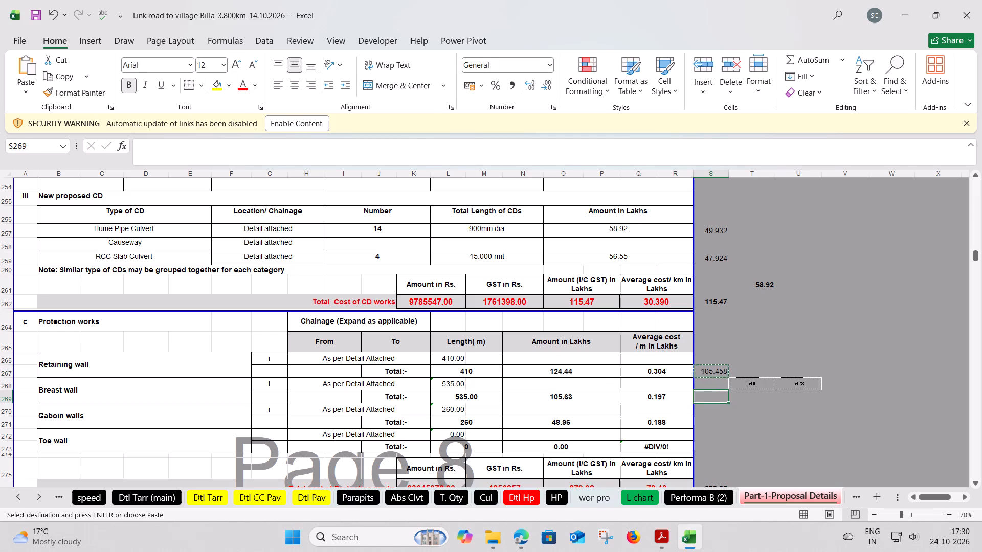
left_click(711, 423, "ctrl")
key("Return")
Copy the Gaboin walls formula from S271 to S282 and S283 beside the Pucca Drain and Earthen/Kacha Drain amounts.
left_click(711, 423)
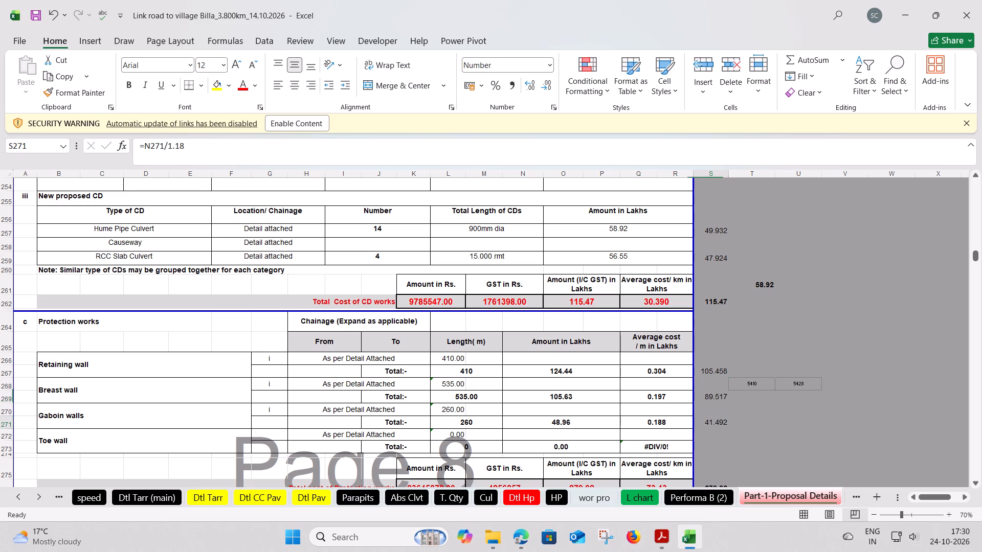
scroll(711, 423, "down", 5)
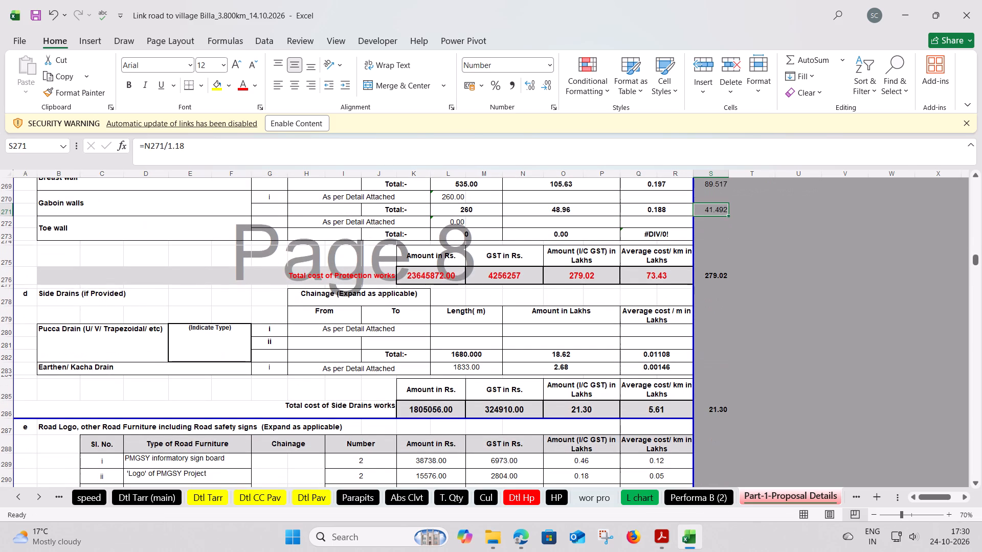
key("ctrl+c")
left_click_drag(709, 356, 711, 364)
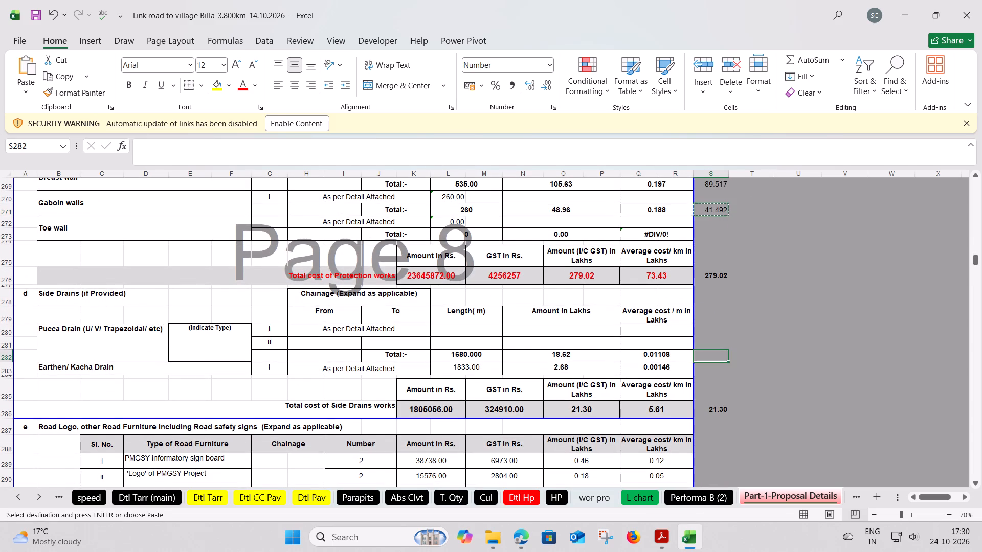
left_click_drag(711, 364, 711, 369)
key("Return")
left_click(711, 369)
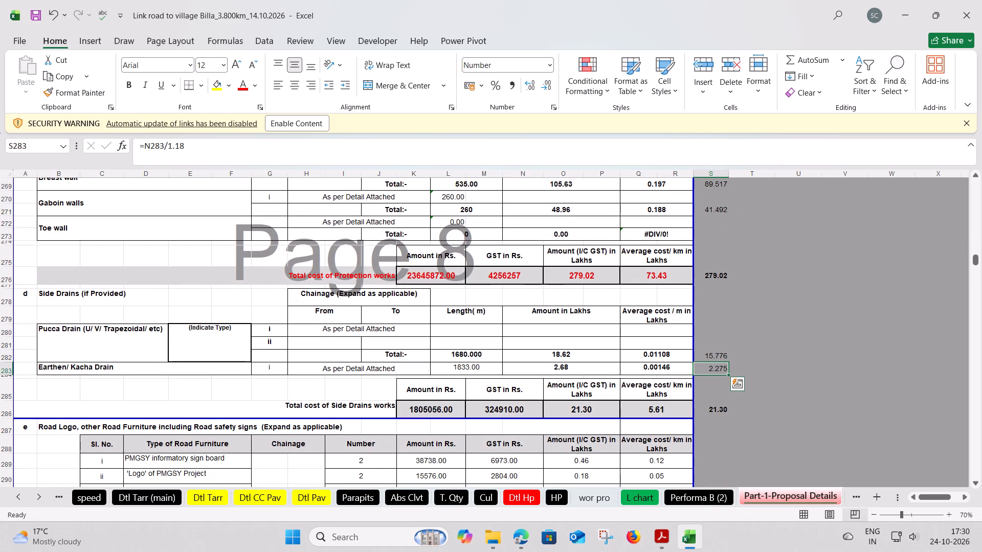
Enter =K304/100000 in T304 beside the Total cost of Road Furniture row and show it to three decimals.
scroll(779, 383, "down", 8)
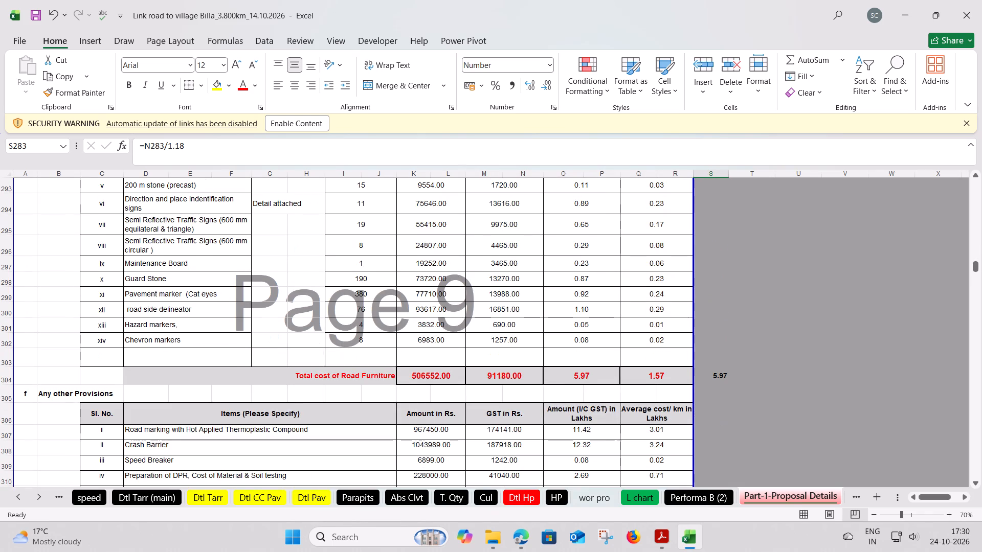
left_click(742, 377)
key("equal")
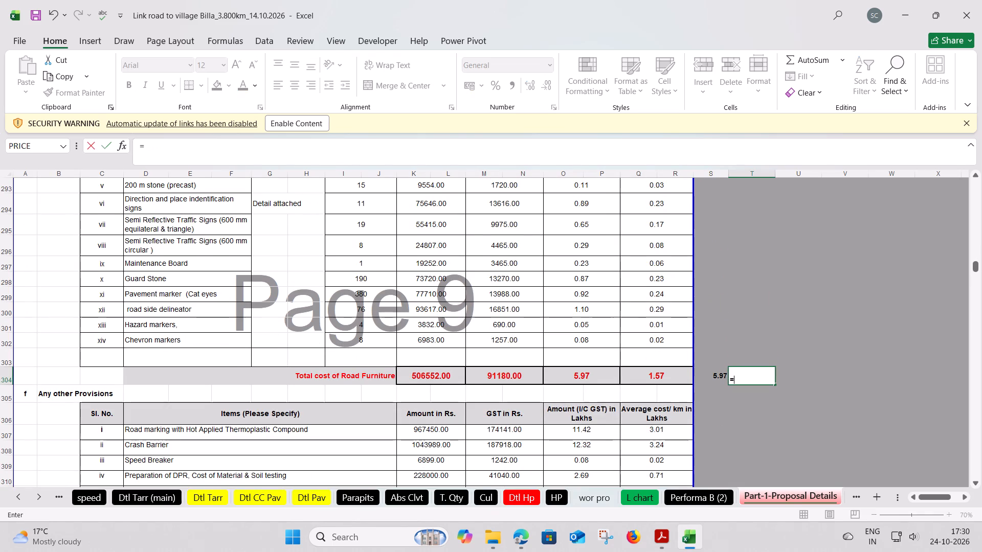
left_click(433, 376)
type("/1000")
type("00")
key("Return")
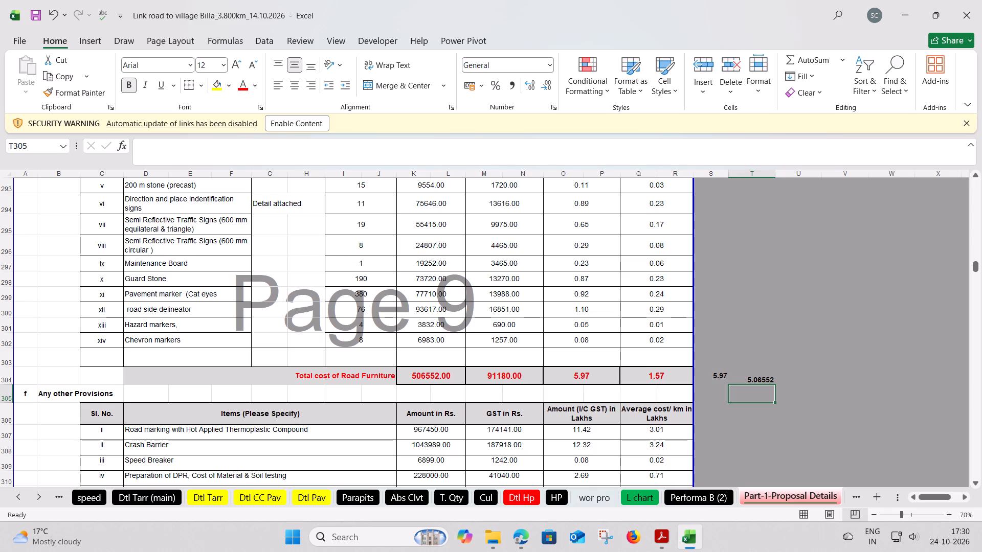
left_click(755, 383)
left_click(755, 374)
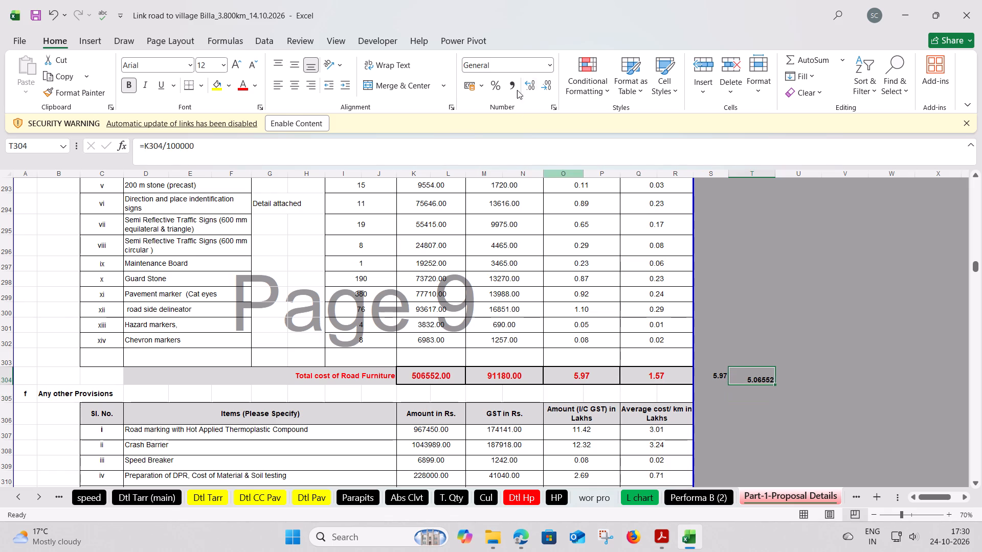
left_click(547, 87)
left_click(547, 87)
Copy the T304 lakhs formula to T313 beside the Total cost of Other Provisions row.
scroll(825, 336, "down", 2)
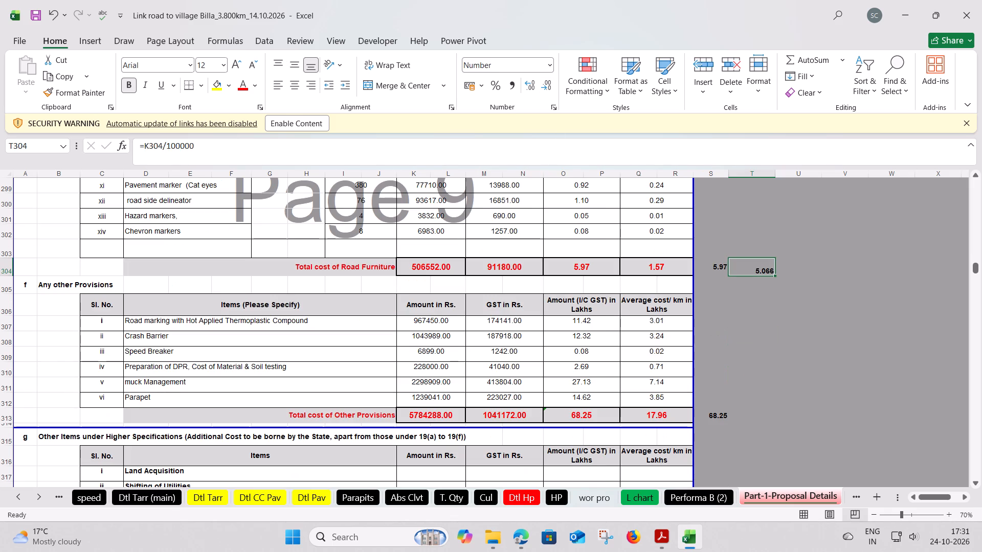
key("ctrl+c")
left_click(739, 413)
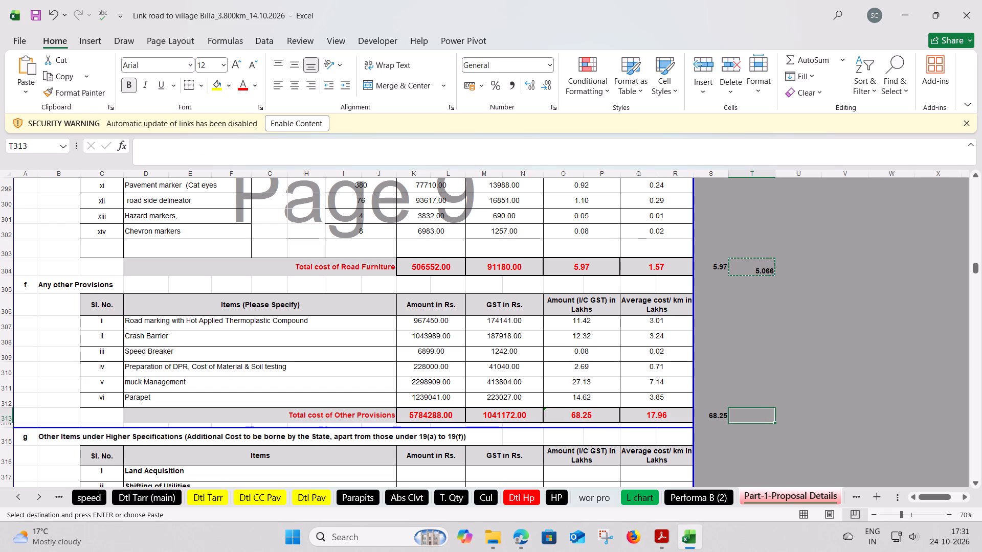
key("Return")
Copy the T313 formula to T319 and T321 beside the Plantation and Road safety audit amounts, and check both pasted formulas.
scroll(740, 414, "down", 3)
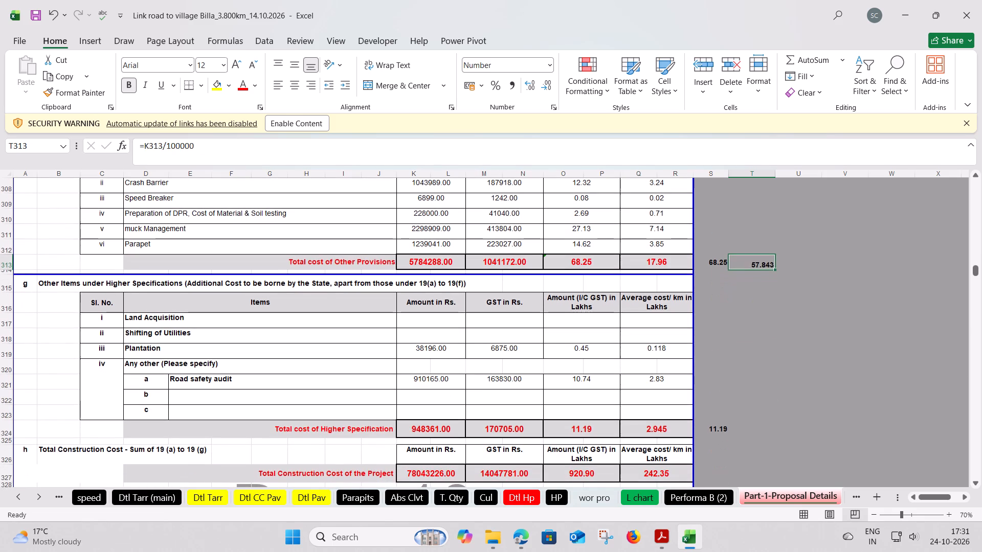
key("ctrl+c")
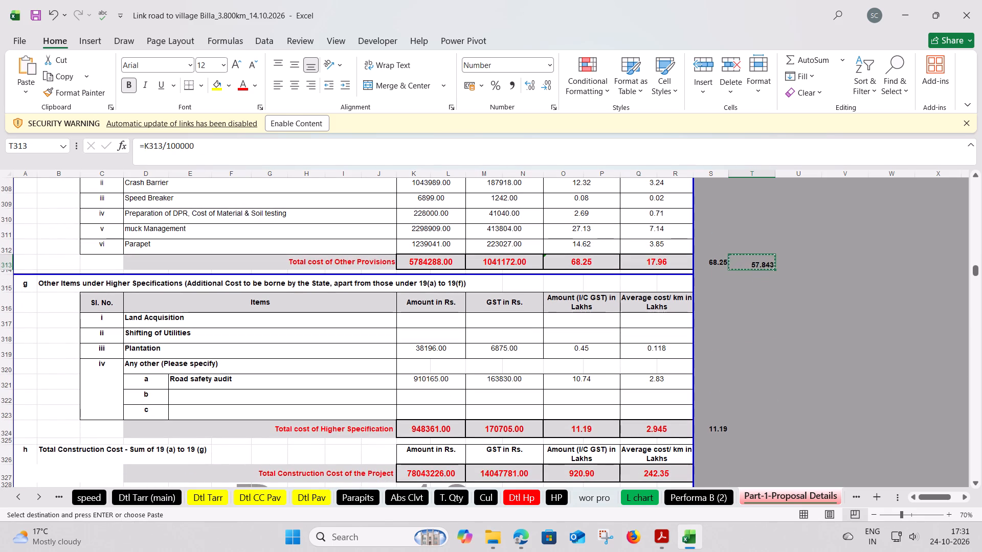
left_click(756, 352)
left_click(768, 381, "ctrl")
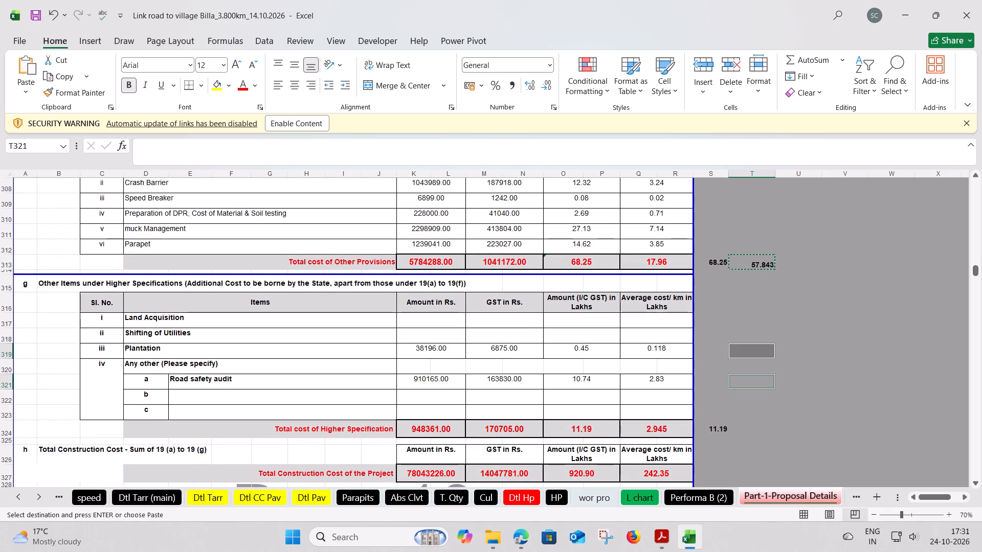
key("Return")
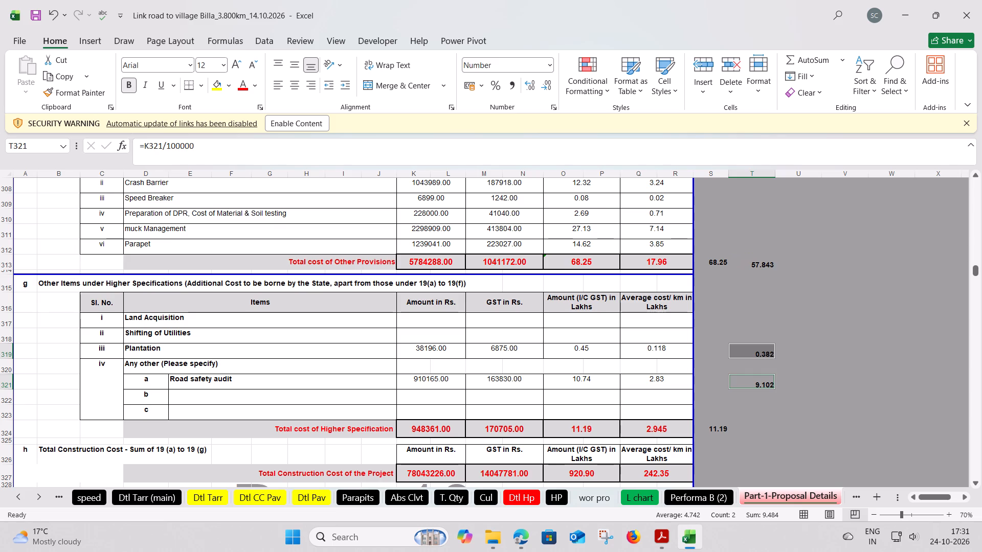
double_click(761, 352)
key("Escape")
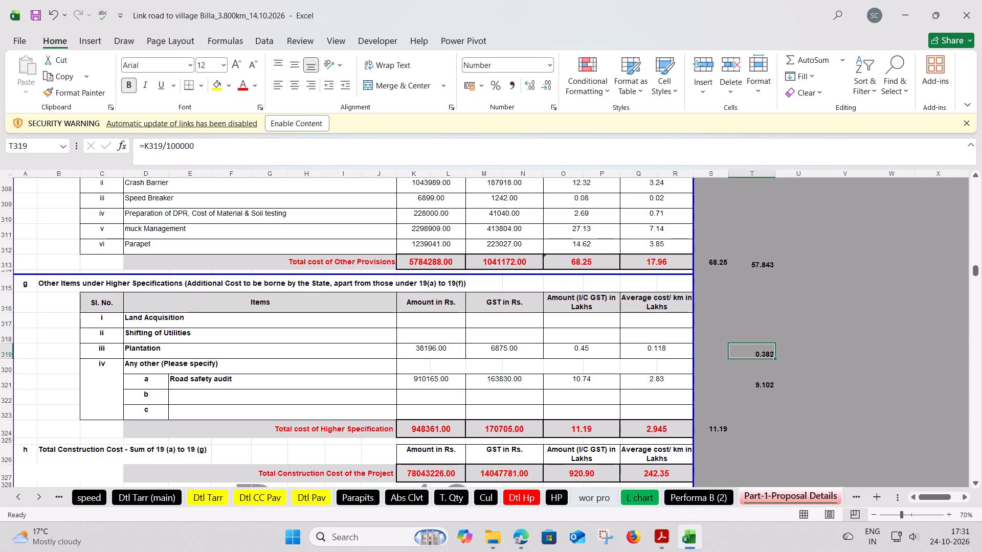
double_click(762, 383)
key("Escape")
Copy the starting point latitude 32.846384 from the workbook's Part-1 sheet into the Starting Point latitude field of the C-P305284 proforma PDF.
scroll(747, 394, "down", 2)
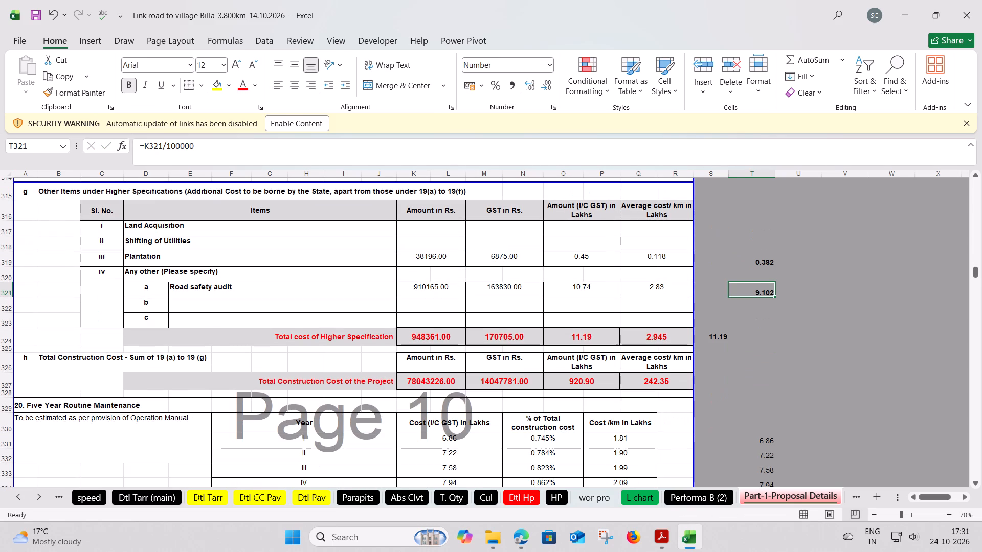
scroll(747, 394, "down", 6)
scroll(747, 394, "up", 6)
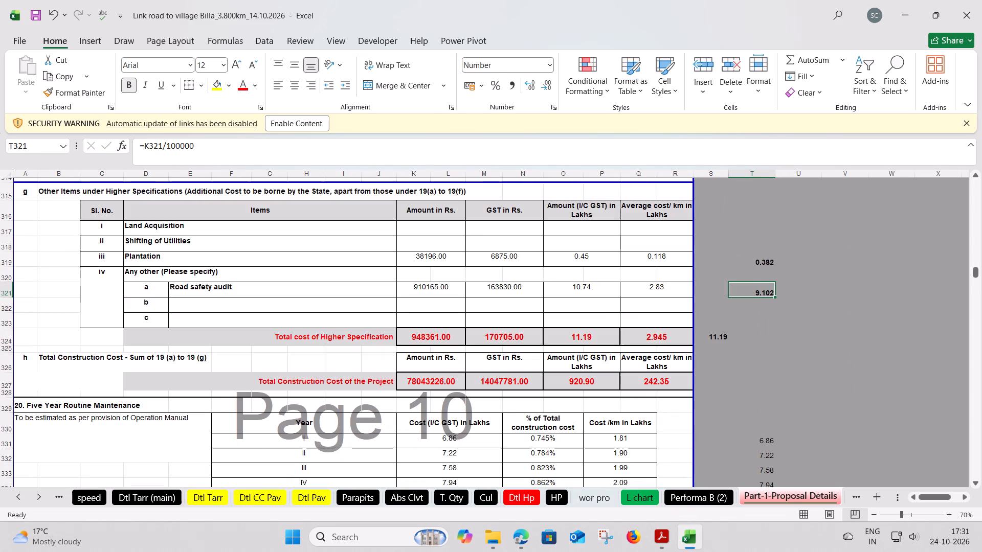
left_click_drag(977, 272, 979, 171)
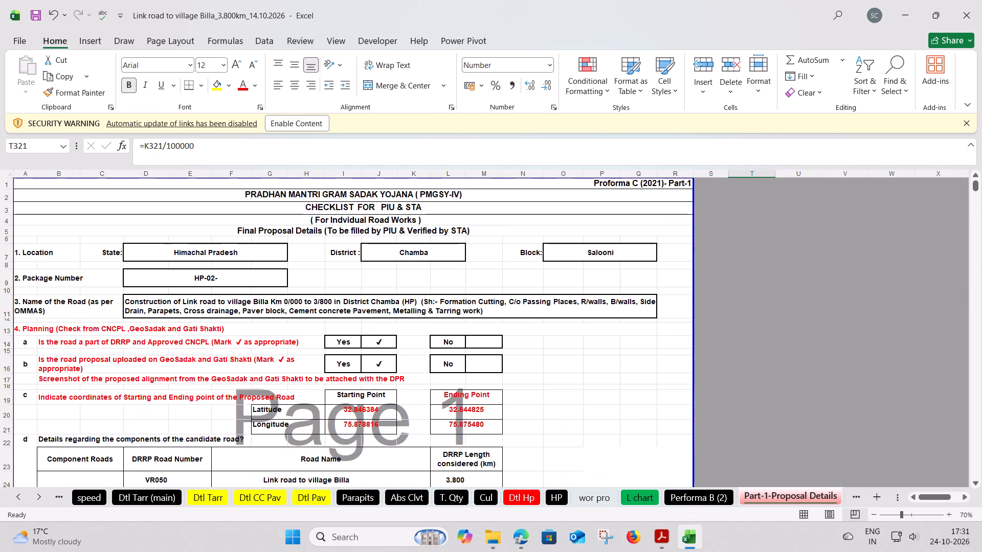
scroll(409, 364, "down", 2)
key("alt+Tab")
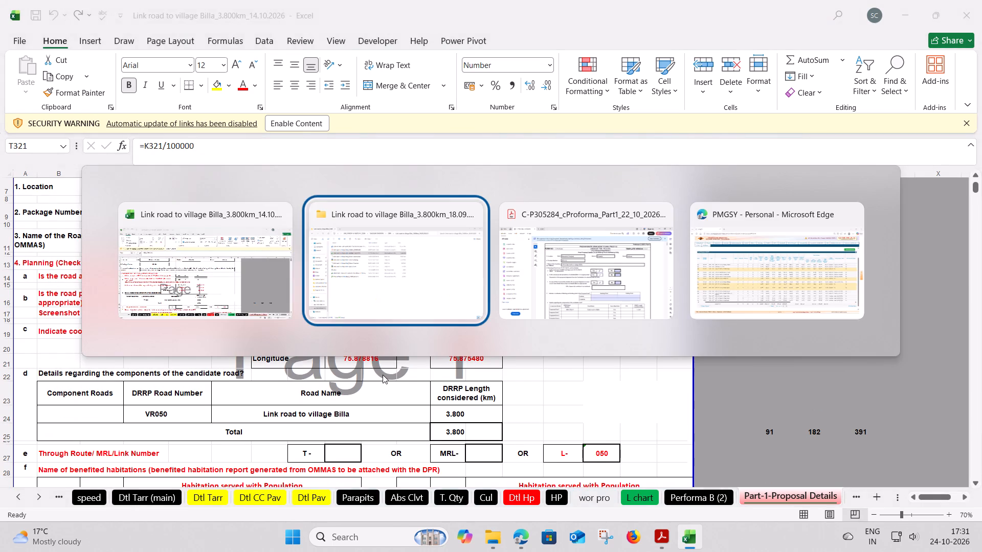
key("alt+Tab")
scroll(525, 388, "down", 2)
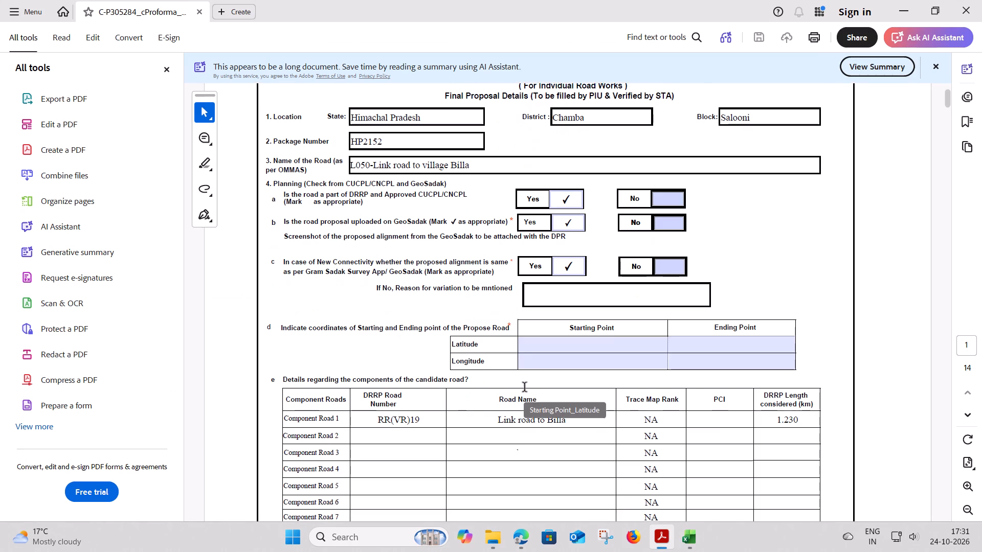
scroll(525, 388, "down", 1)
key("alt+Tab")
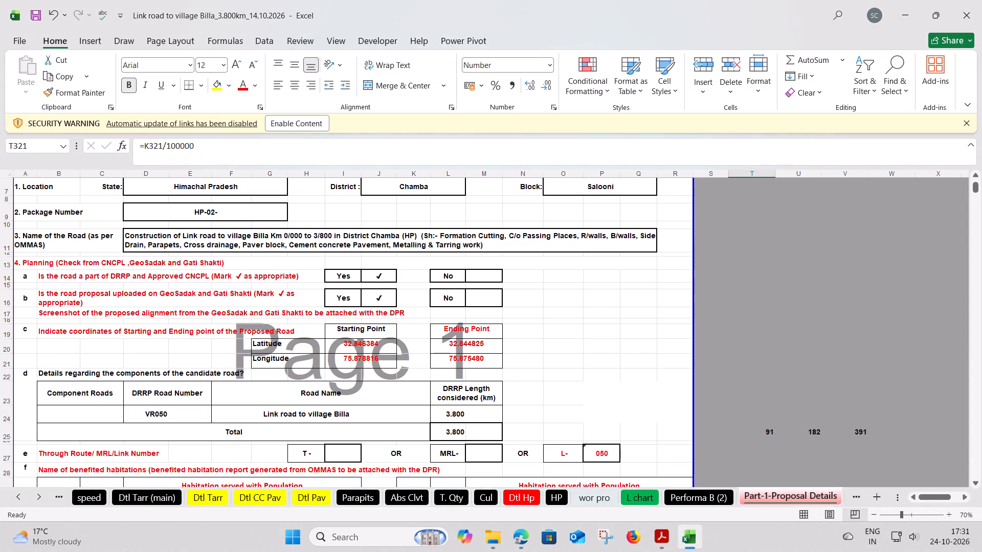
double_click(356, 343)
left_click_drag(385, 341, 341, 346)
key("ctrl+c")
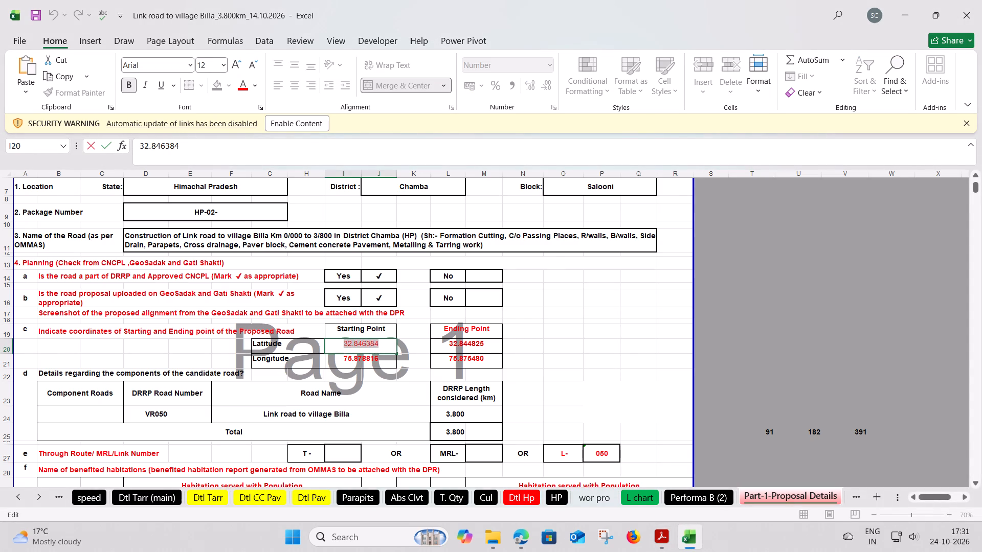
key("alt+Tab")
left_click(567, 326)
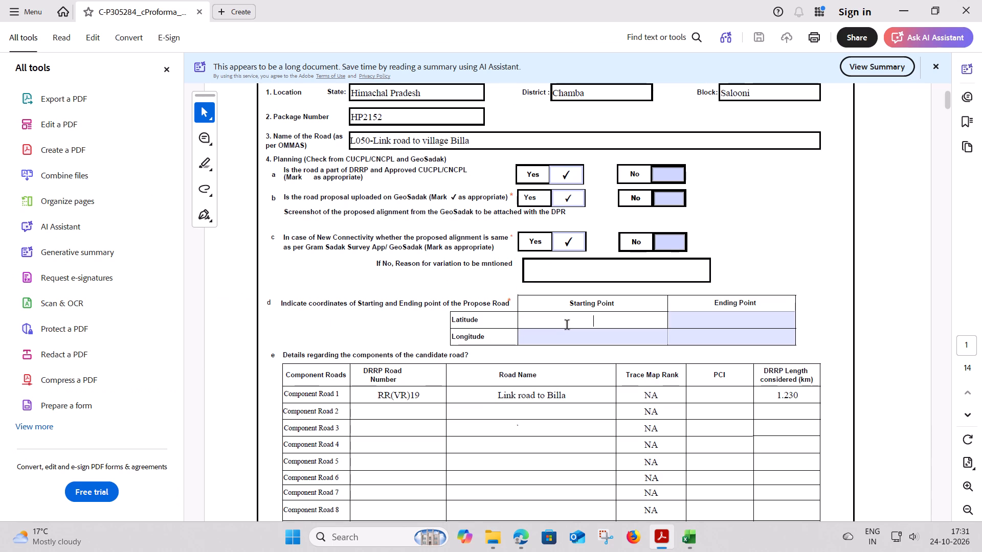
key("ctrl+v")
Copy the ending point latitude 32.844825 from the Excel workbook into the PDF proforma's Ending Point latitude field.
left_click(697, 319)
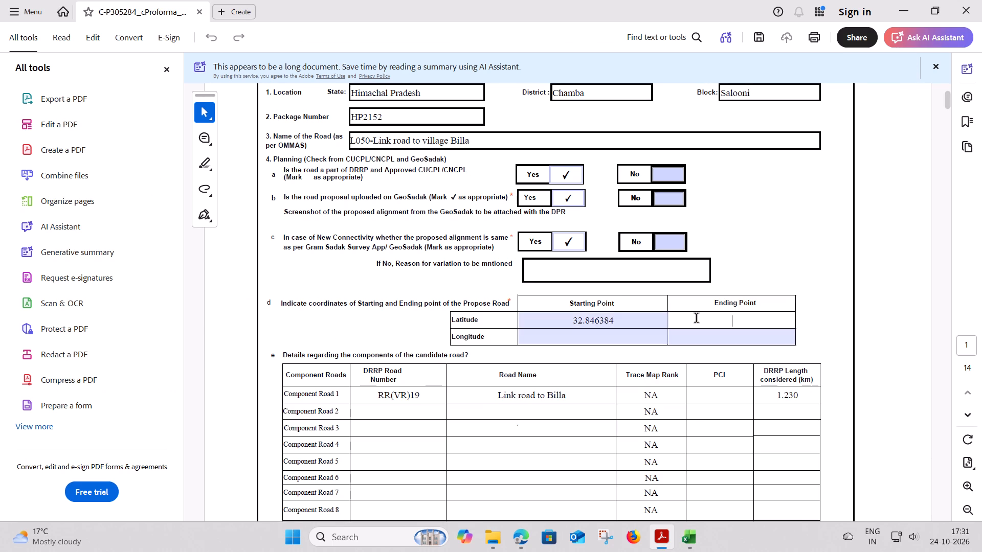
key("alt+Tab")
double_click(469, 349)
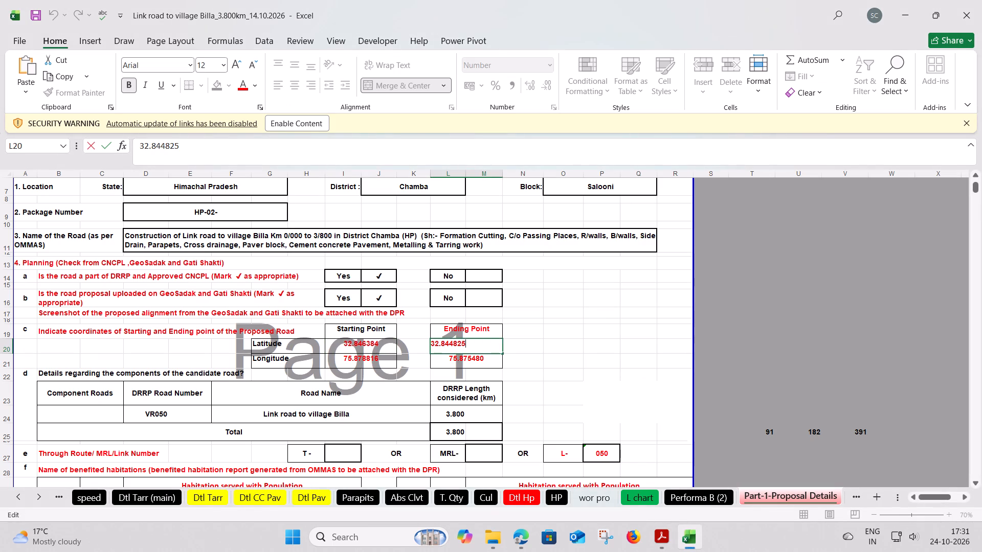
left_click_drag(478, 347, 430, 346)
key("ctrl+c")
left_click(372, 365)
key("alt+Tab")
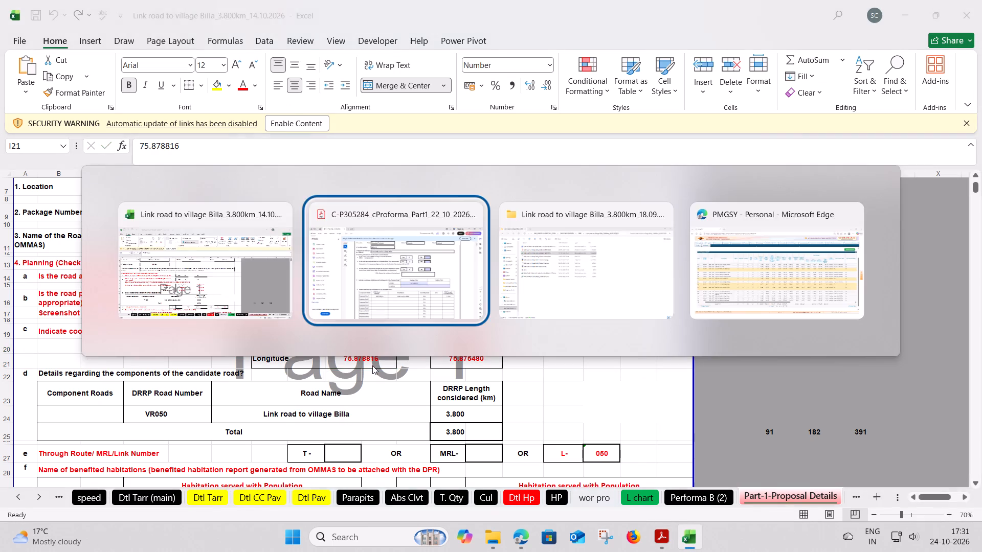
key("ctrl+v")
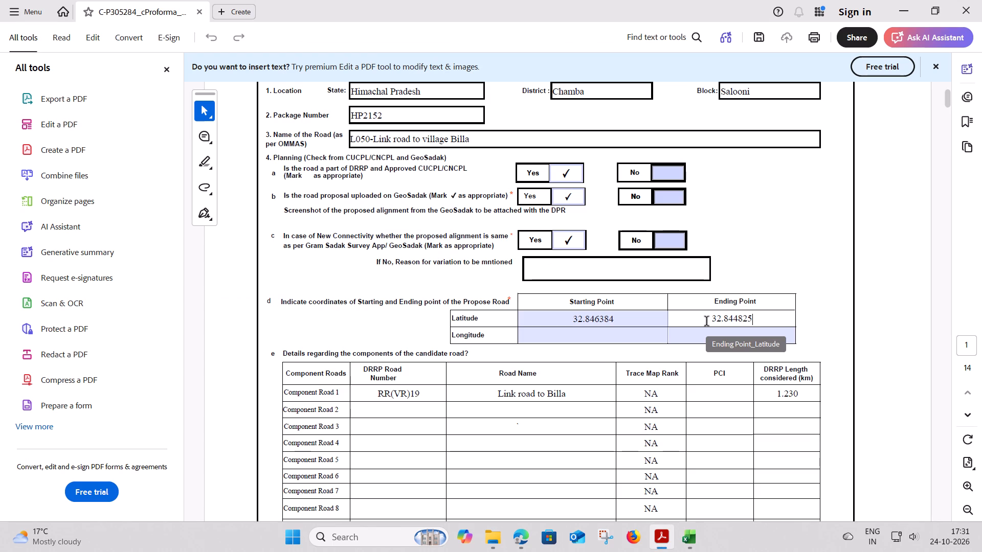
Copy the starting point longitude 75.878816 from the Excel workbook into the PDF proforma's Starting Point longitude field.
left_click(618, 338)
key("alt+Tab")
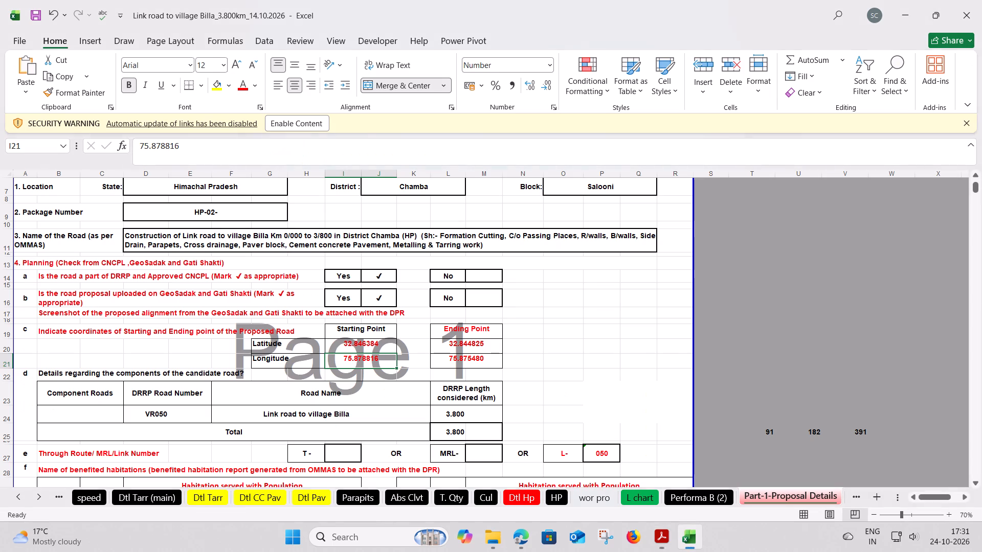
double_click(373, 361)
left_click_drag(376, 361, 331, 362)
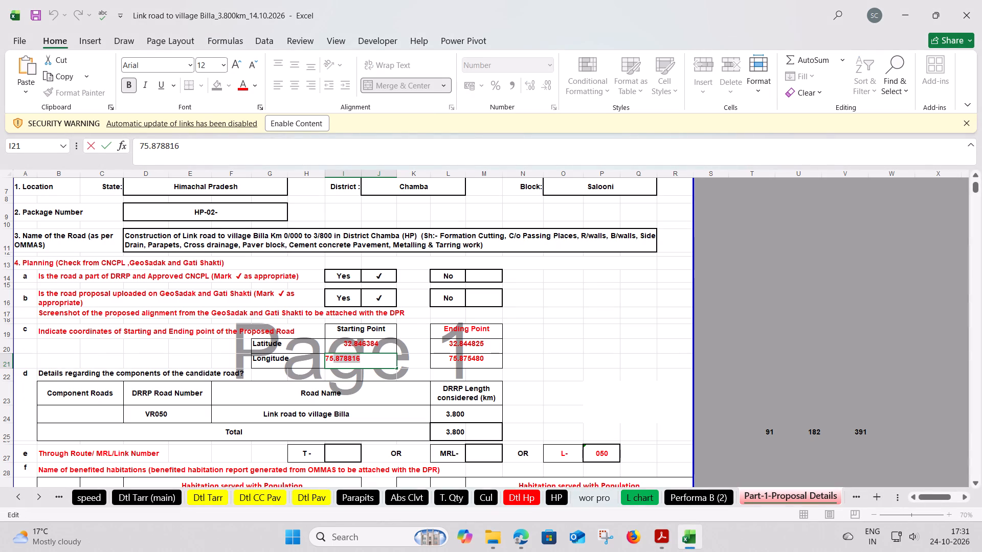
left_click_drag(331, 362, 324, 360)
key("ctrl+c")
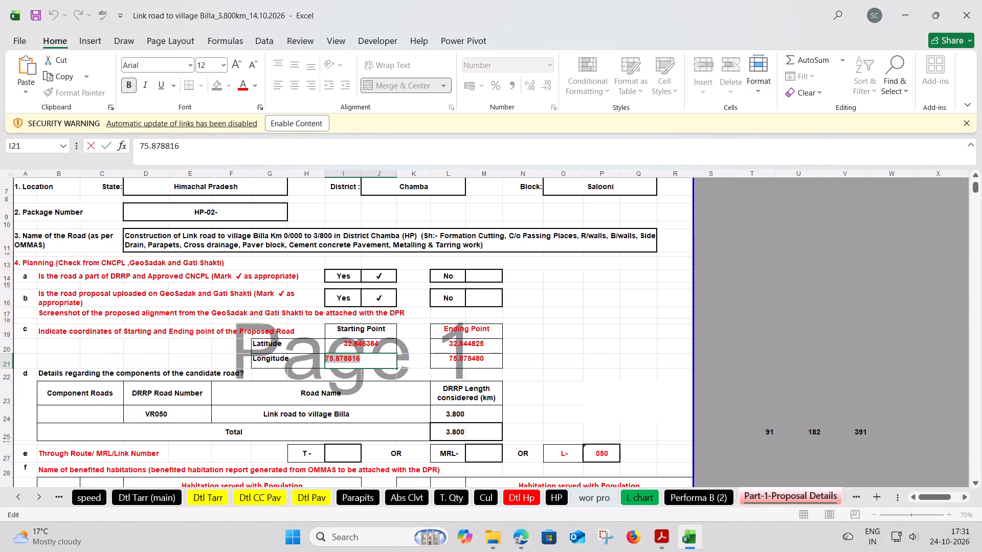
left_click(466, 360)
key("alt+Tab")
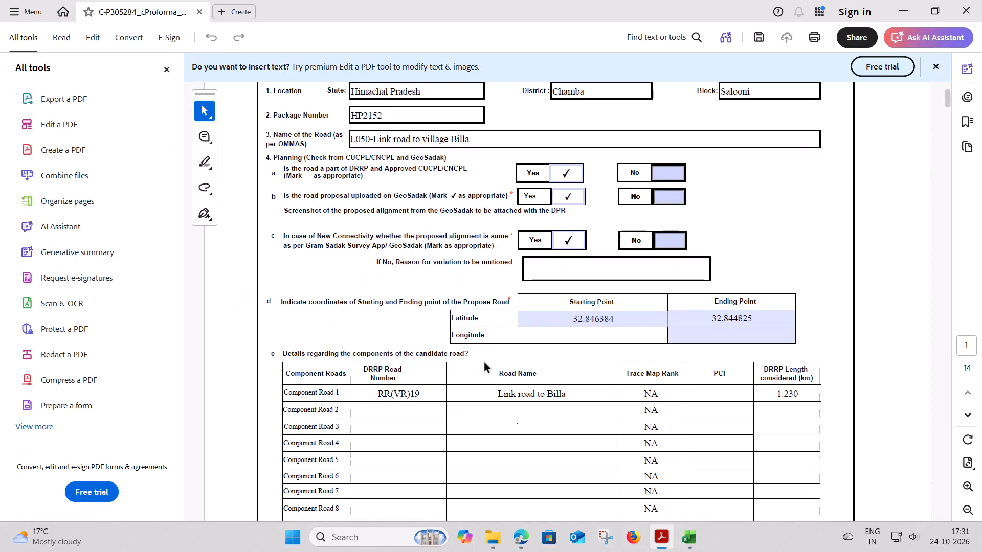
key("ctrl+v")
Copy the ending point longitude 75.87548 from the Excel workbook into the PDF proforma's Ending Point longitude field.
left_click(694, 337)
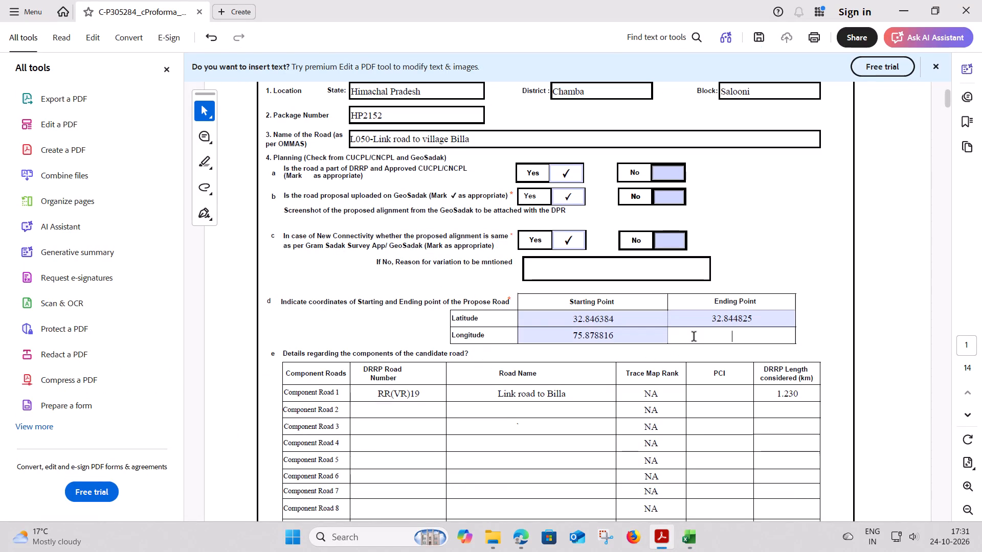
key("alt+Tab")
double_click(474, 363)
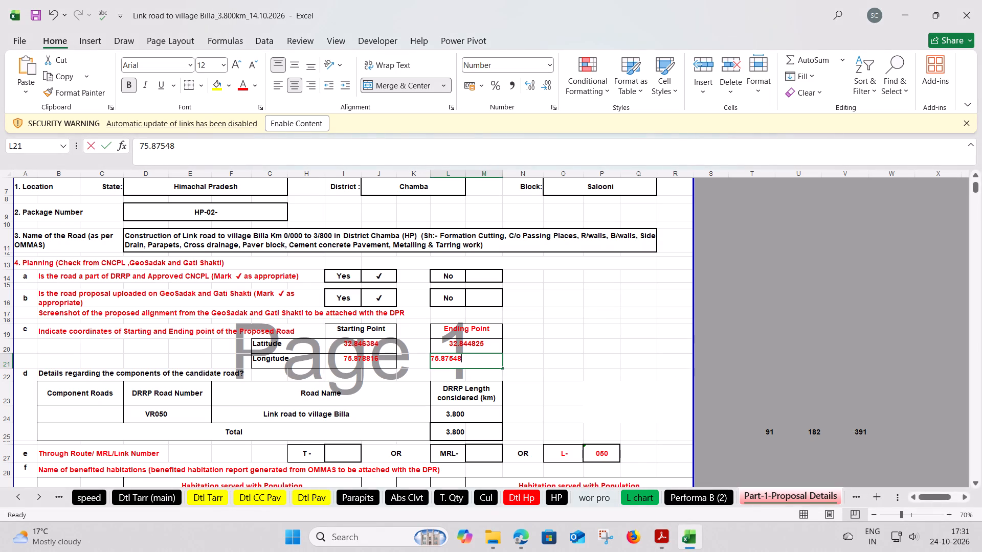
left_click_drag(477, 363, 427, 363)
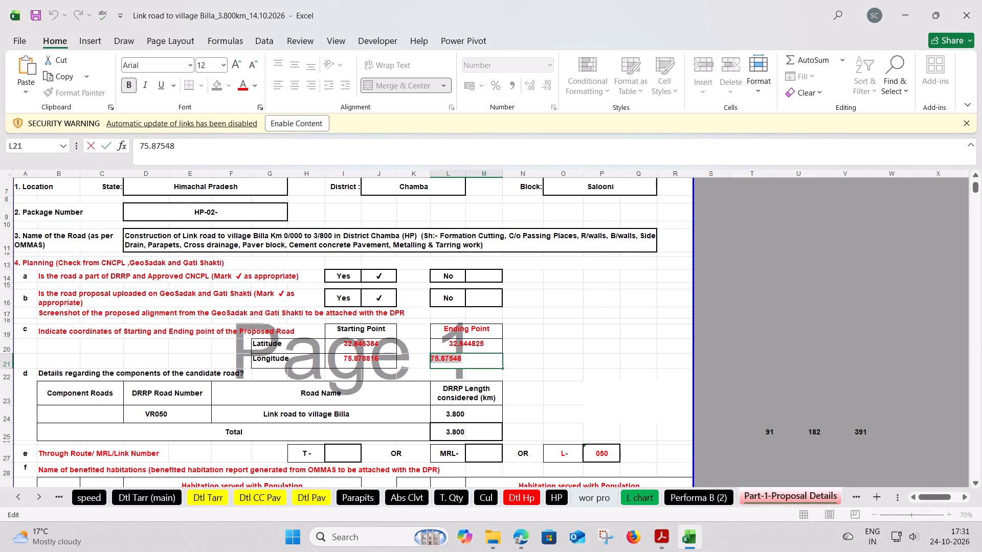
key("ctrl+c")
left_click(581, 350)
key("alt+Tab")
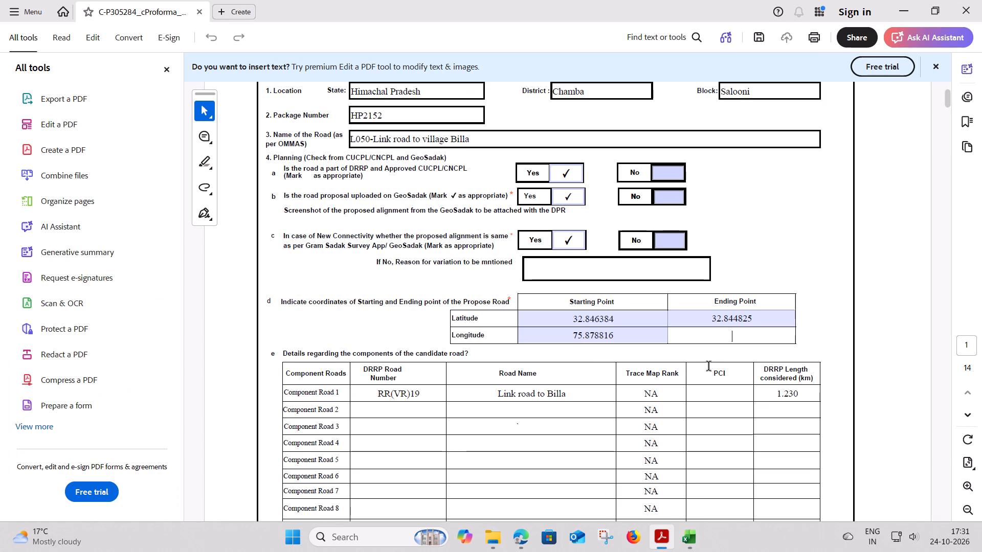
key("ctrl+v")
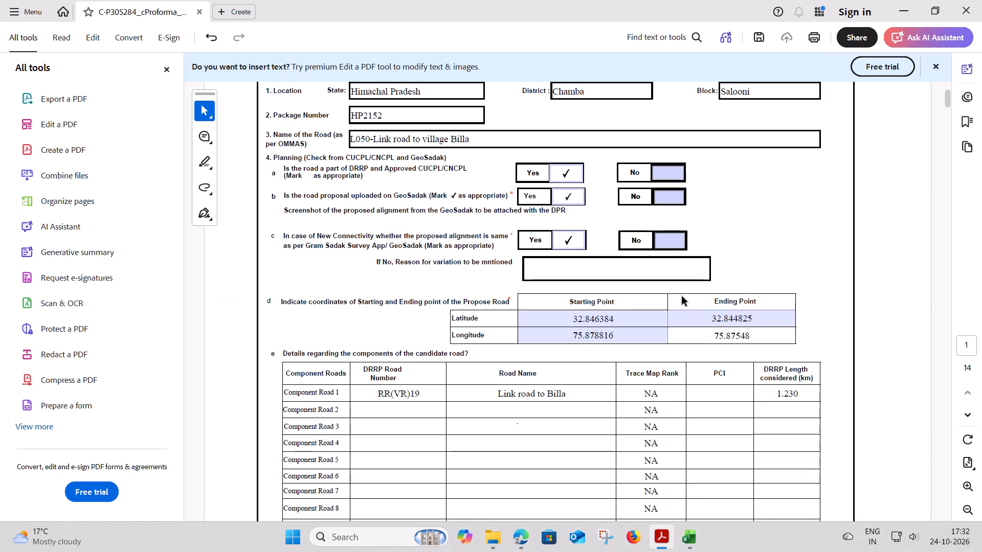
left_click(727, 259)
On page 2, mark ODR/VR for where the proposed road leads and Yes for the State undertaking its upgrading.
scroll(534, 344, "down", 6)
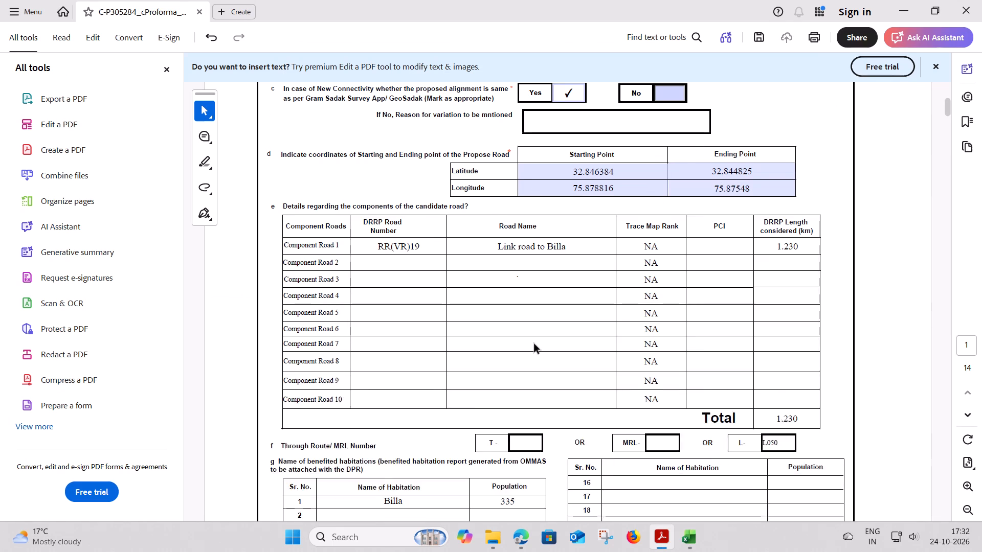
scroll(534, 344, "down", 13)
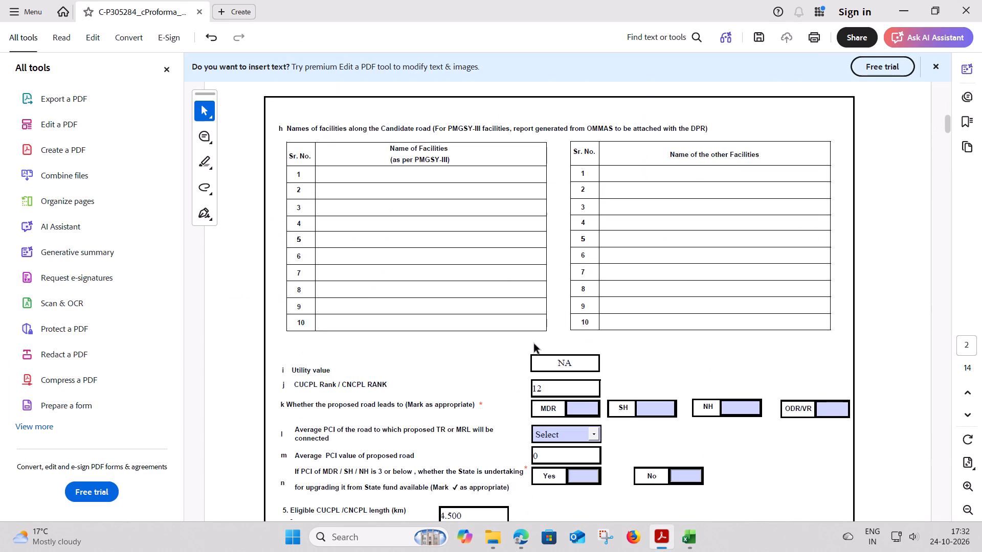
scroll(723, 375, "down", 1, "ctrl")
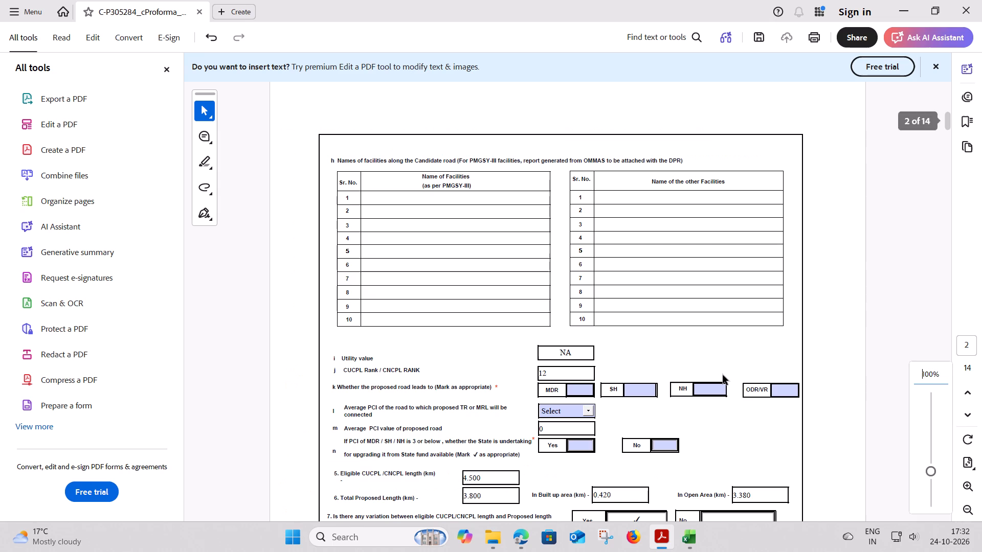
left_click(779, 393)
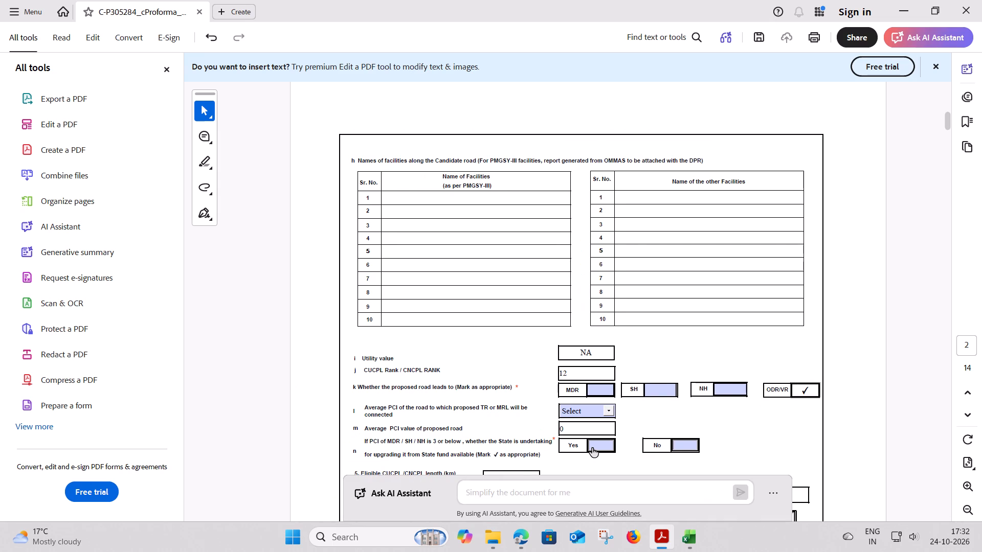
left_click(593, 448)
Enter "Actual Road Condition" as the reason for variation between the eligible and proposed lengths in item 7.
scroll(654, 360, "down", 6)
left_click(616, 418)
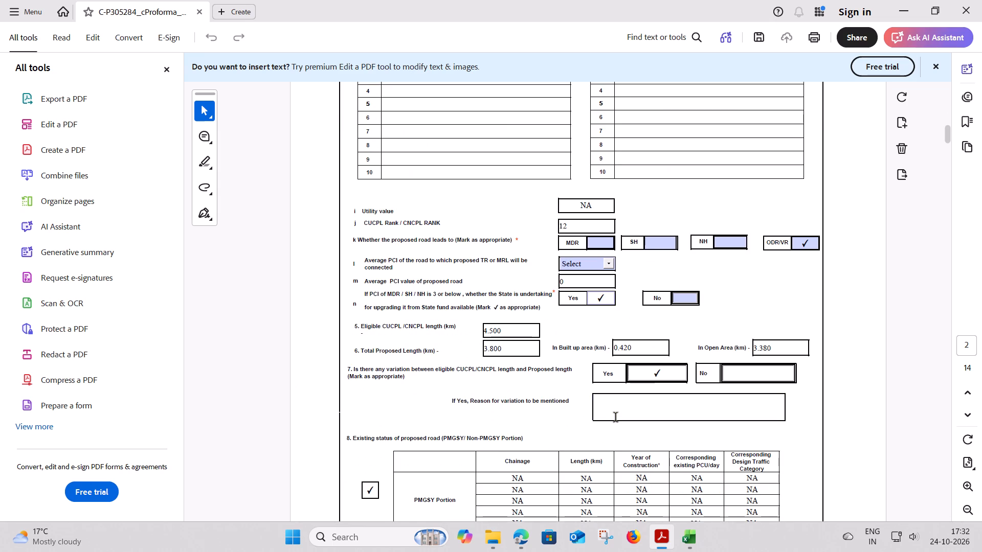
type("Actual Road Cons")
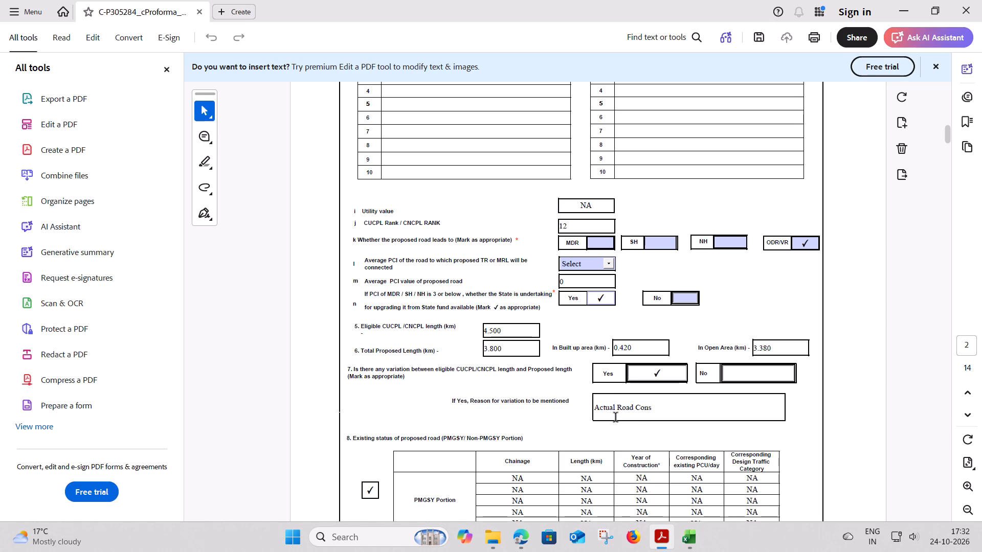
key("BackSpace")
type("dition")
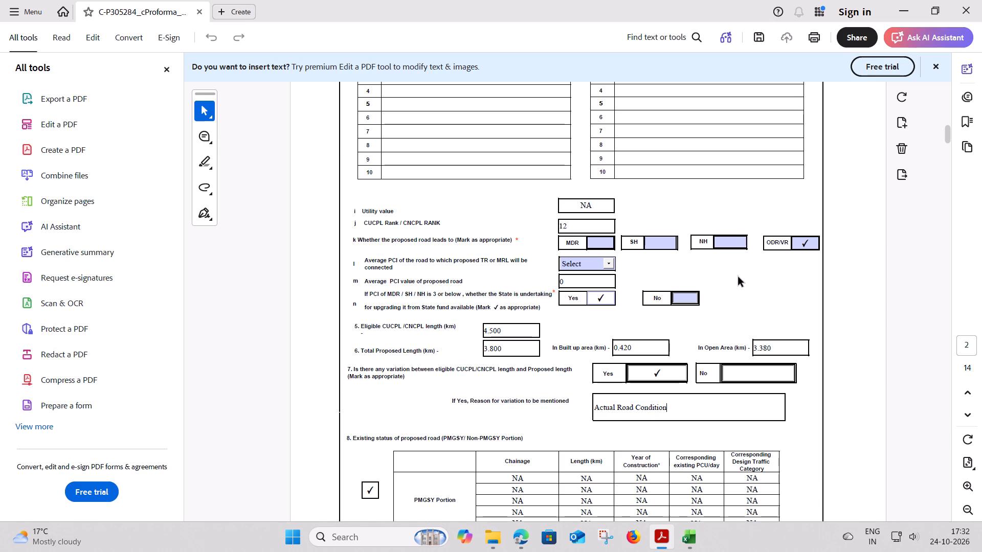
left_click(738, 277)
In item 10, Type of proposal, enter the New Construction chainage from 0.000 to 3.800, consulting the workbook.
scroll(587, 332, "down", 4)
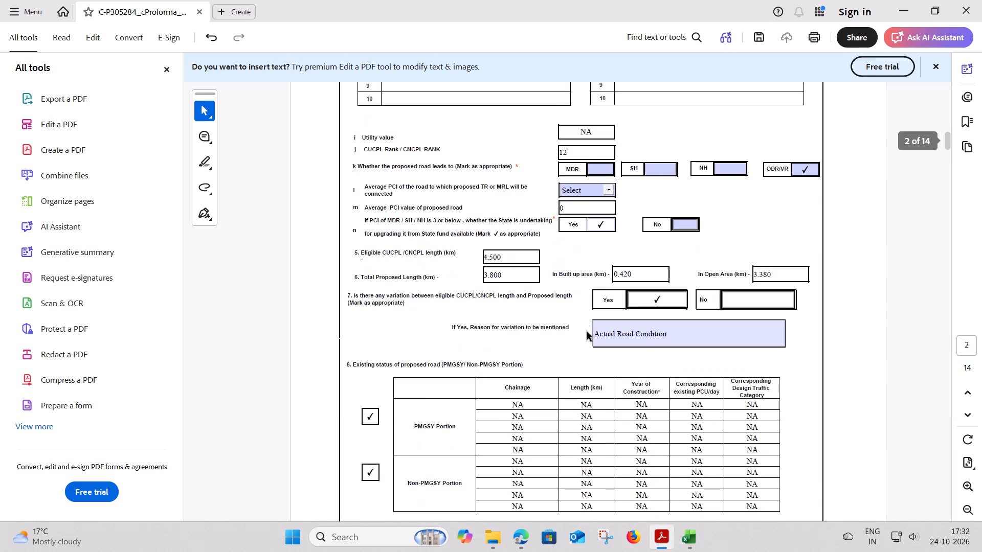
scroll(587, 332, "down", 11)
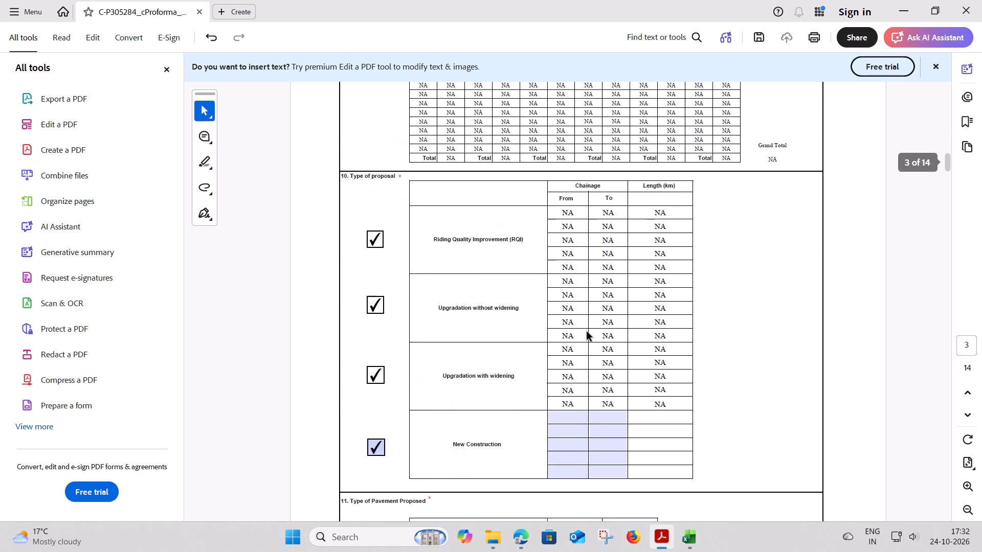
scroll(587, 332, "down", 6)
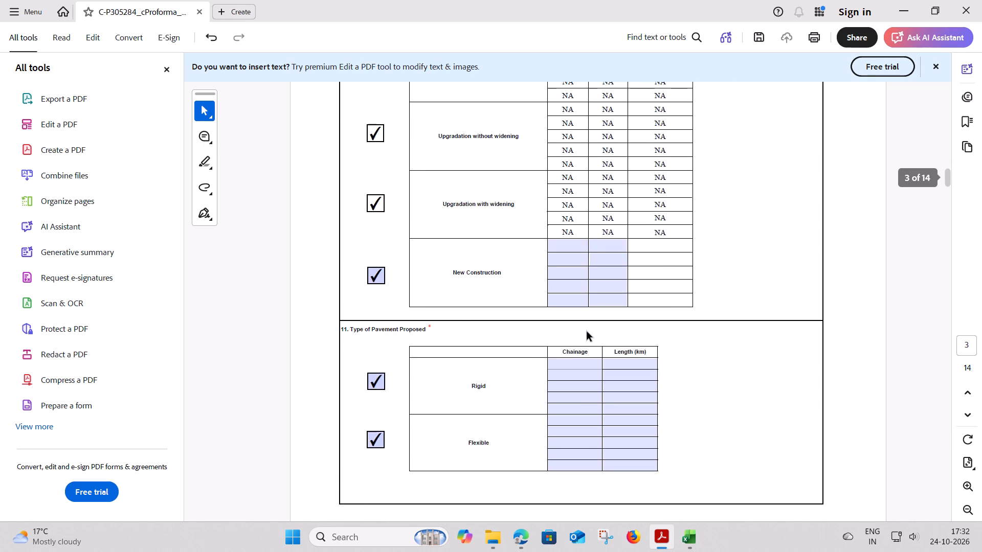
scroll(587, 332, "down", 1)
key("alt+Tab")
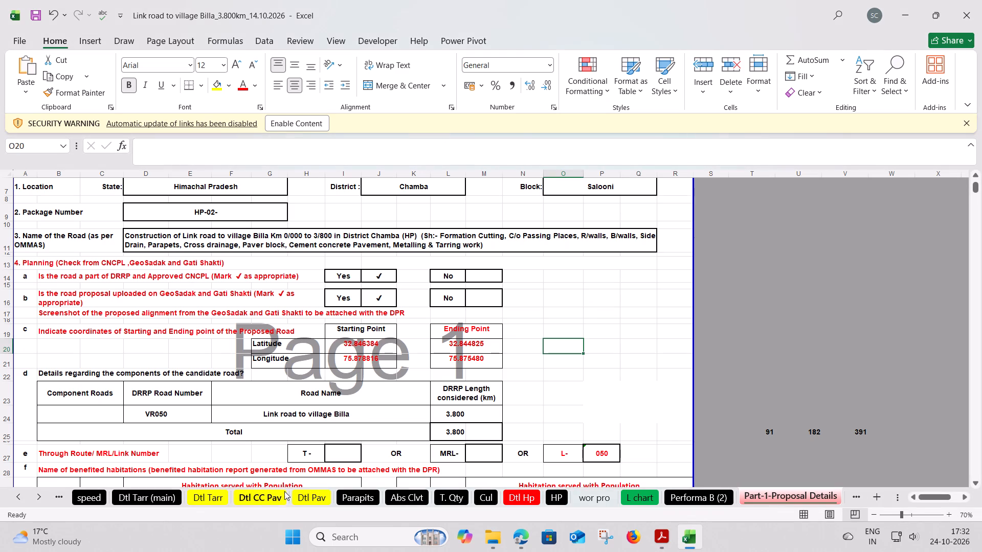
left_click(686, 494)
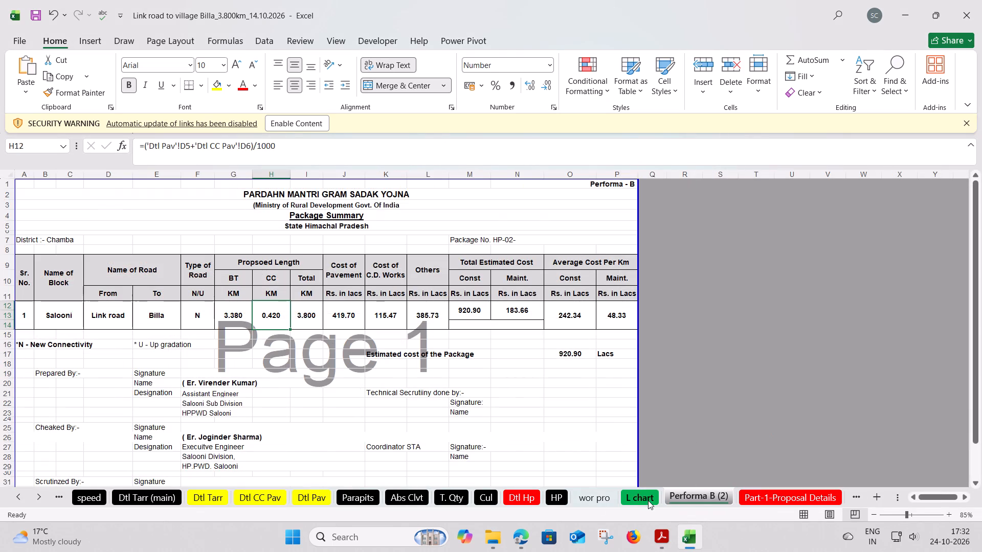
left_click(784, 498)
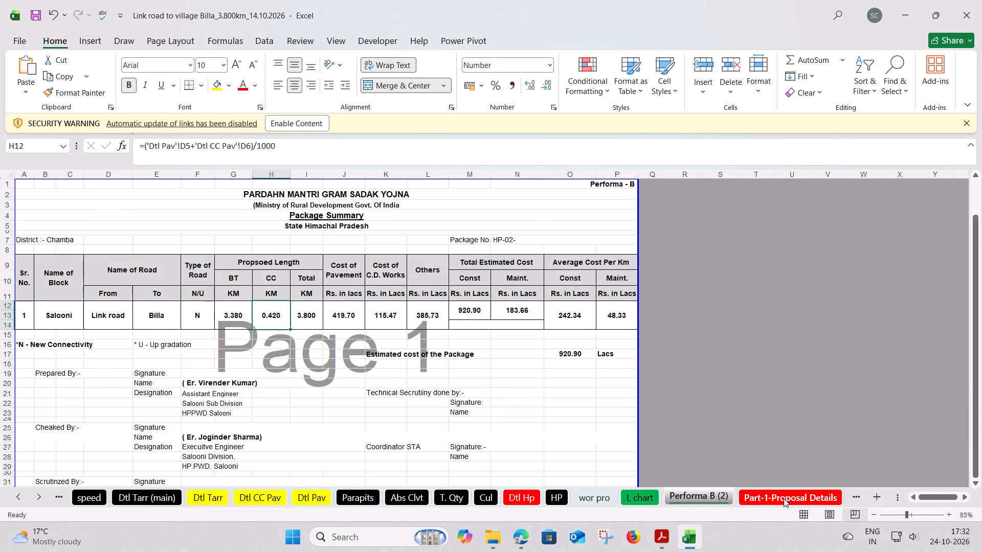
key("alt+Tab")
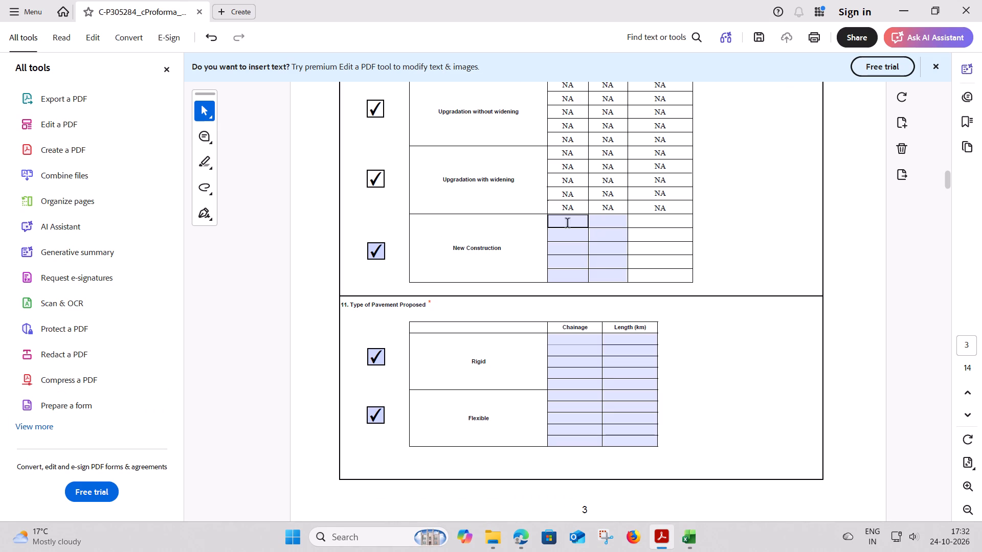
left_click(568, 224)
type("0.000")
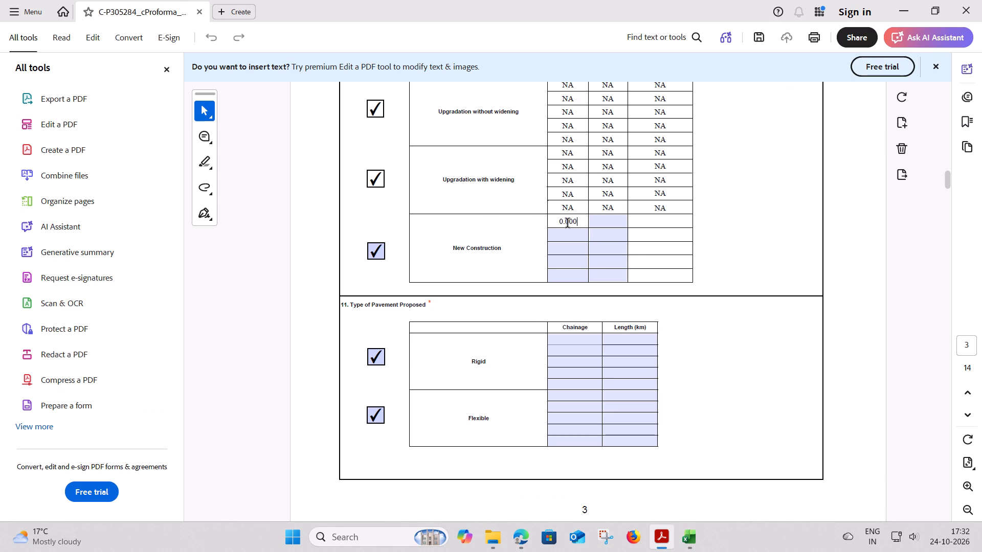
left_click(606, 222)
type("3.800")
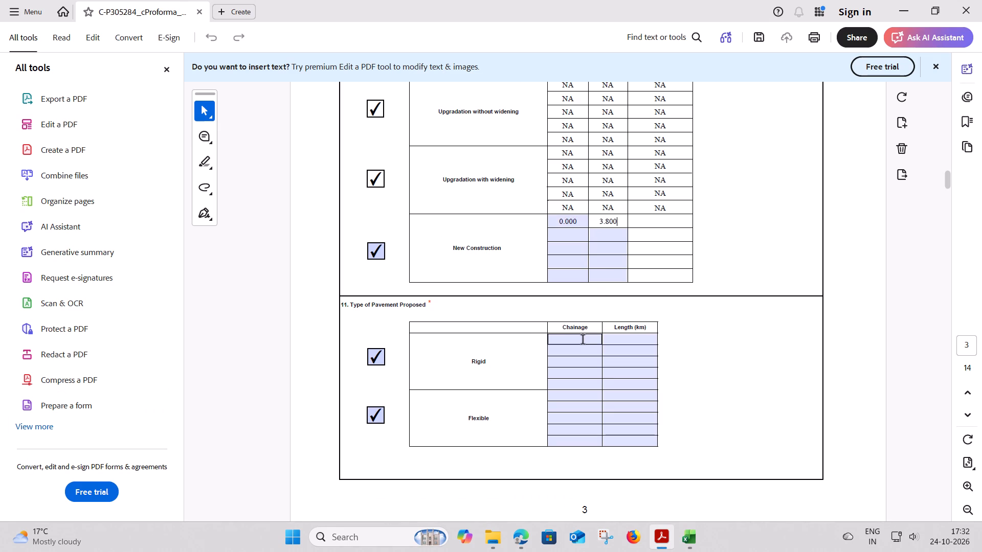
In item 11, enter Rigid pavement chainage 0.000 and the CC length 0.420 km from the workbook's Performa B (2) sheet.
left_click(583, 340)
key("alt+Tab")
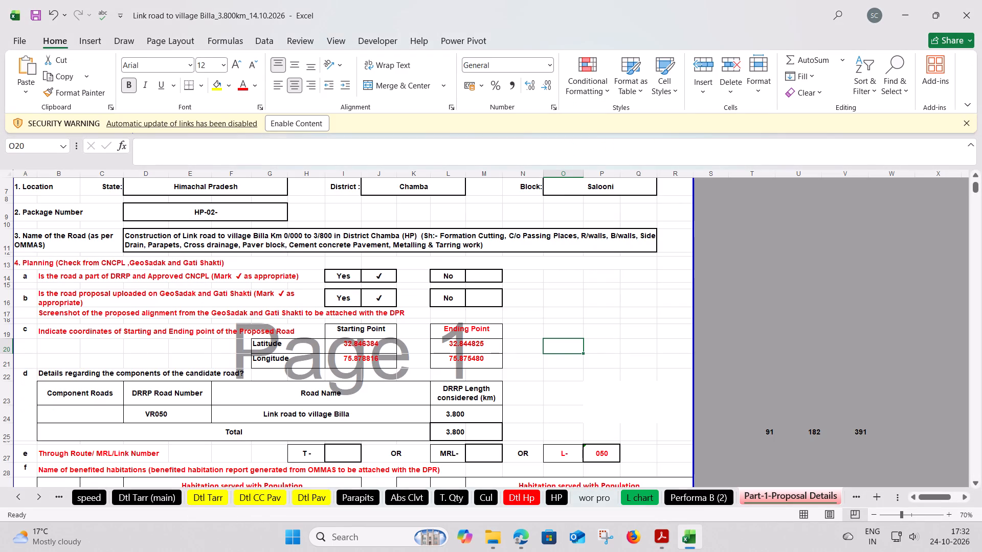
left_click(693, 499)
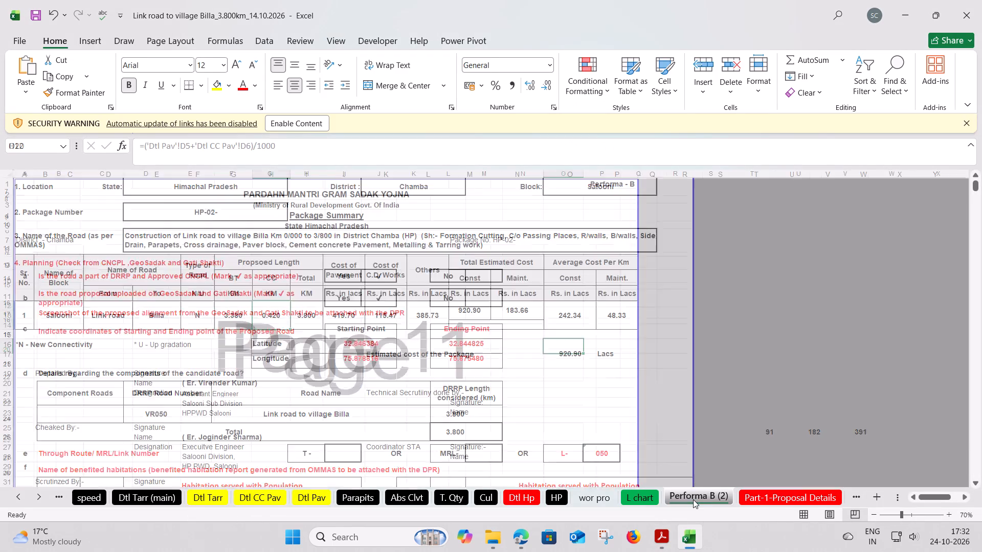
key("alt+Tab")
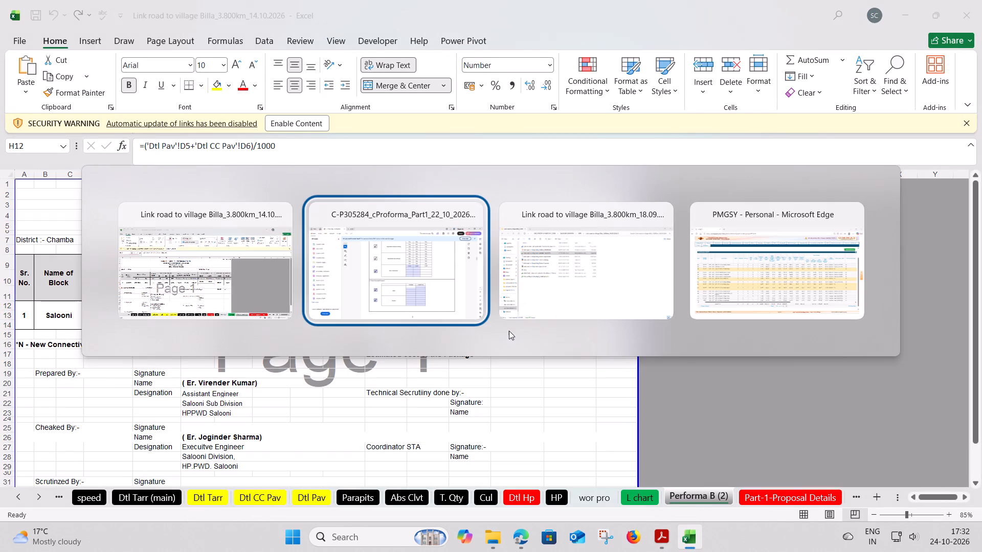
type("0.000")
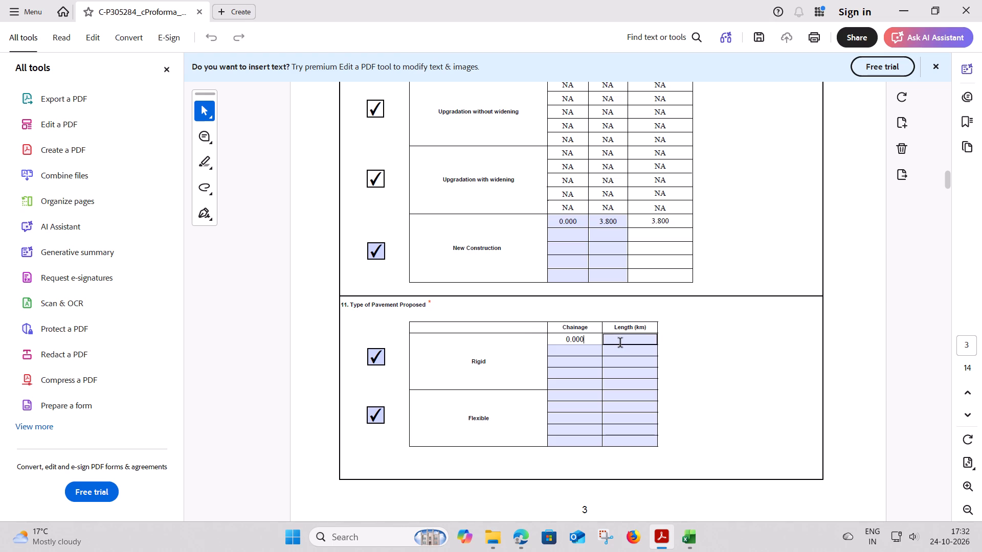
left_click(623, 340)
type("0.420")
Enter Flexible pavement chainage 0.000 and the BT length 3.380 km from the workbook's Performa B (2) sheet.
left_click(581, 396)
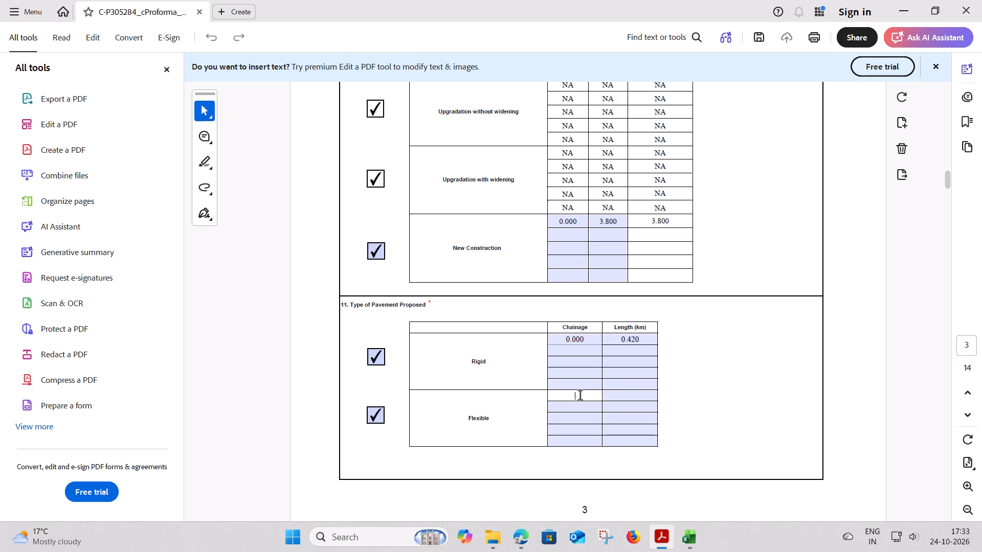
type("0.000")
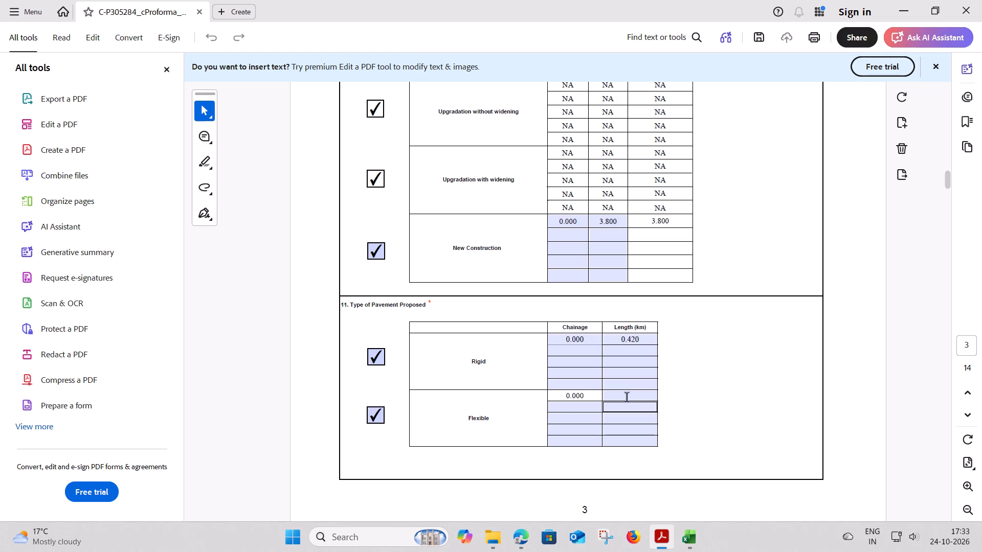
left_click(629, 391)
key("alt+Tab")
key("alt+Tab")
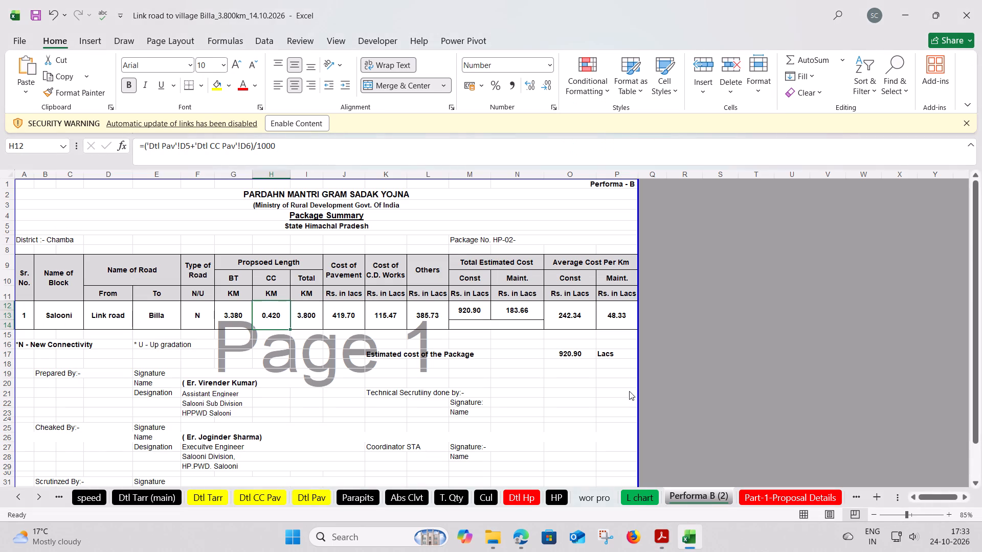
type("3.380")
left_click(727, 371)
In item 12a, mark Yes for the proposed road having the desired Road Land Width.
scroll(538, 385, "down", 4)
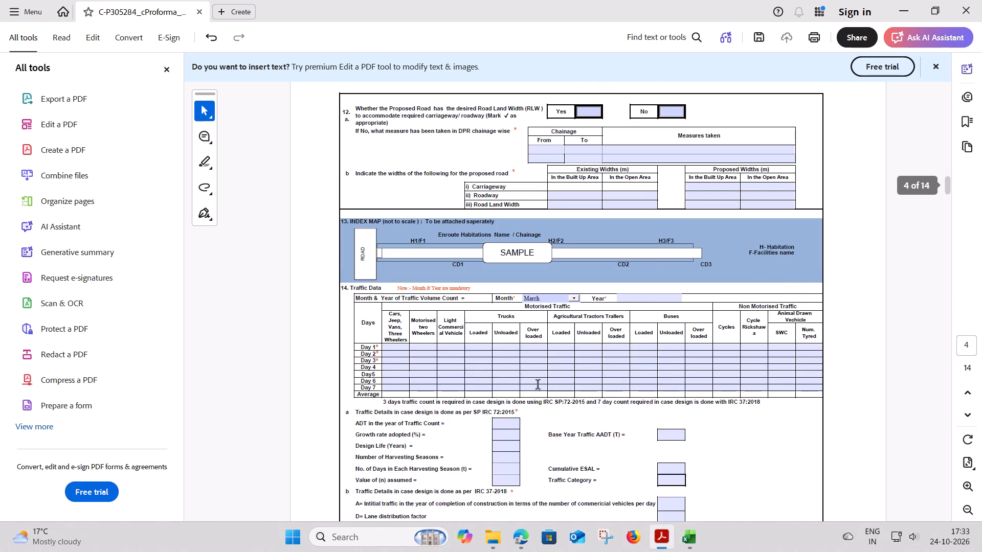
scroll(538, 385, "up", 1)
left_click(592, 136)
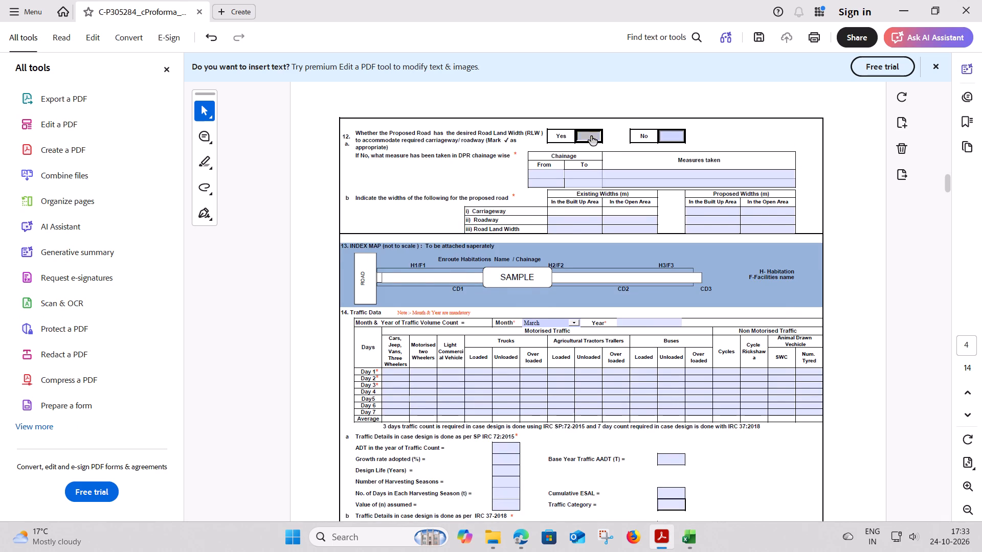
Enter 0.000 as the existing roadway and road land widths for both the built-up and open areas in item 12b.
left_click(582, 220)
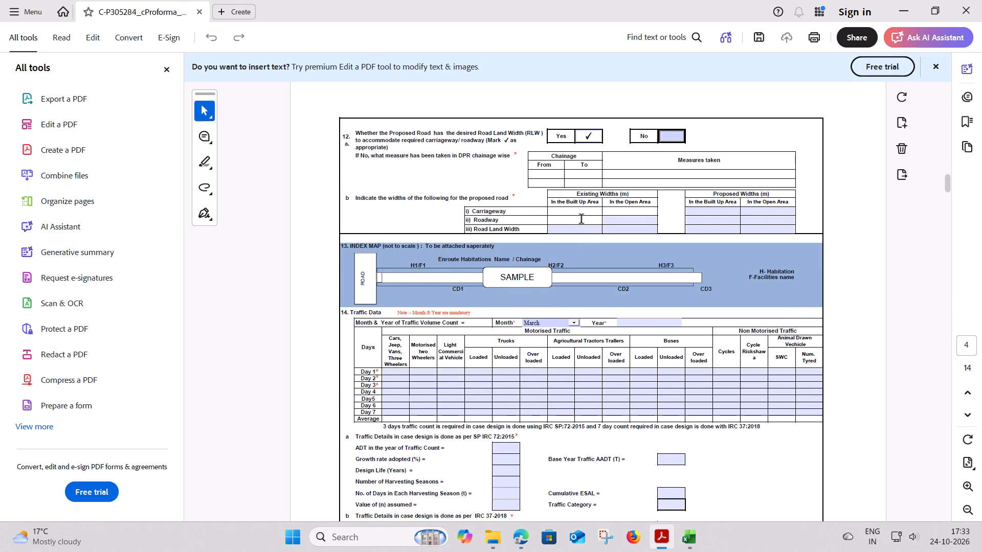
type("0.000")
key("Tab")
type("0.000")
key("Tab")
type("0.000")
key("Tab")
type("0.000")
Enter proposed widths for both built-up and open areas: carriageway 3.75, roadway 6.00 and road land width 6.00 m.
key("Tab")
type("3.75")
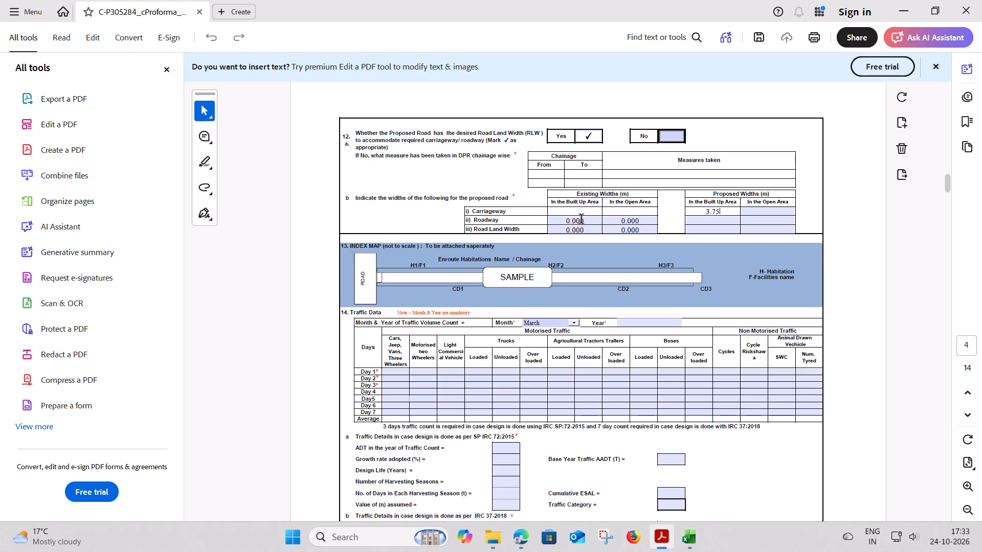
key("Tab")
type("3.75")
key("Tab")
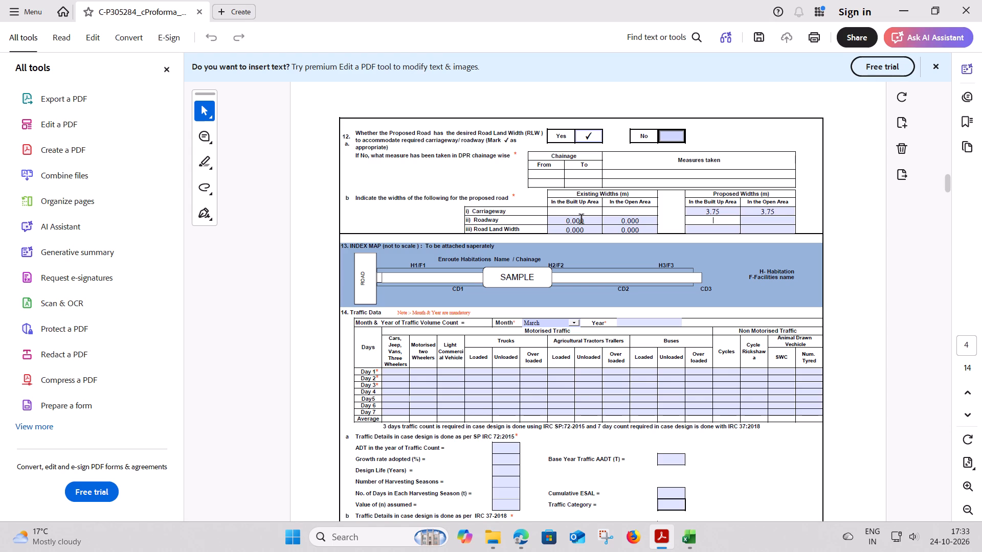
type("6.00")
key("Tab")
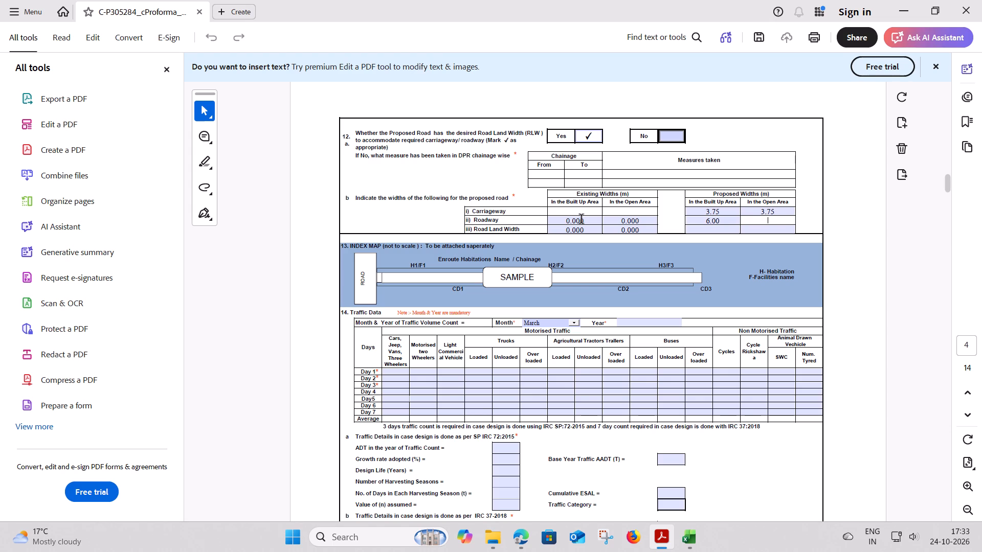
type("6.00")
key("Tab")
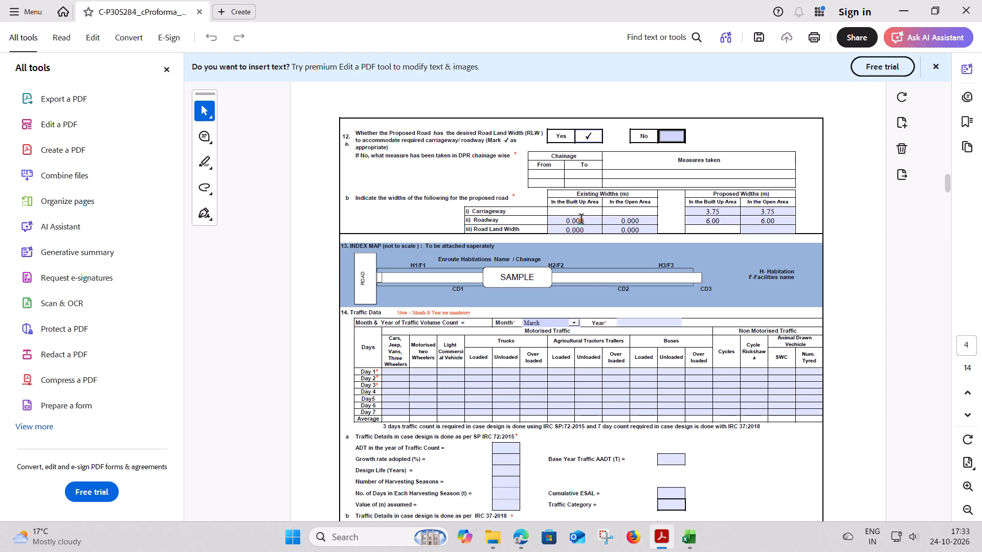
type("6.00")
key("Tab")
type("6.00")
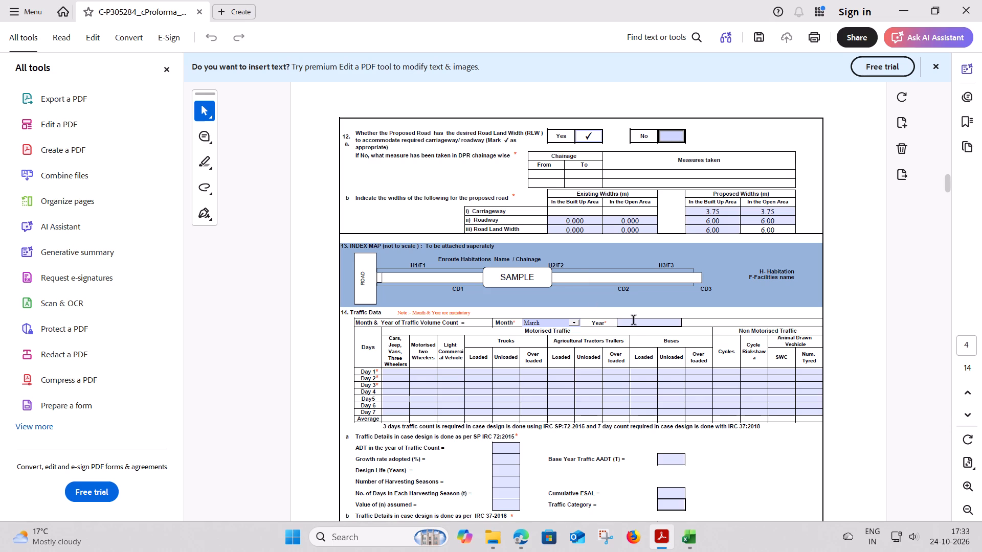
Set the year of the traffic volume count to 2026 in item 14.
left_click(634, 322)
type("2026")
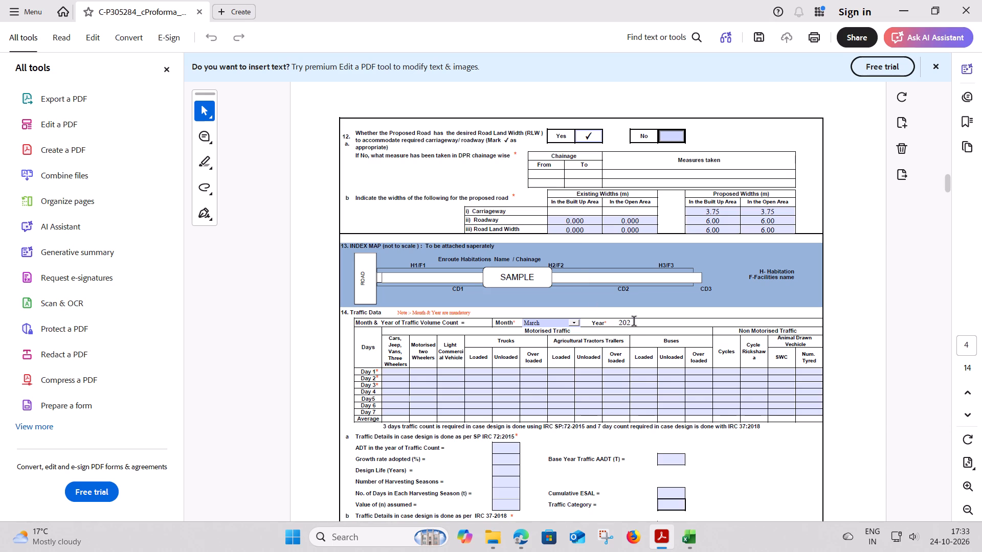
Switch to the Billa road workbook and look up the item 14 traffic count table on the Part-1-Proposal Details sheet.
scroll(472, 386, "down", 7)
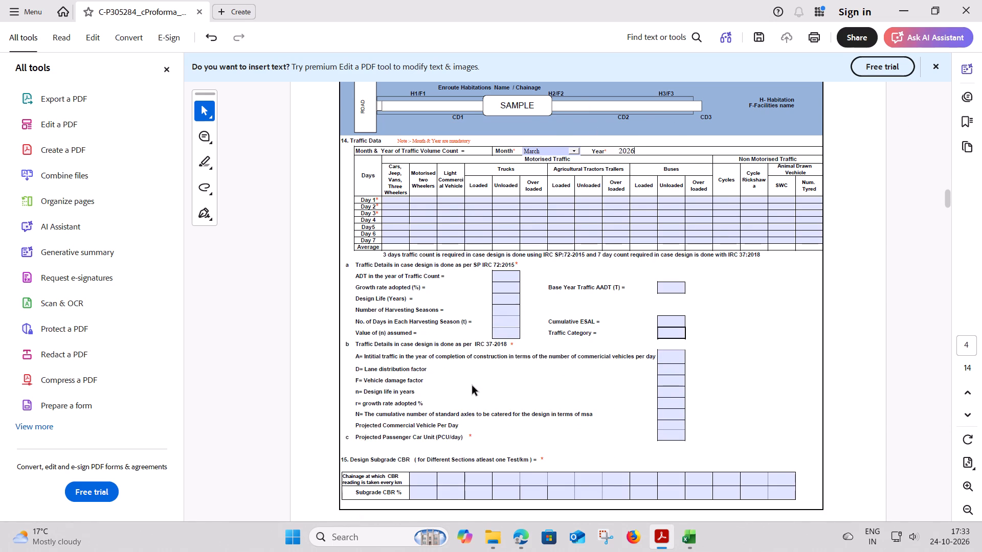
scroll(472, 386, "down", 2)
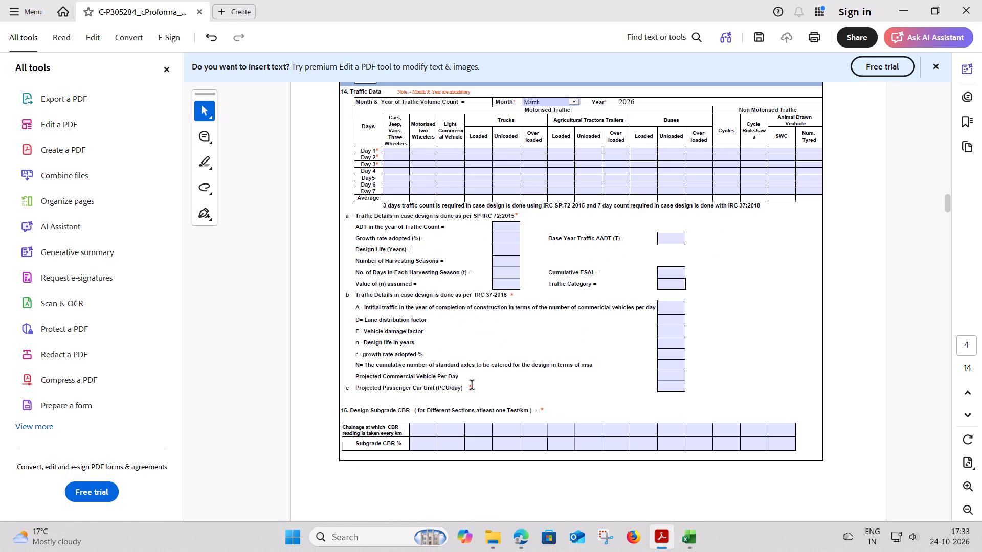
left_click(407, 151)
key("alt+Tab")
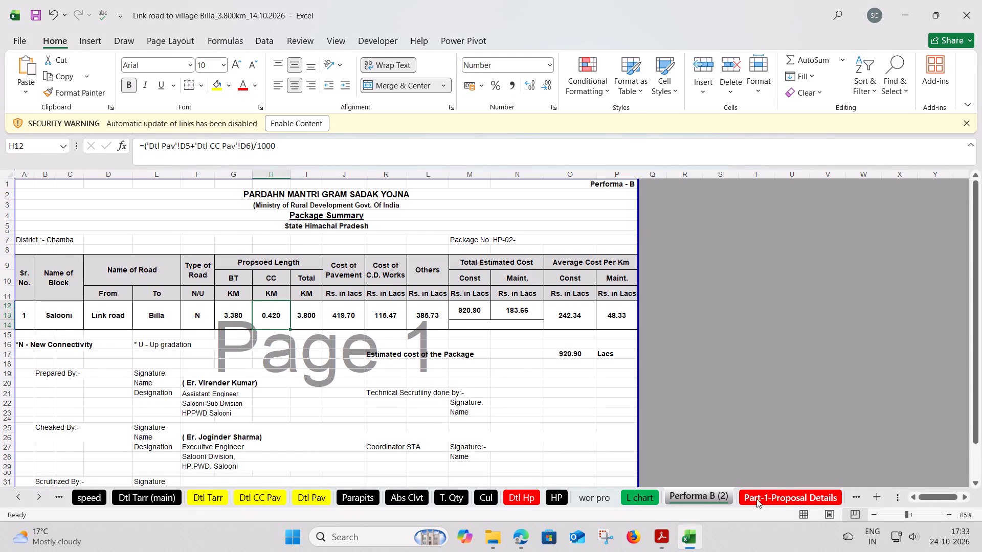
left_click(756, 499)
triple_click(34, 497)
triple_click(34, 497)
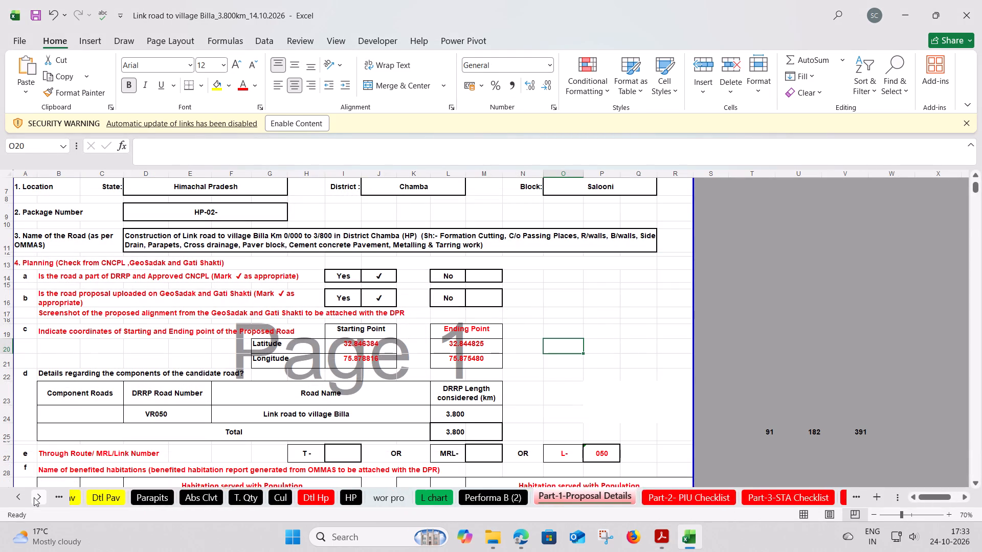
triple_click(34, 497)
double_click(34, 497)
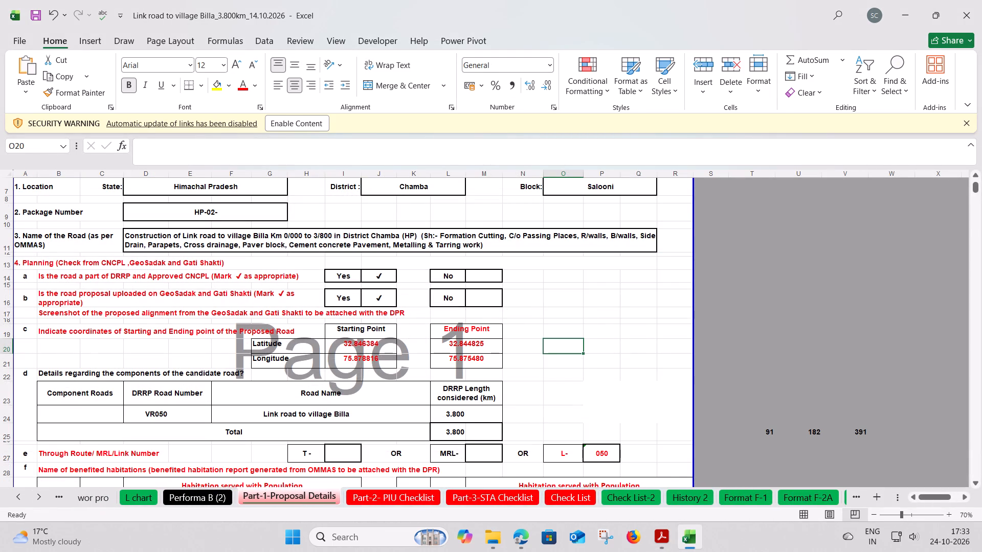
scroll(210, 391, "down", 14)
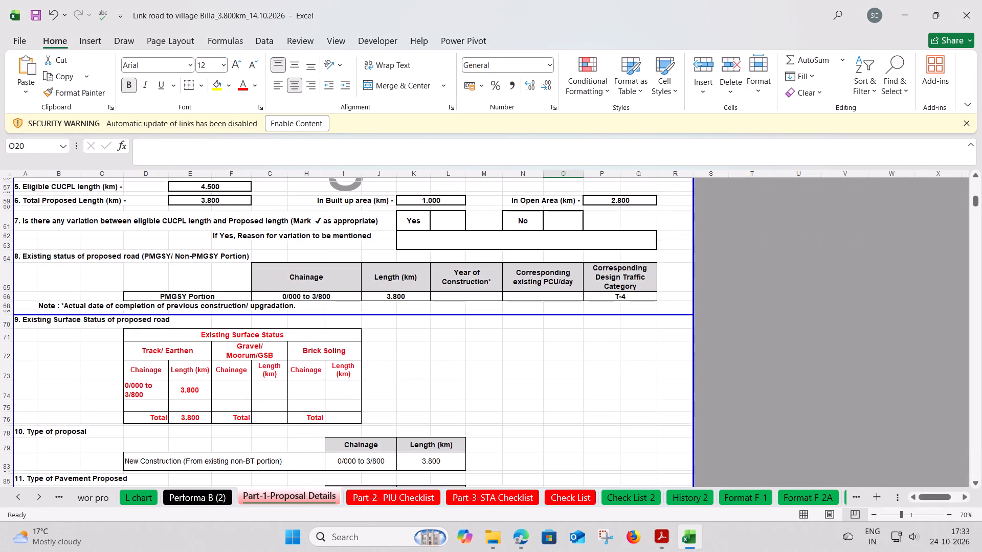
scroll(210, 391, "down", 17)
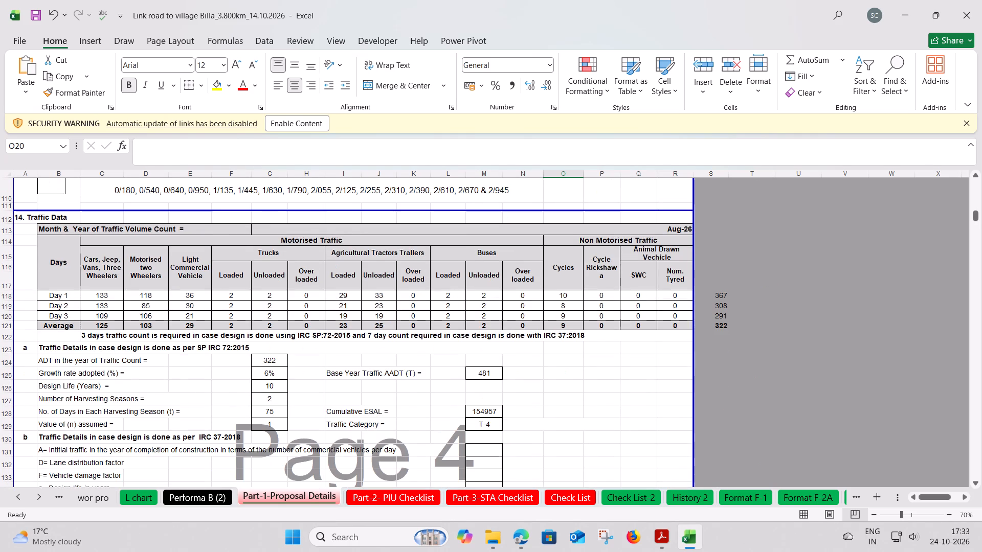
In the proforma's item 14 Day 1 row, enter 133 cars/jeeps/vans/three wheelers, 118 motorised two wheelers and 36 light commercial vehicles.
key("alt+Tab")
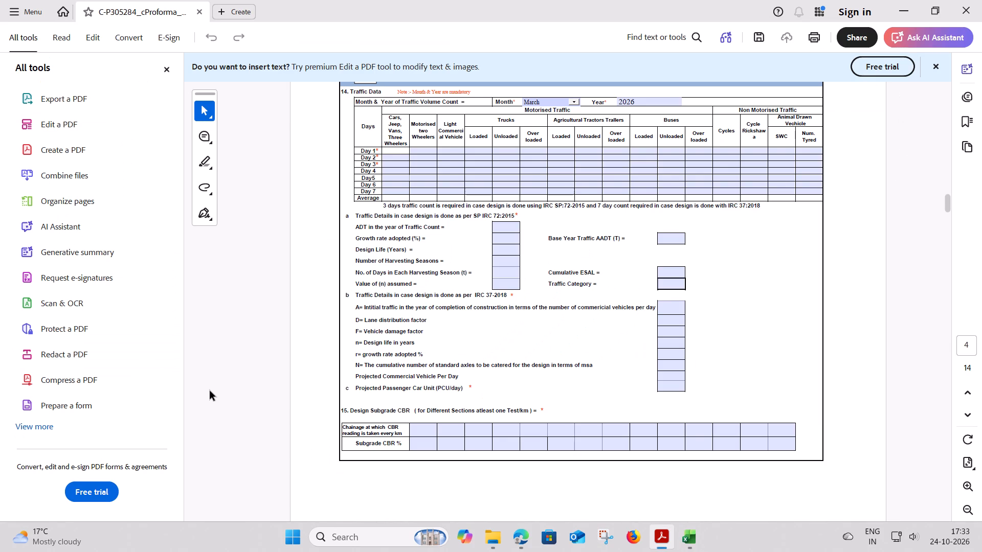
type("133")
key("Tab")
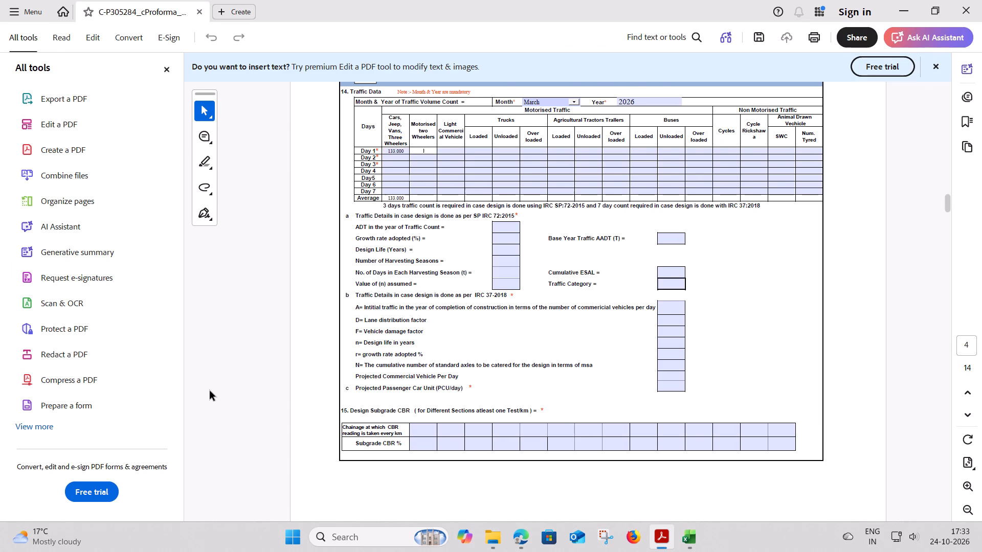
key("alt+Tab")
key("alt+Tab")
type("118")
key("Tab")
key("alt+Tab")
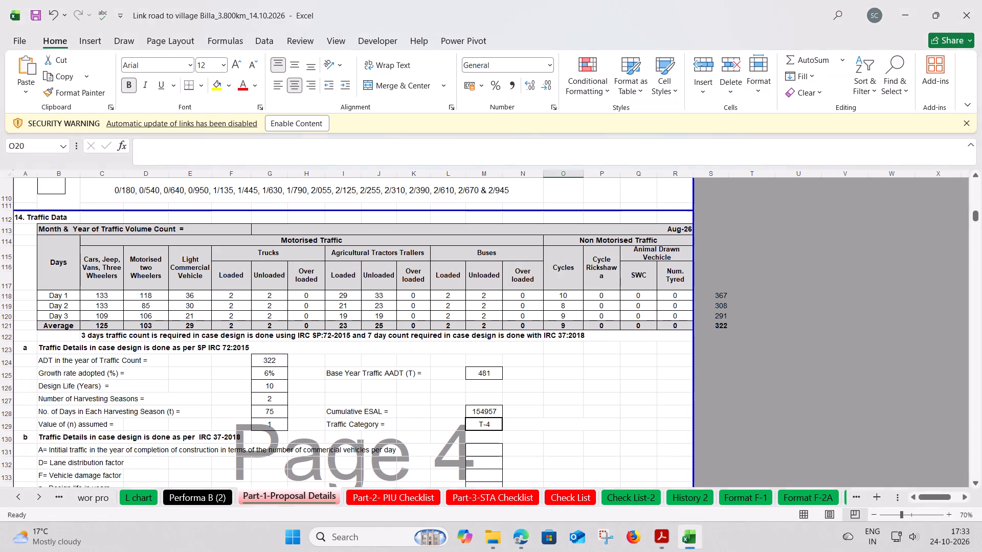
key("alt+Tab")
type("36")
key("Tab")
Enter the Day 1 truck counts: 2 loaded, 2 unloaded and 0 overloaded.
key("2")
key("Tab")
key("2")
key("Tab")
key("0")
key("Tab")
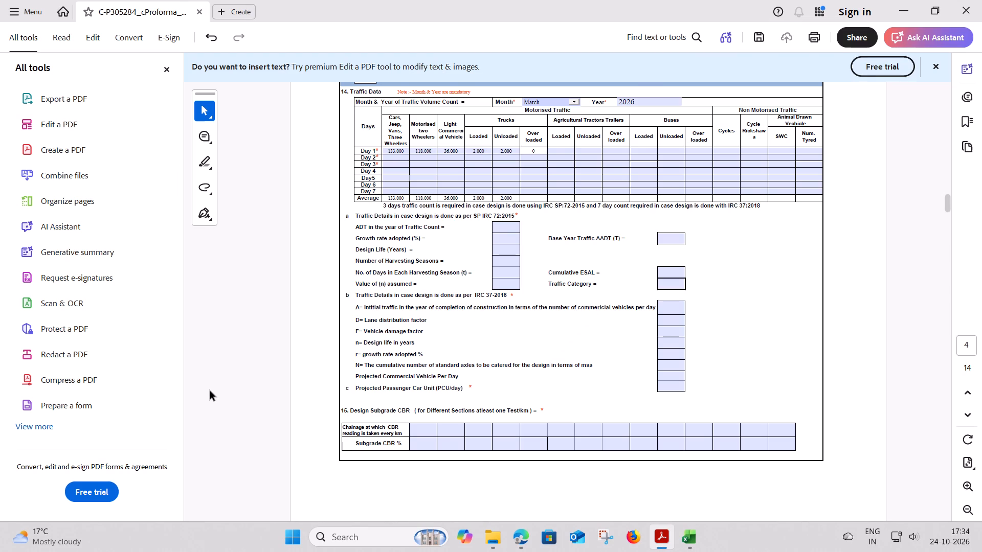
Enter the Day 1 agricultural tractor-trailer counts from the workbook: 29 loaded, 33 unloaded and 0 overloaded.
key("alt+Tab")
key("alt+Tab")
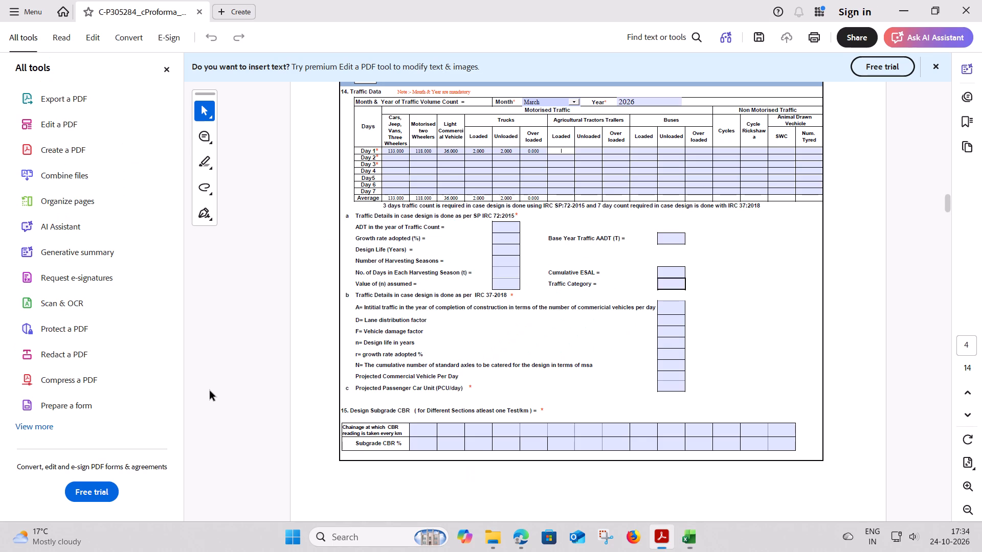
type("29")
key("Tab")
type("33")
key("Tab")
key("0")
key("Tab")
Enter the Day 1 bus counts from the workbook: 2 loaded, 2 unloaded and 0 overloaded.
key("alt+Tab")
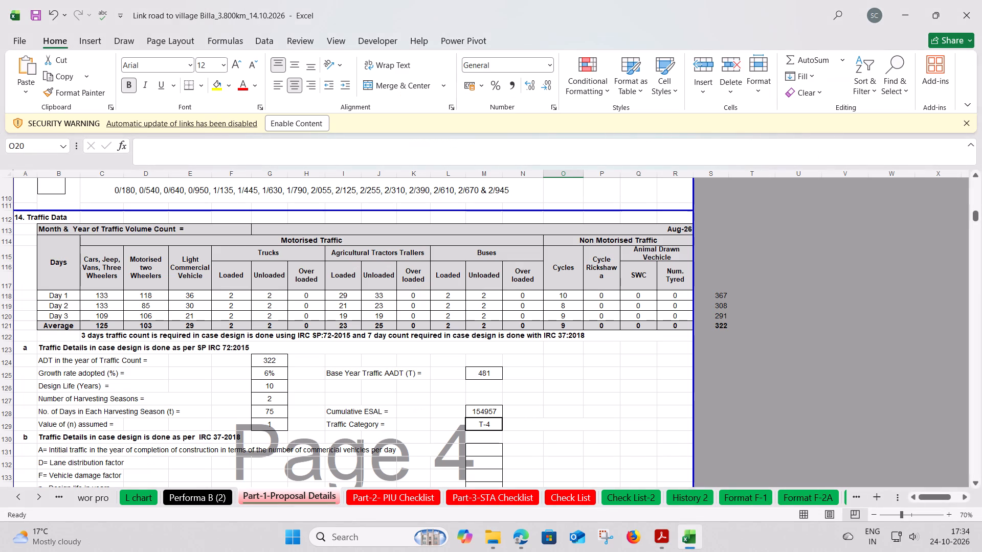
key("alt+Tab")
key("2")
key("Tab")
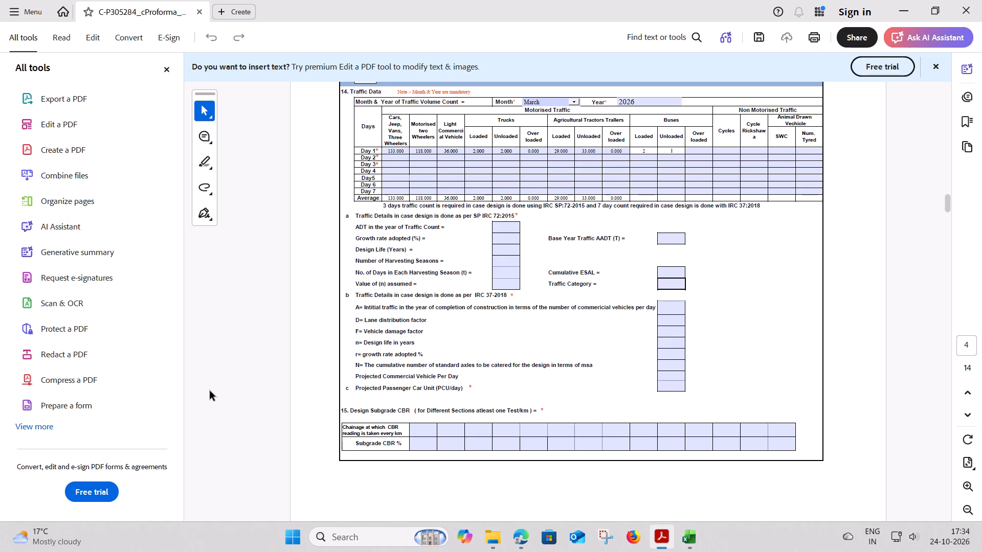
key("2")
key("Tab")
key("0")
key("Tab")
Enter the Day 1 non-motorised traffic: 10 cycles, 0 cycle rickshaws, and 0 for both animal-drawn vehicle types.
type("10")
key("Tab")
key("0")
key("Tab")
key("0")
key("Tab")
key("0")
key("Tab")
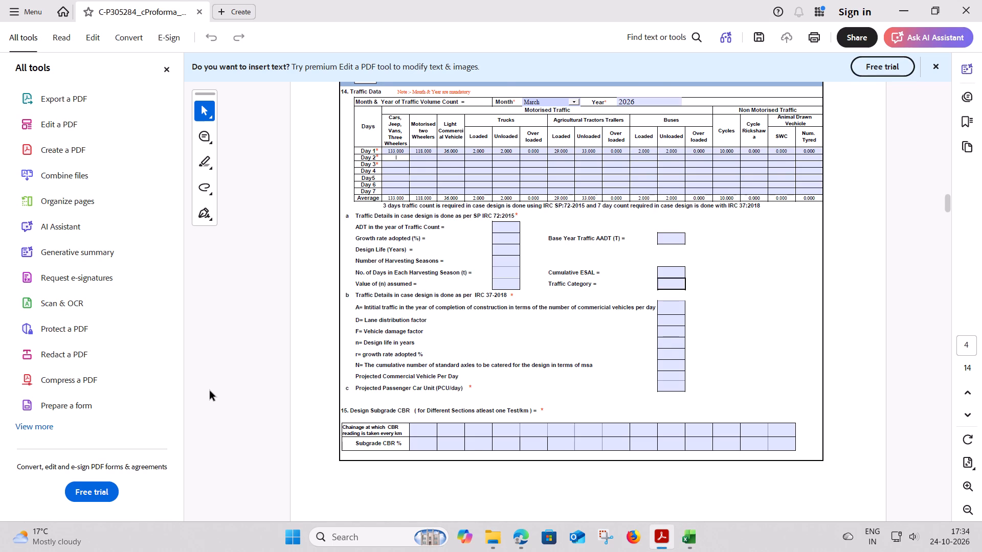
In the Day 2 row, enter 133 cars/jeeps/vans/three wheelers, 85 motorised two wheelers and 30 light commercial vehicles from the workbook.
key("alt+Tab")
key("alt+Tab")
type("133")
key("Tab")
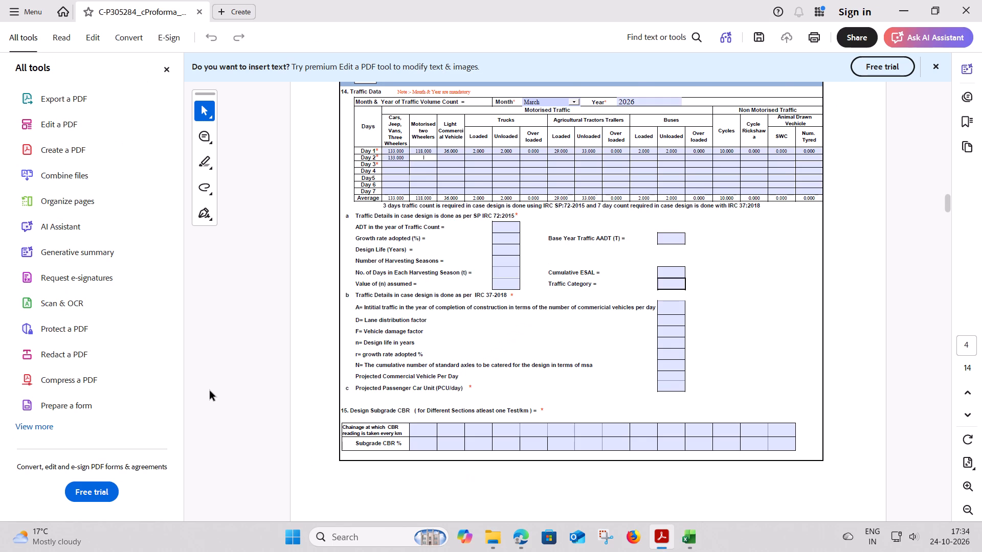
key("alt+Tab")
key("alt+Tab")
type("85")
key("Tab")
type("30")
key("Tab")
Enter the Day 2 truck counts from the workbook: 2 loaded, 2 unloaded and 0 overloaded.
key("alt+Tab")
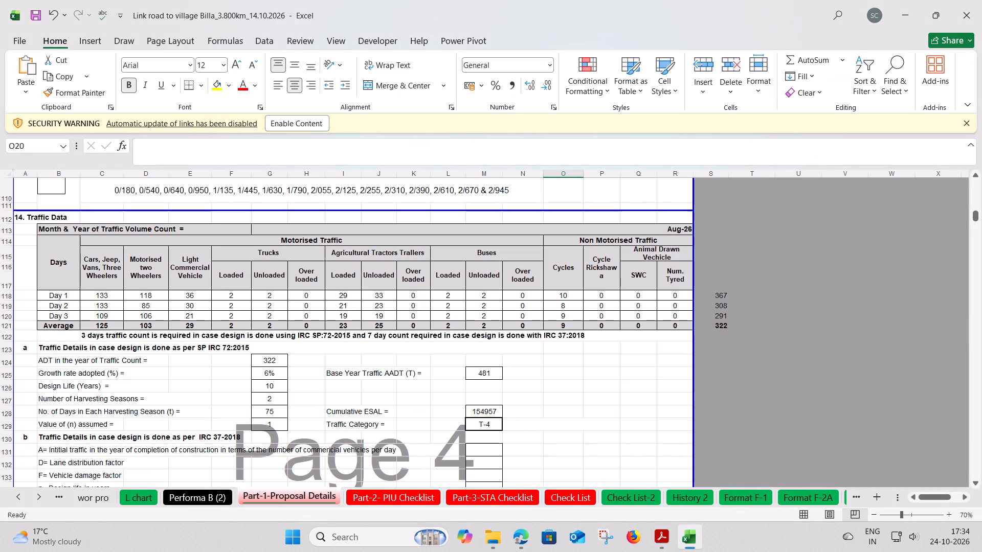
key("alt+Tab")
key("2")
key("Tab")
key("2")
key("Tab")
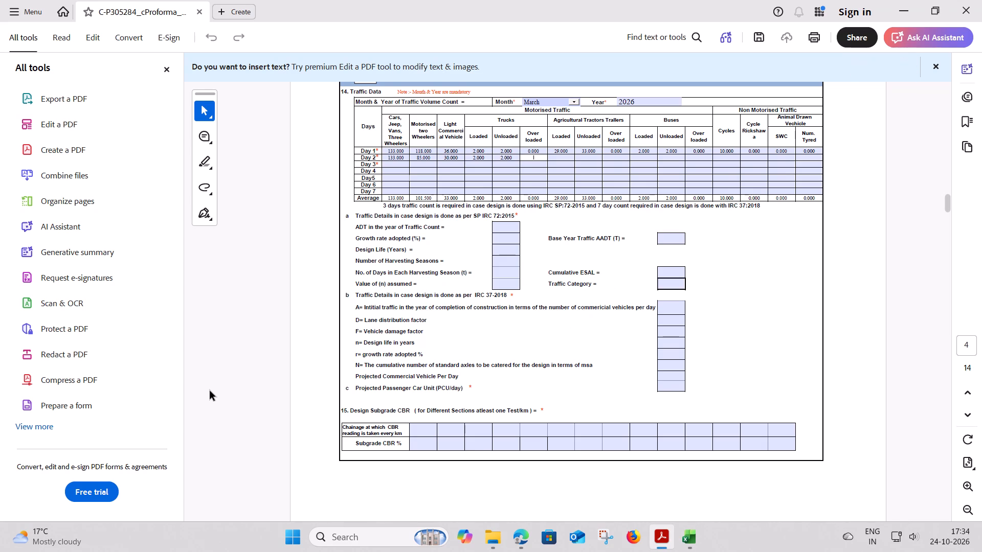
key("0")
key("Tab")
Enter the Day 2 agricultural tractor-trailer counts: 21 loaded, 23 unloaded and 0 overloaded.
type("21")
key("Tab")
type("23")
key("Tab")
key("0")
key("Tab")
Enter the Day 2 bus counts from the workbook: 2 loaded, 2 unloaded and 0 overloaded.
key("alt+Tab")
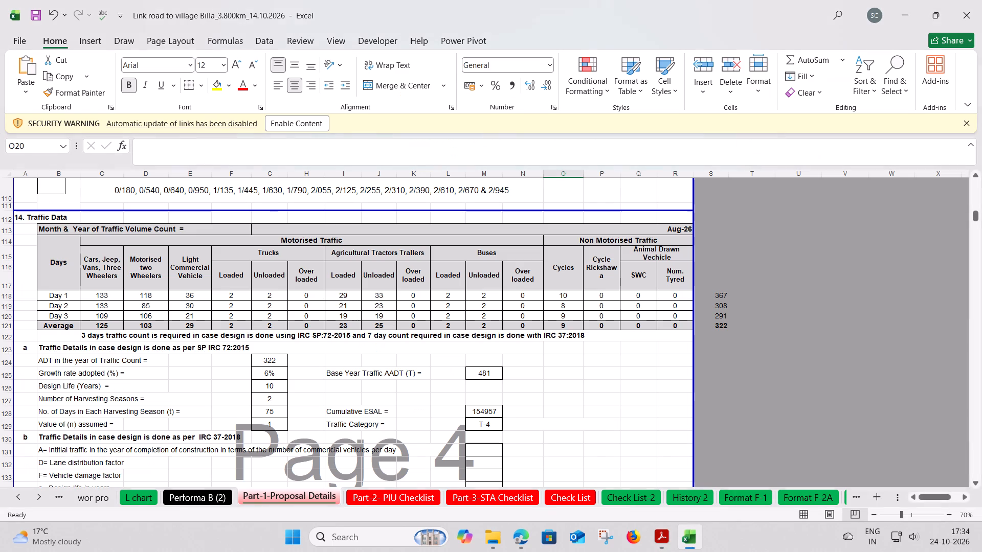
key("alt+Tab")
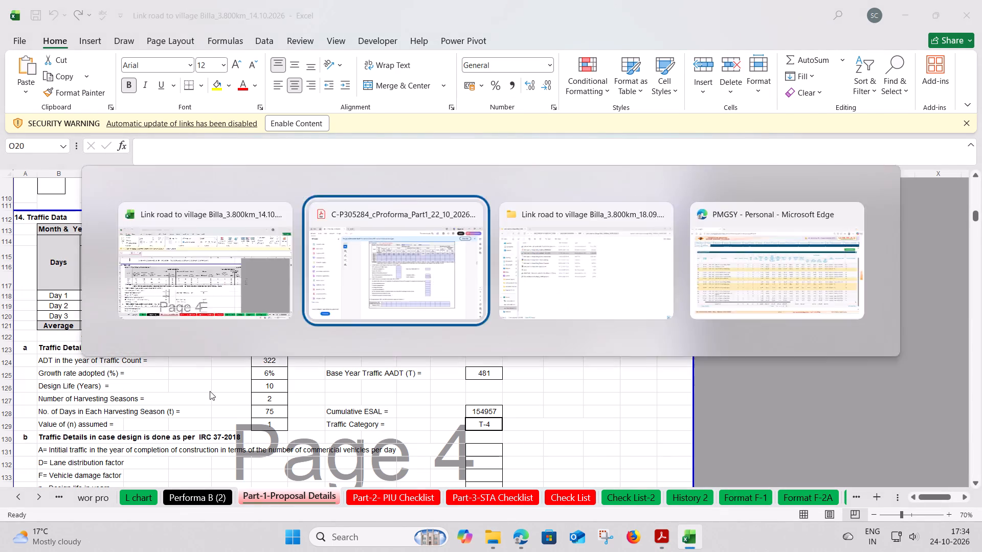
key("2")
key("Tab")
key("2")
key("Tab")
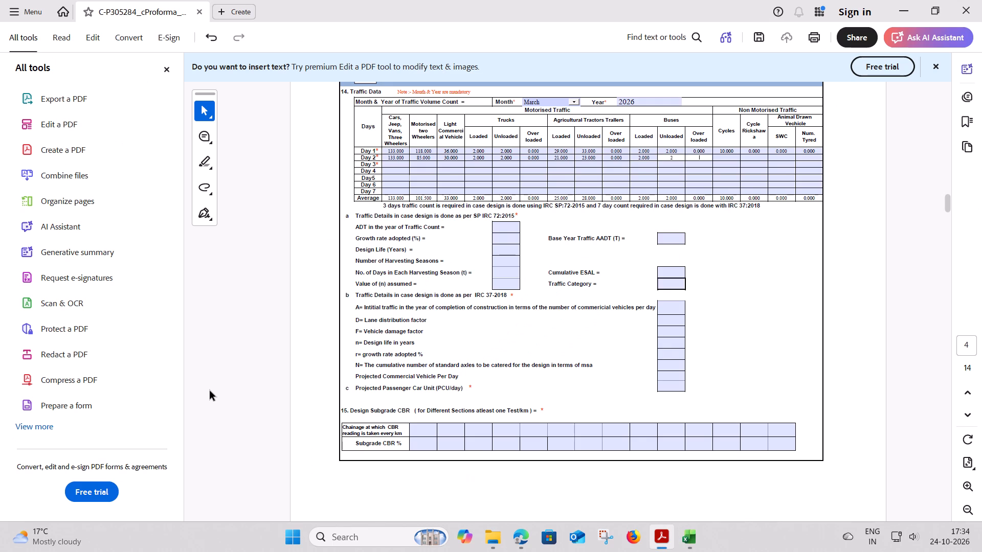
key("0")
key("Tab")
Enter the Day 2 non-motorised traffic: 8 cycles, 0 cycle rickshaws, and 0 for both animal-drawn vehicle types.
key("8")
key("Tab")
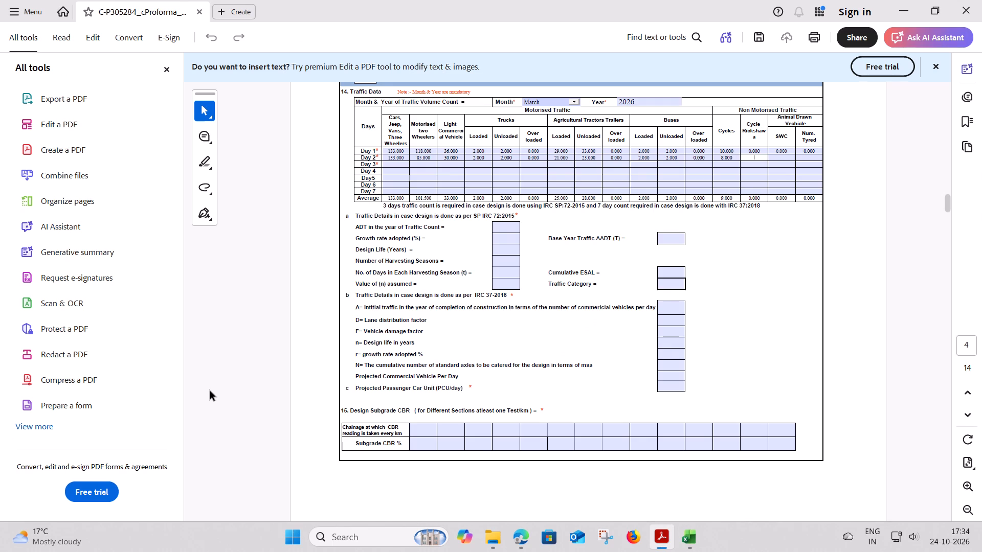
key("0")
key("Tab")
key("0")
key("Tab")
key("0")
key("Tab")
In the Day 3 row, enter 109 cars/jeeps/vans/three wheelers, 106 motorised two wheelers and 21 light commercial vehicles from the workbook.
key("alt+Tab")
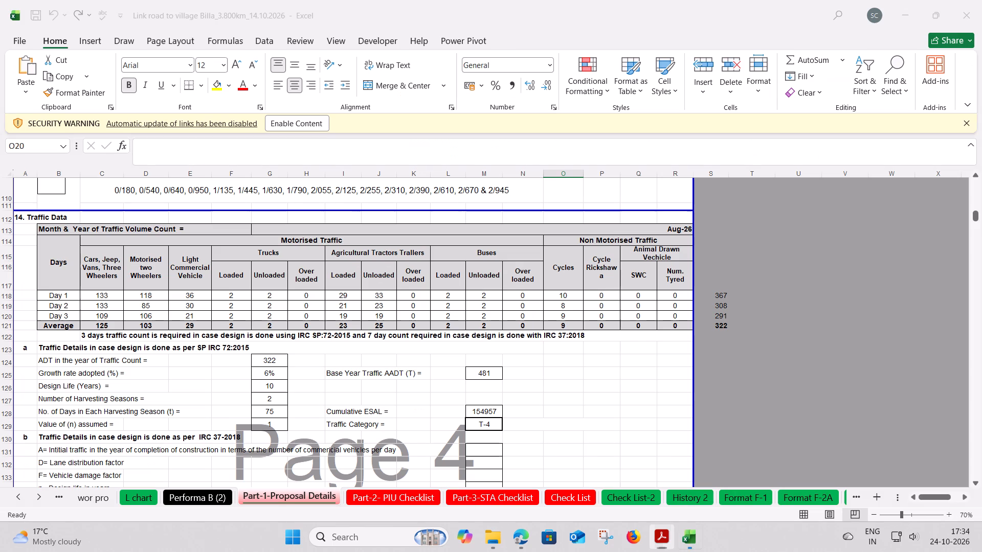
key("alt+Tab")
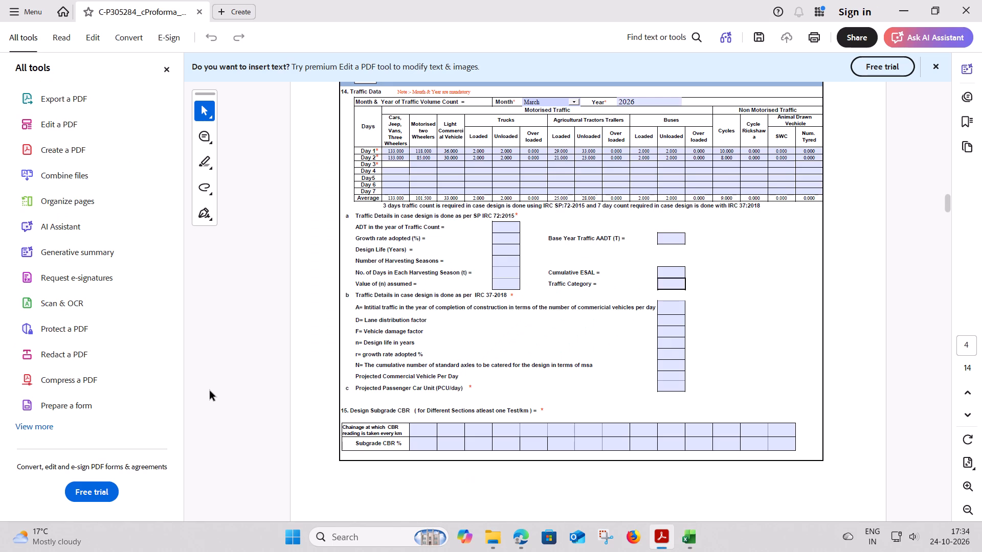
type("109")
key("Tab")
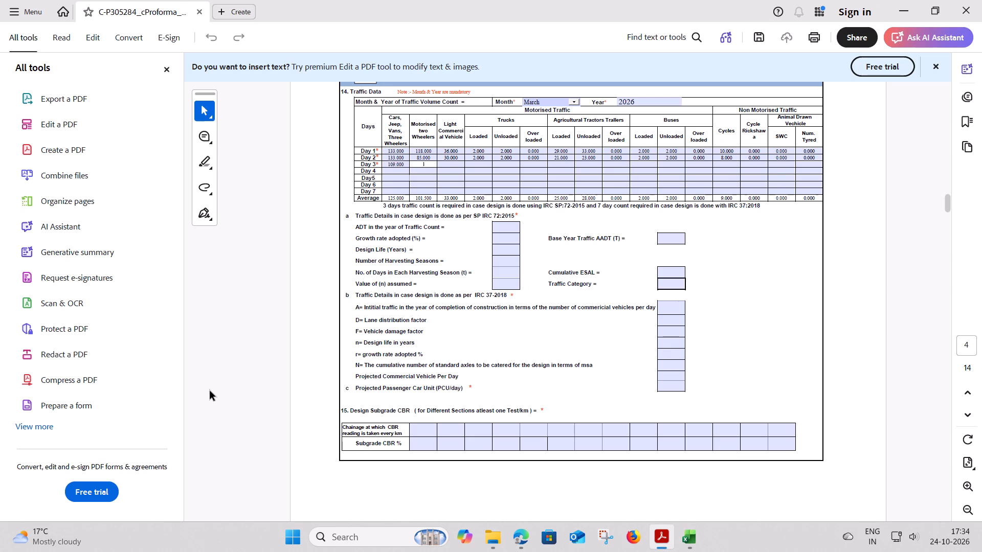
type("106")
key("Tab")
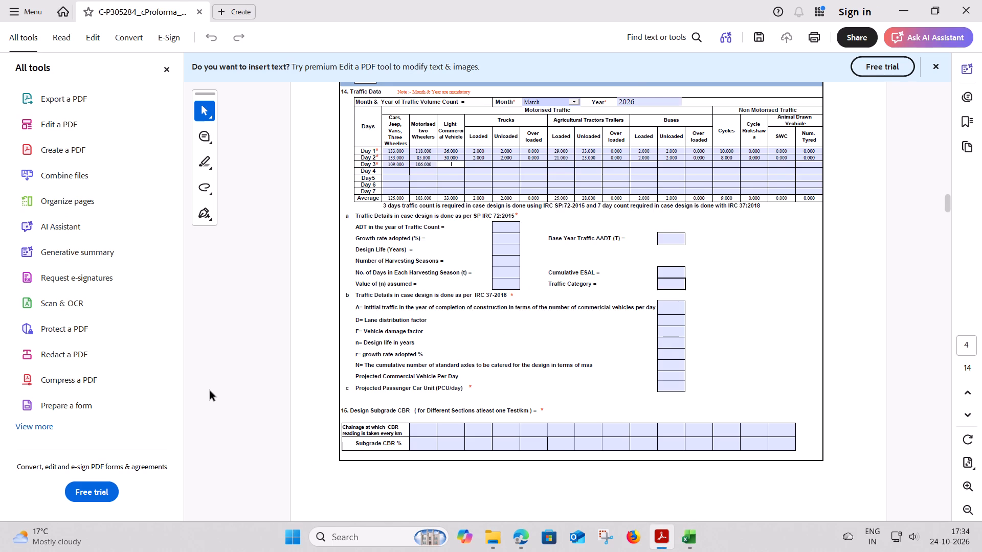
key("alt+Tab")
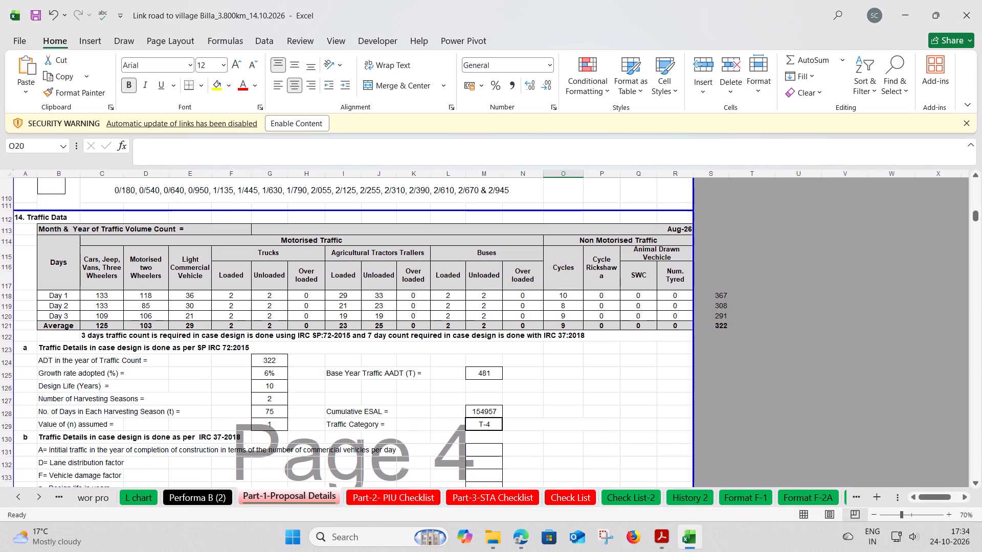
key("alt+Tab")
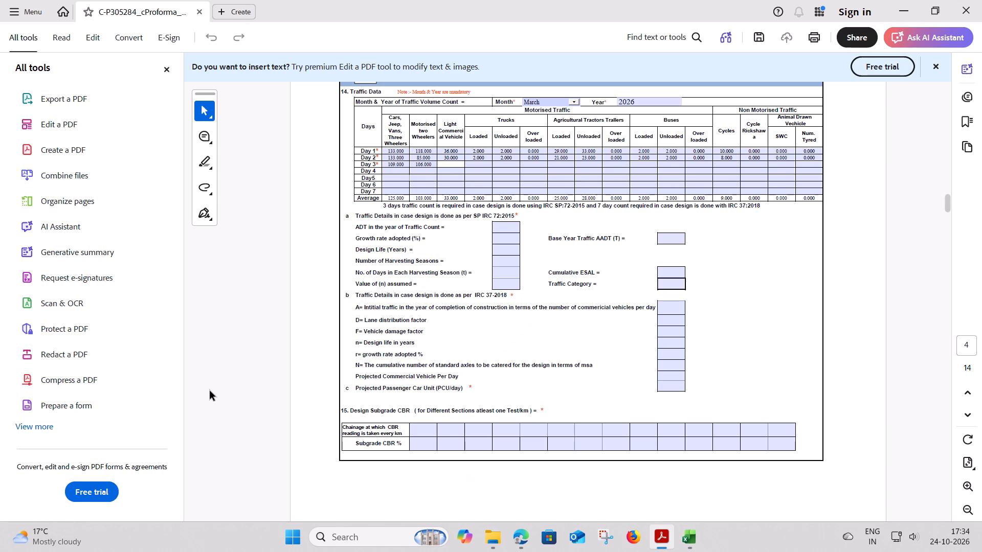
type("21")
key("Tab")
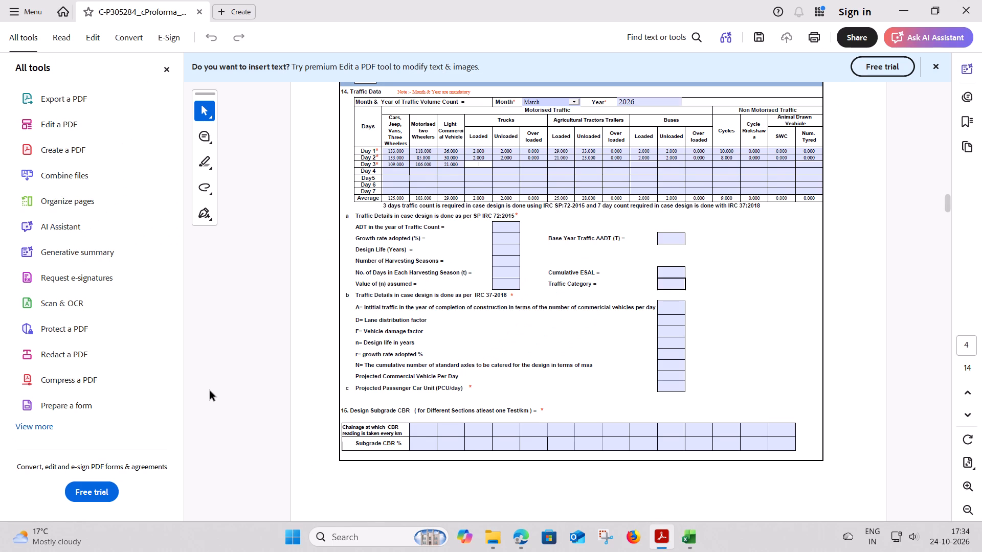
Enter the Day 3 truck counts: 2 loaded, 2 unloaded and 0 overloaded.
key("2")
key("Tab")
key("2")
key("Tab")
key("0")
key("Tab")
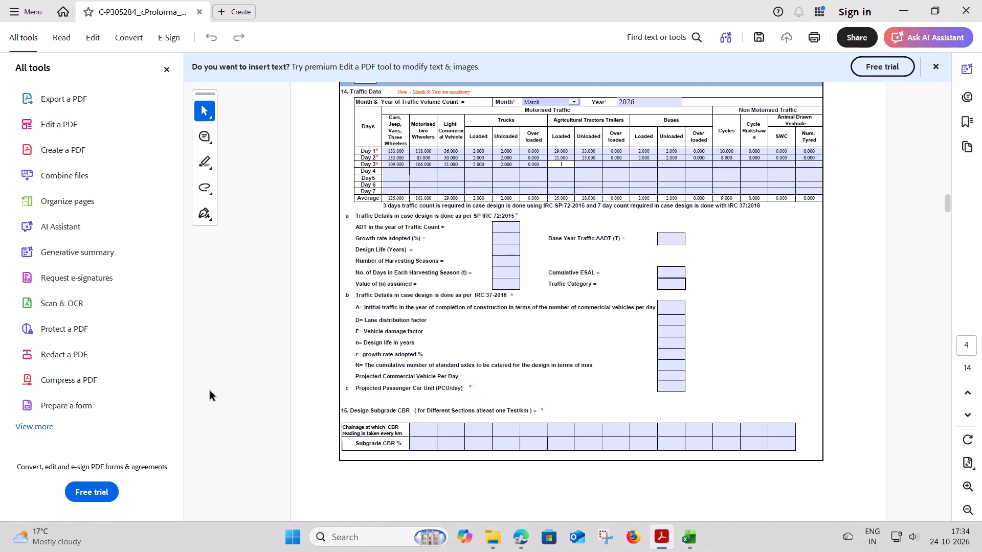
Enter the Day 3 agricultural tractor trailer counts from the workbook: 19 loaded, 19 unloaded and 0 overloaded.
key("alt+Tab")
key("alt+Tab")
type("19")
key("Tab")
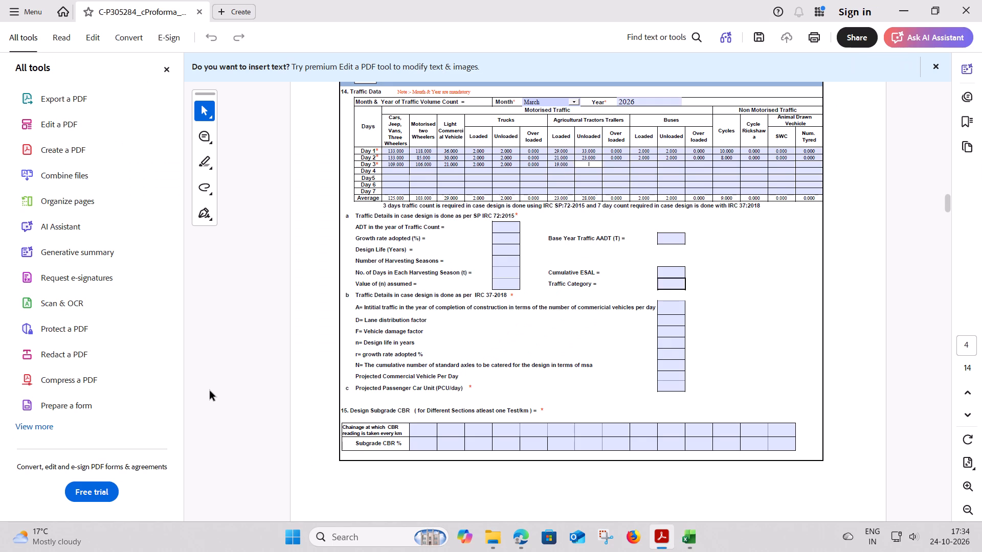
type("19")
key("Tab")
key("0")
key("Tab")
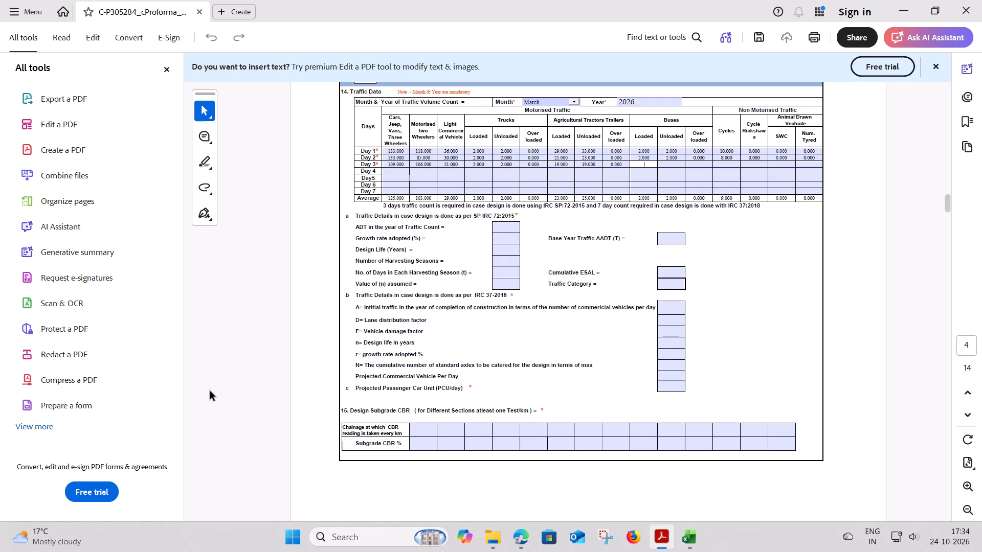
Enter the Day 3 bus counts: 2 loaded, 2 unloaded and 0 overloaded.
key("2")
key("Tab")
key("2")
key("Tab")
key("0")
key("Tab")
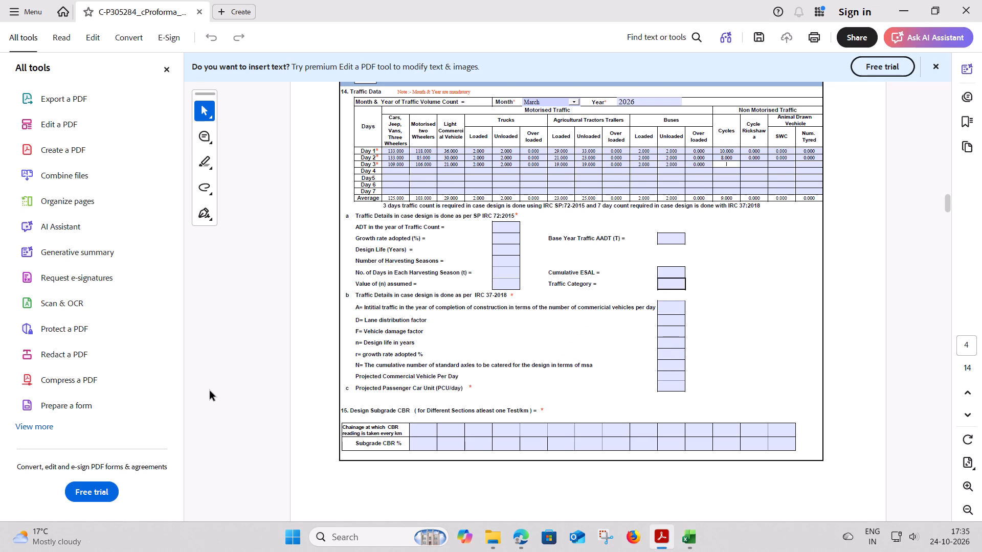
Enter the Day 3 non-motorised traffic from the workbook: 9 cycles, 0 cycle rickshaws, and 0 for both animal-drawn vehicle types.
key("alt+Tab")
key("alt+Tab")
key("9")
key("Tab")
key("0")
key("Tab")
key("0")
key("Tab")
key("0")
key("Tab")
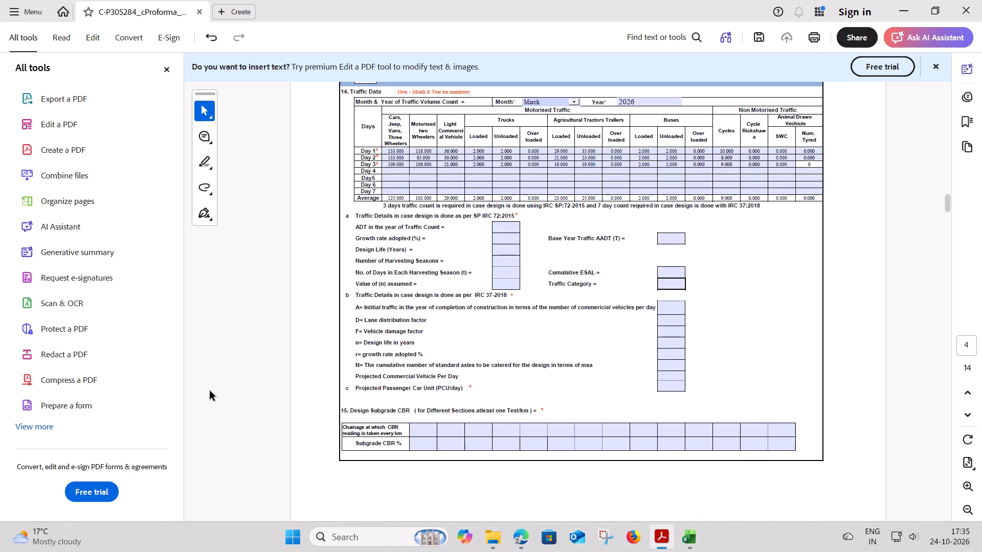
Under the SP IRC 72:2015 traffic details, enter 322 as the ADT and 481 as the Base Year Traffic AADT from the workbook.
left_click(503, 229)
key("alt+Tab")
scroll(365, 348, "down", 2)
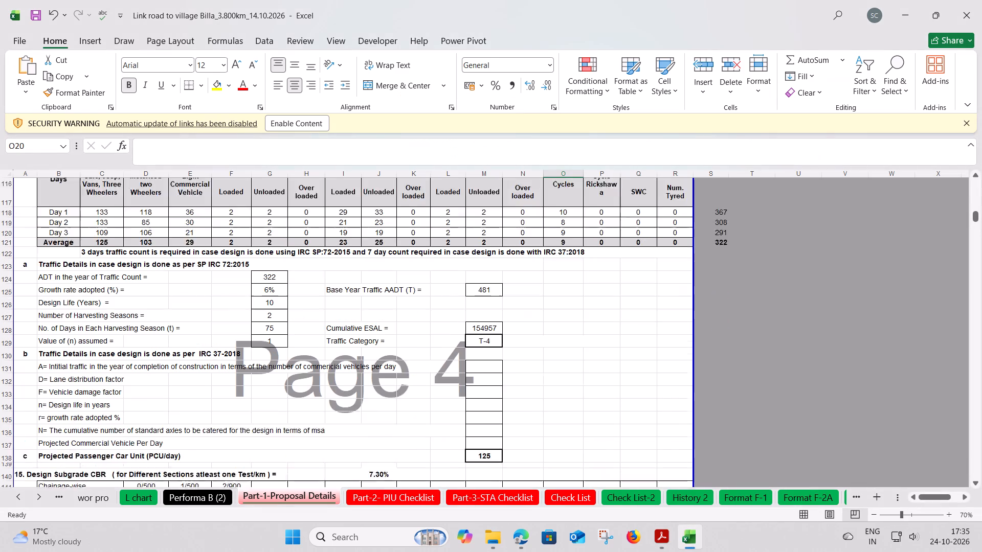
scroll(365, 348, "down", 2)
key("alt+Tab")
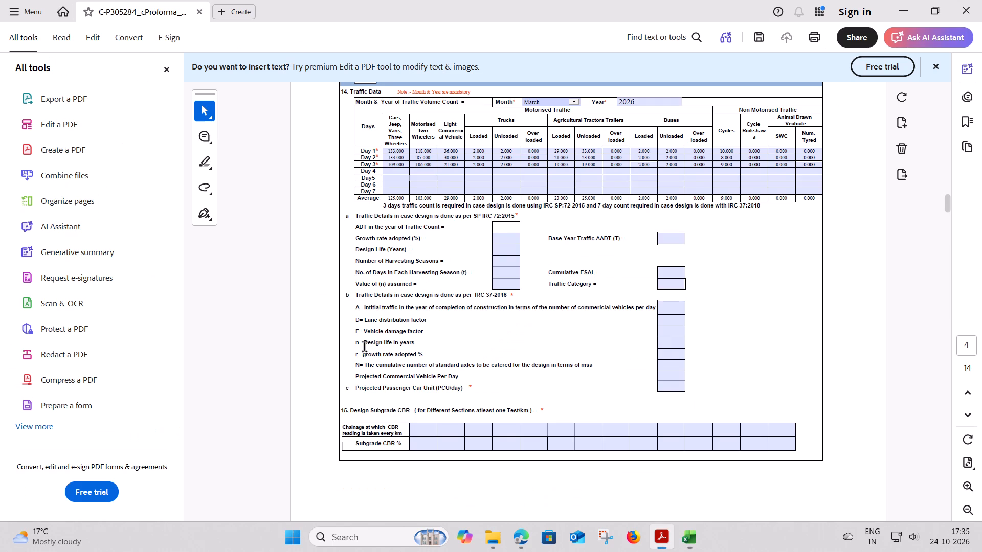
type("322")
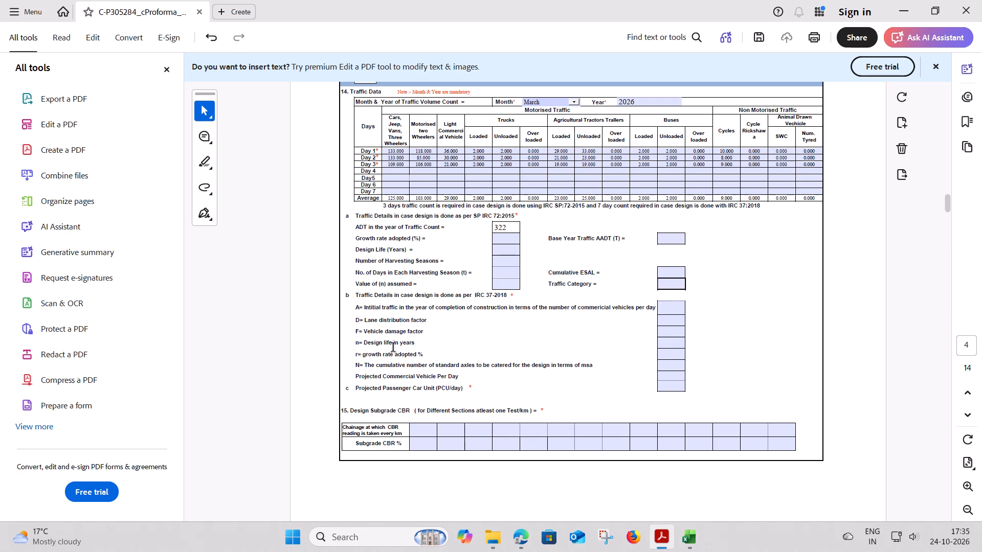
left_click(668, 235)
key("alt+Tab")
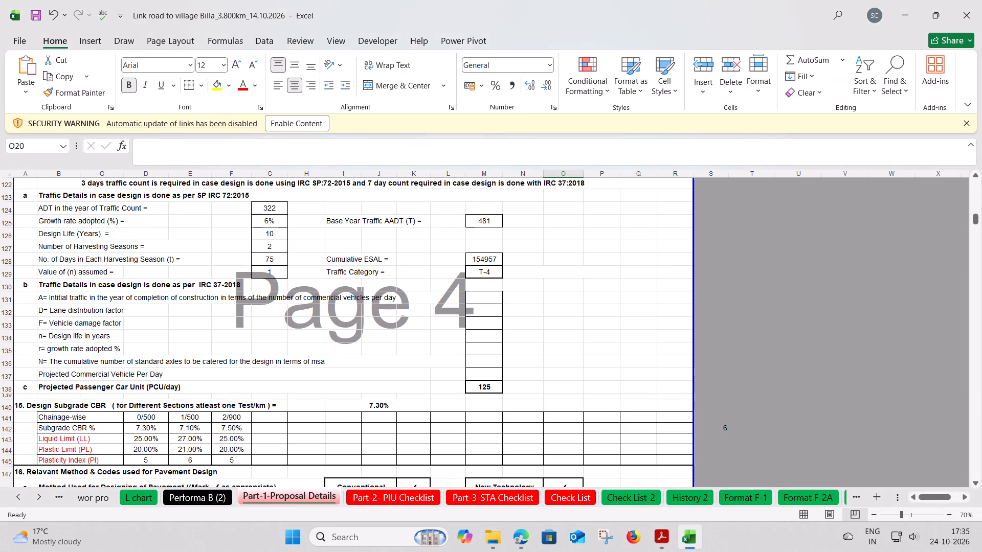
key("alt+Tab")
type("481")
Enter 154957 as the Cumulative ESAL and T-4 as the Traffic Category.
left_click(668, 275)
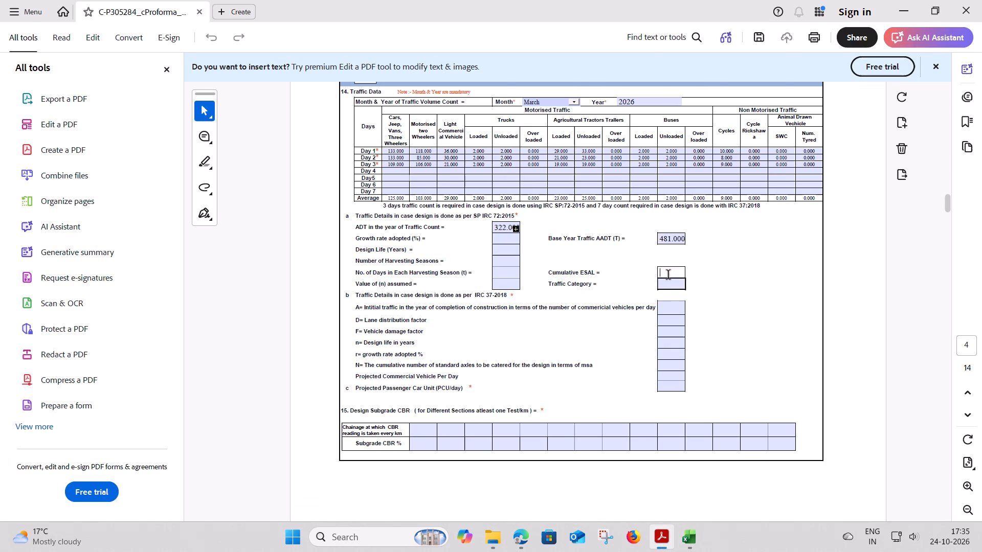
key("alt+Tab")
key("alt+Tab")
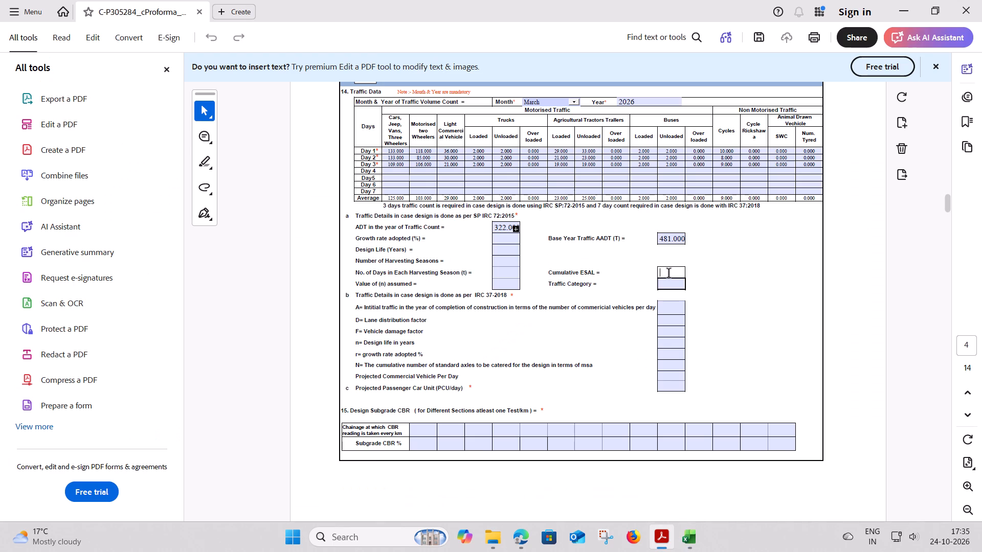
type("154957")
left_click(669, 283)
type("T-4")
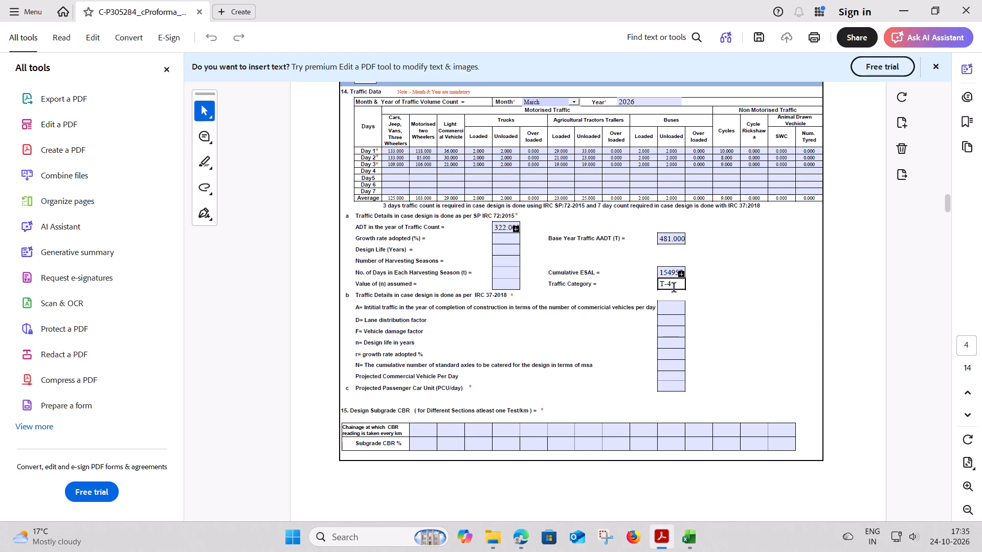
For the IRC 37-2018 initial traffic field, examine the workbook's Part-1 sheet and the Up seal sheet for the commercial vehicles per day.
left_click(678, 310)
key("alt+Tab")
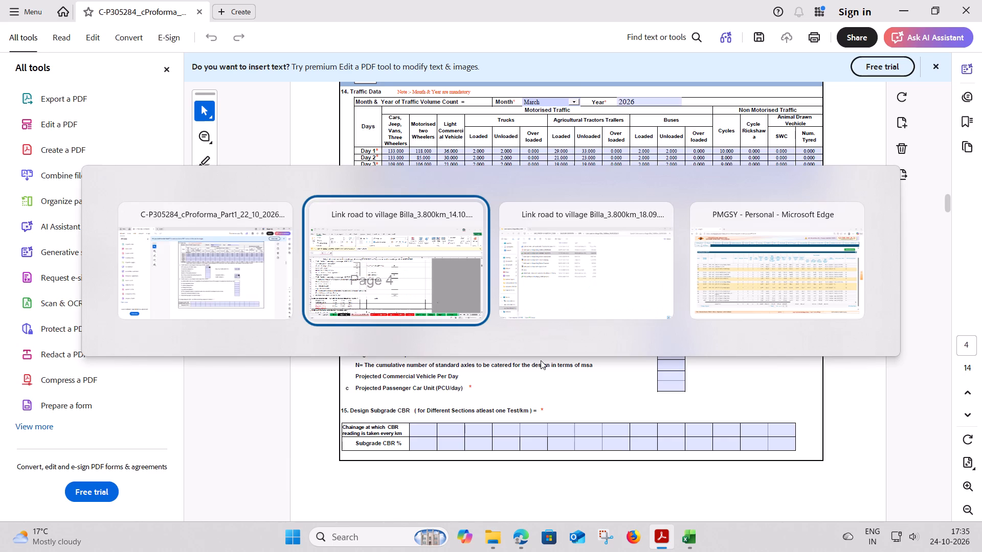
scroll(354, 385, "down", 2)
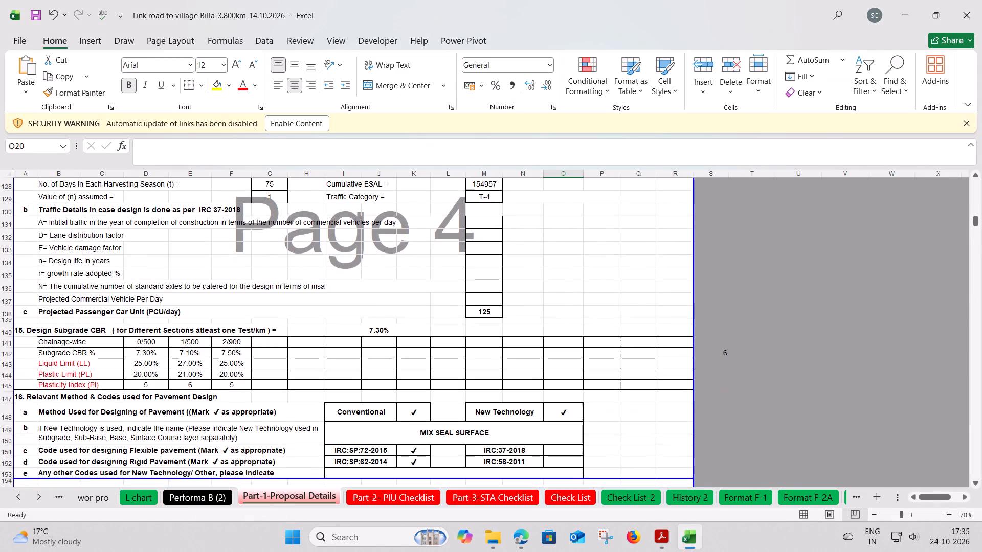
key("alt+Tab")
left_click(425, 431)
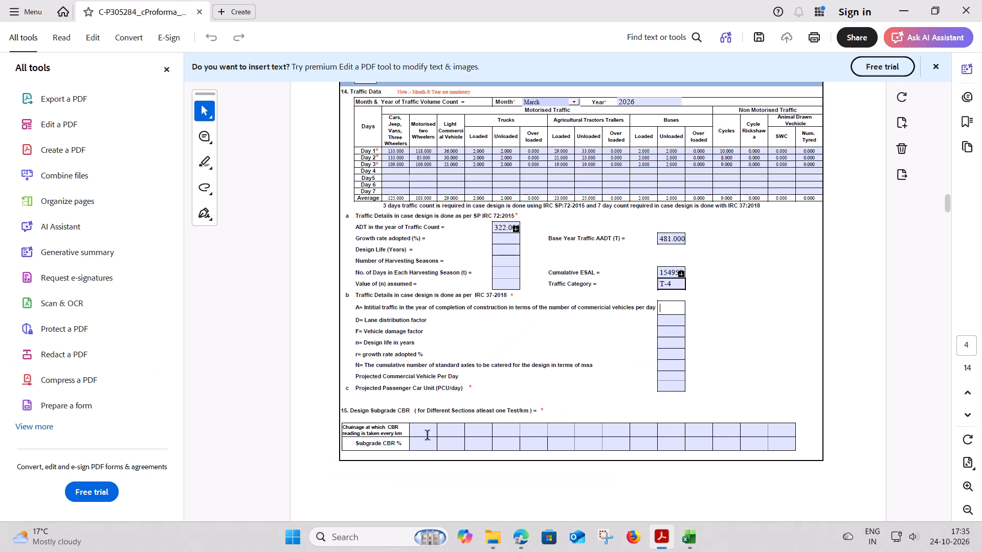
left_click(425, 431)
key("alt+Tab")
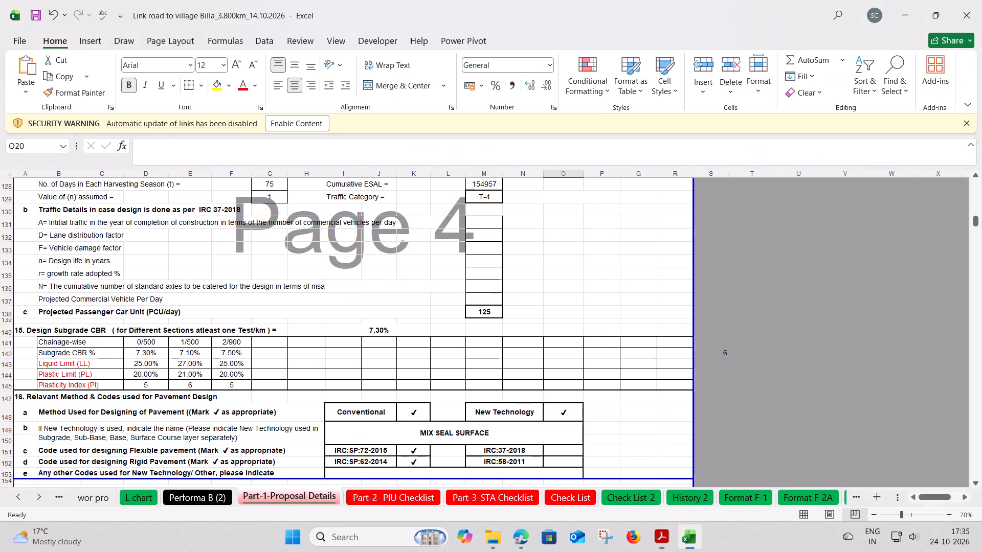
triple_click(45, 499)
triple_click(45, 499)
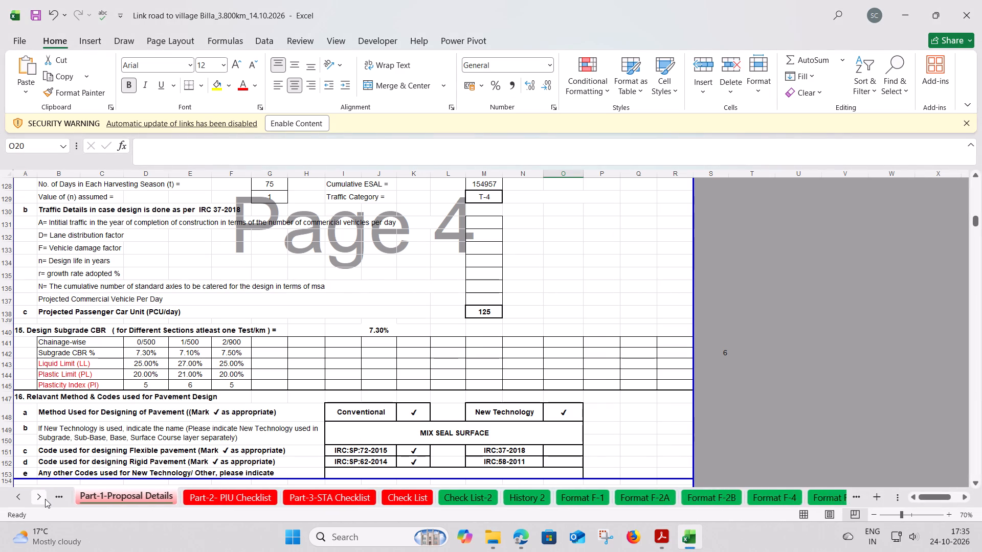
triple_click(45, 499)
left_click(45, 499)
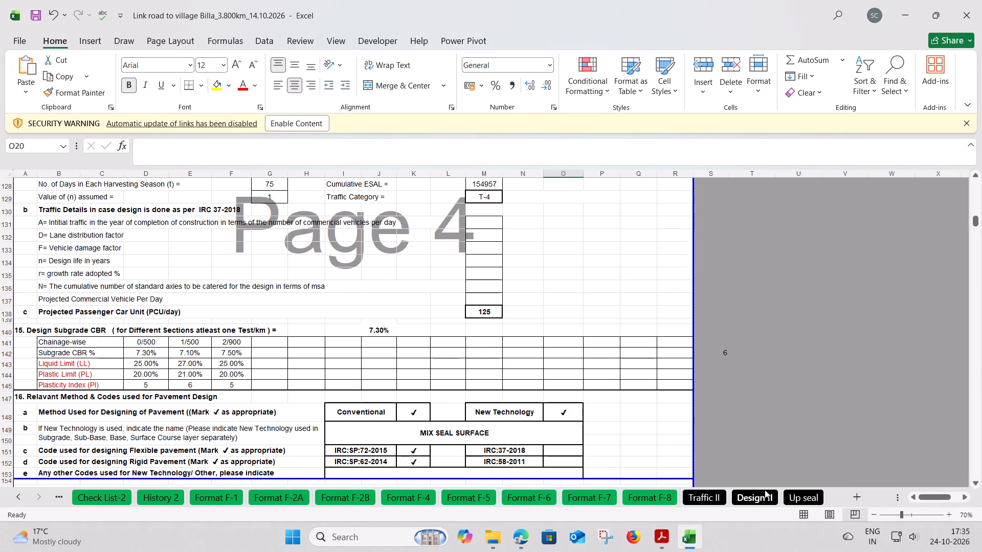
left_click(788, 495)
scroll(178, 397, "down", 1)
scroll(178, 397, "up", 3)
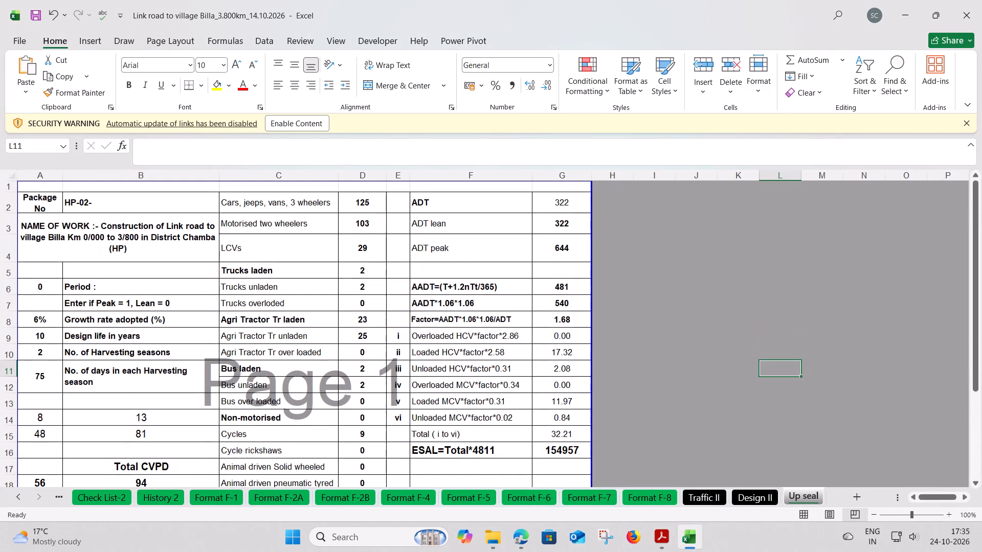
scroll(178, 397, "down", 2)
Check the material sources and lead distances on the Format F-8 sheet and return to the Part-1-Proposal Details sheet.
left_click(662, 497)
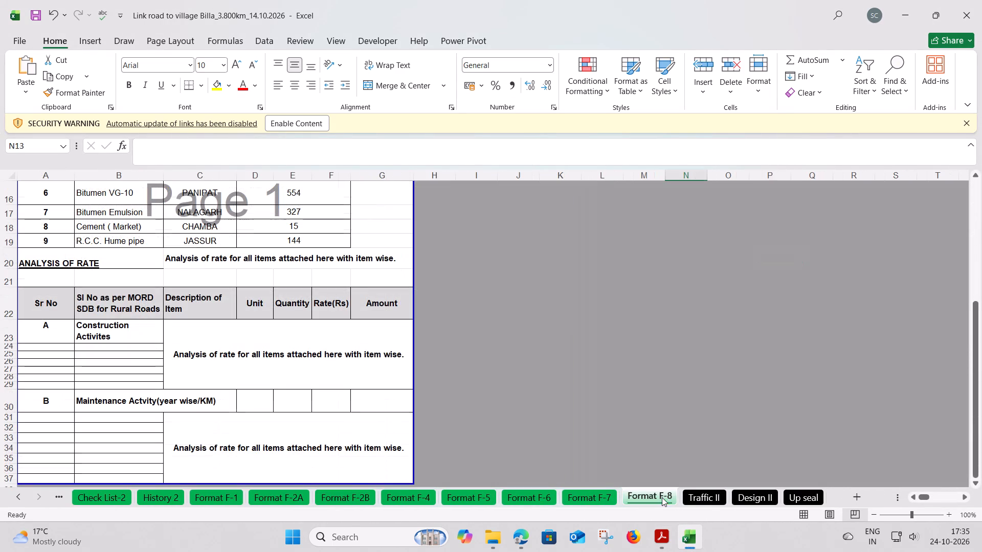
scroll(387, 412, "up", 1)
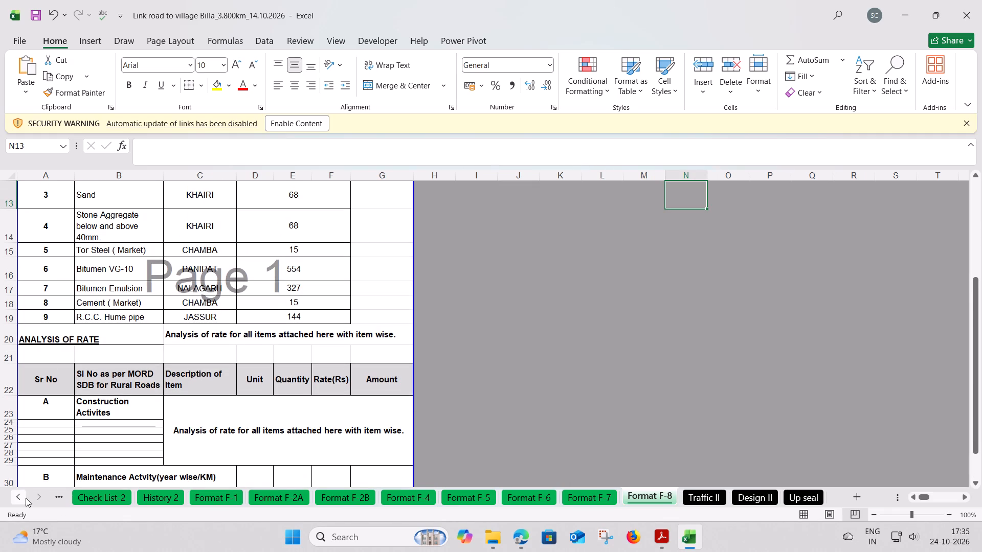
triple_click(22, 497)
triple_click(22, 497)
left_click(22, 497)
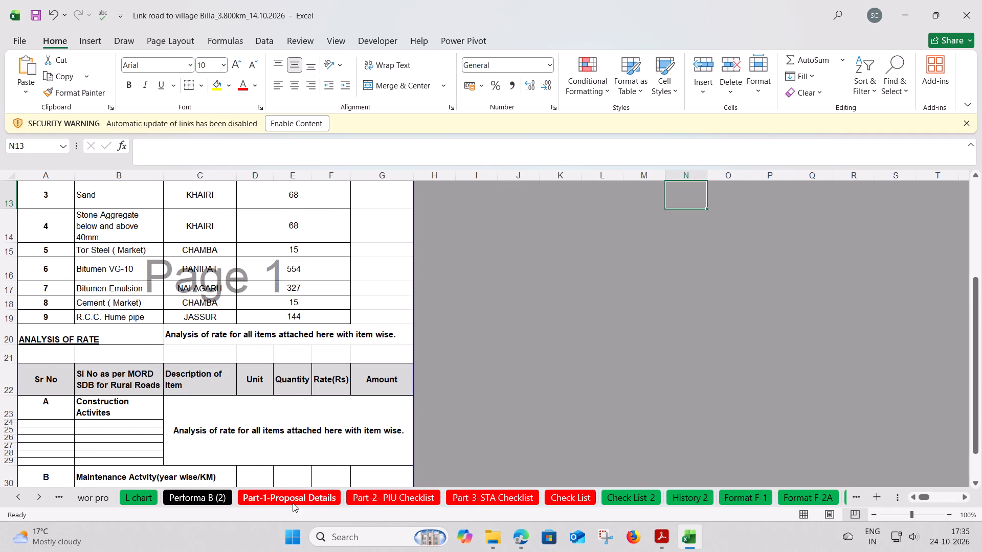
left_click(293, 503)
In the PDF, enter 94 for both the initial traffic (A) and the Projected Commercial Vehicle Per Day.
key("alt+Tab")
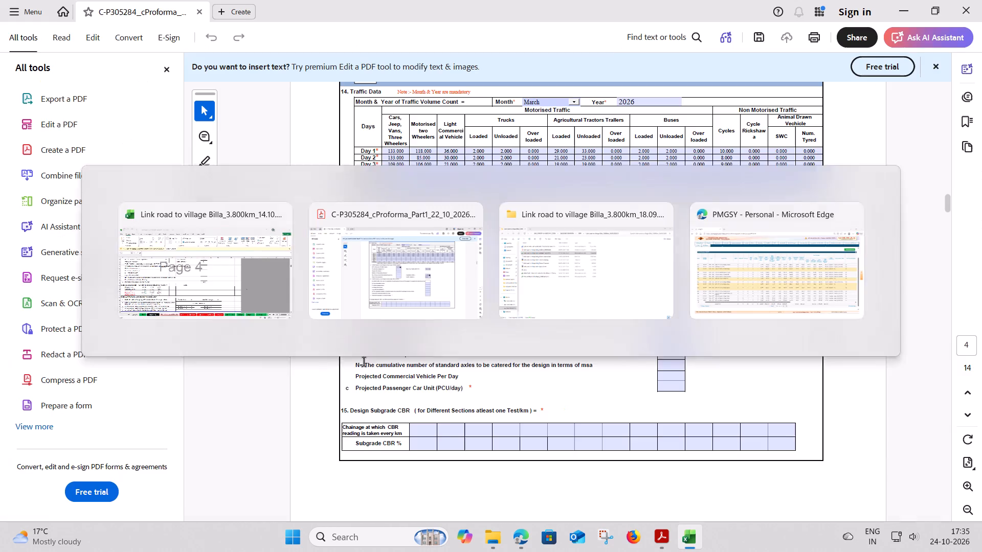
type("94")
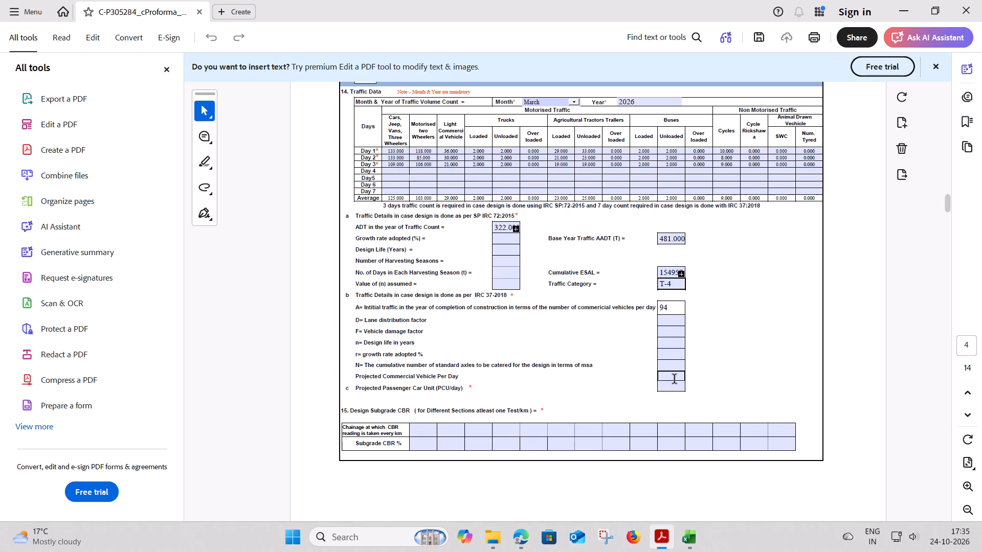
left_click(675, 380)
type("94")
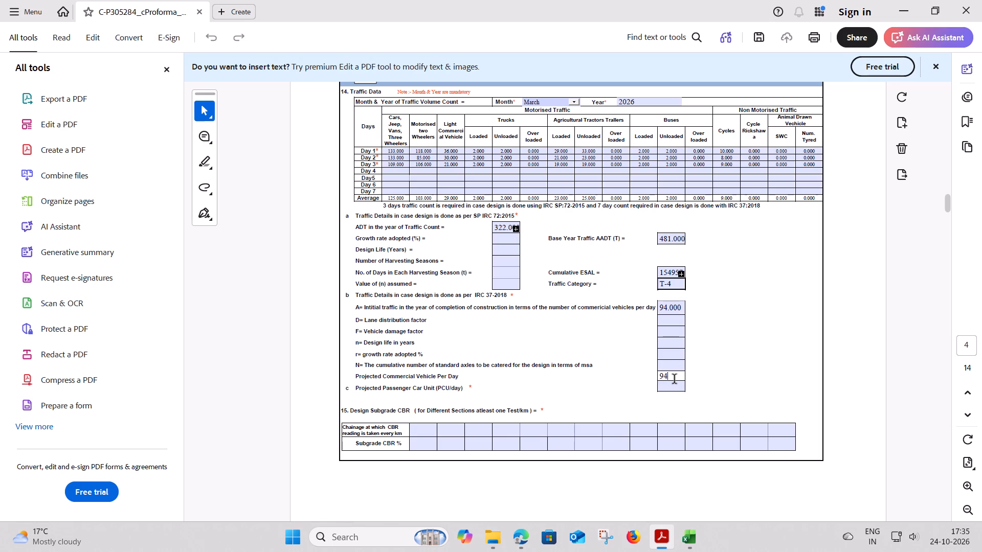
In the section 18 material sources and lead distances table, tick the checkboxes to enable rows 2 through 9.
scroll(503, 407, "down", 10)
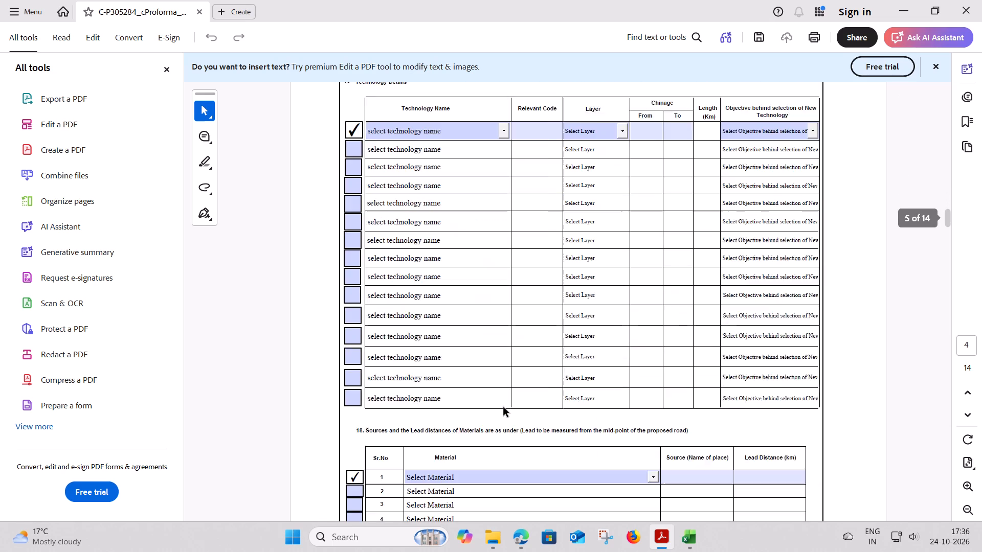
scroll(503, 407, "down", 6)
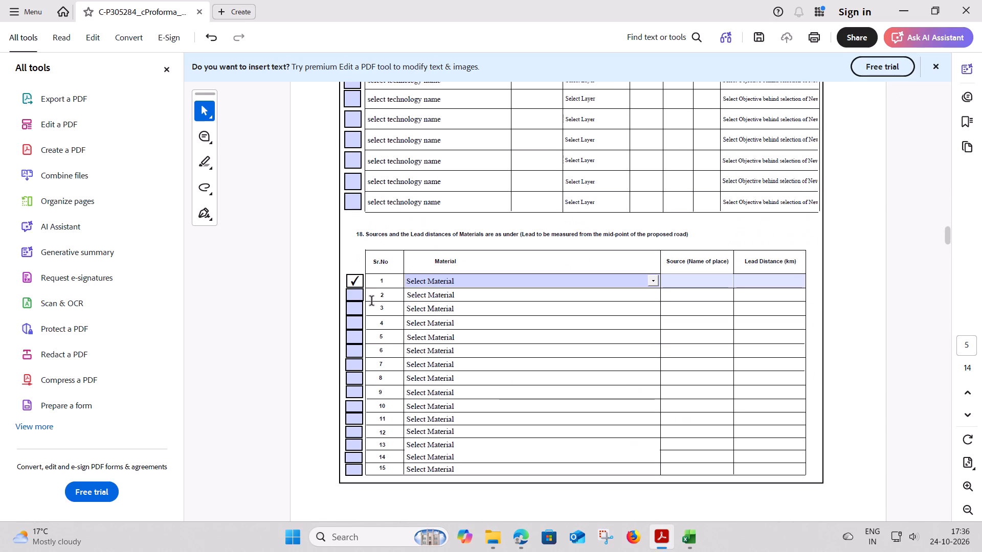
left_click(353, 296)
left_click(352, 313)
left_click(352, 326)
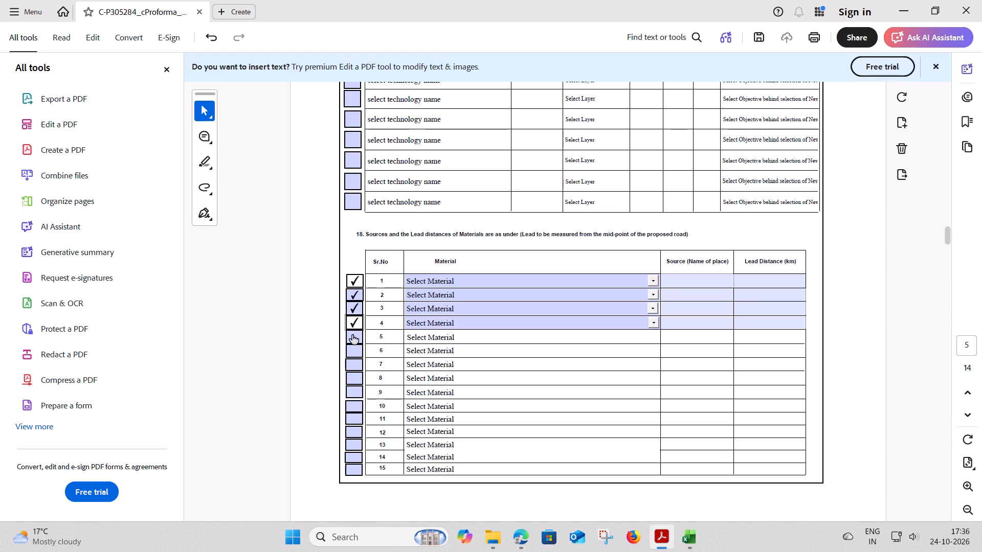
left_click(354, 338)
left_click(353, 351)
left_click(352, 368)
left_click(351, 381)
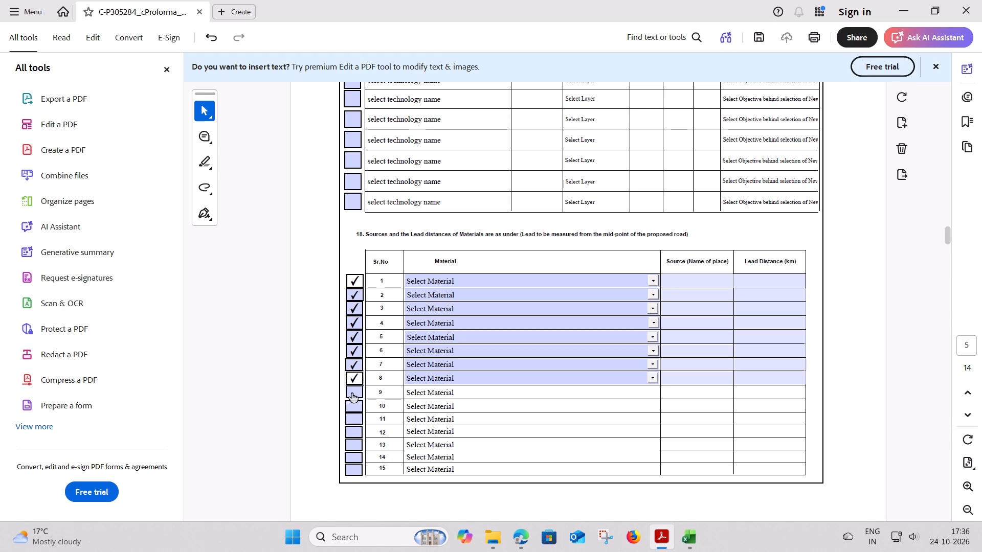
left_click(352, 393)
In row 9 of the materials table, enter a lead distance of 144 km and Jassur as the source.
left_click(747, 395)
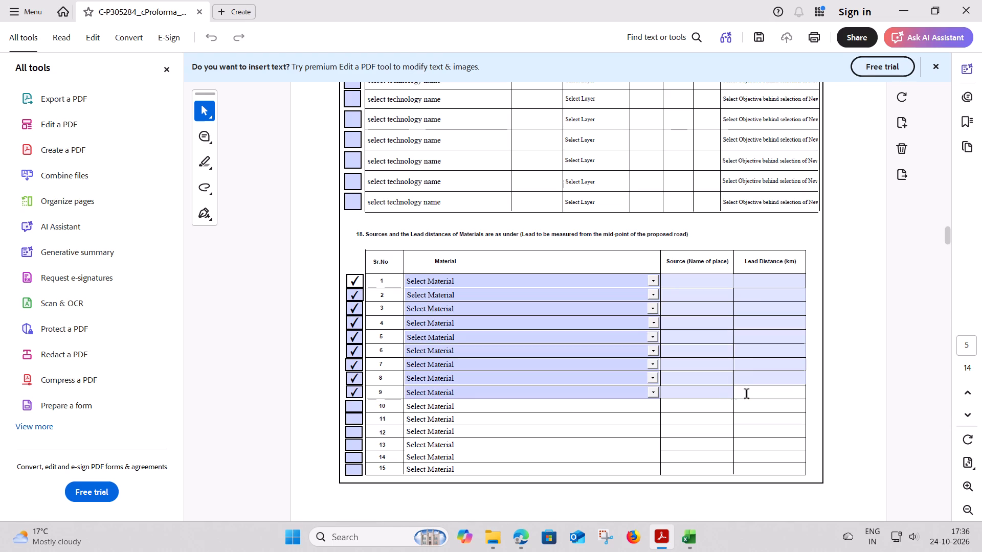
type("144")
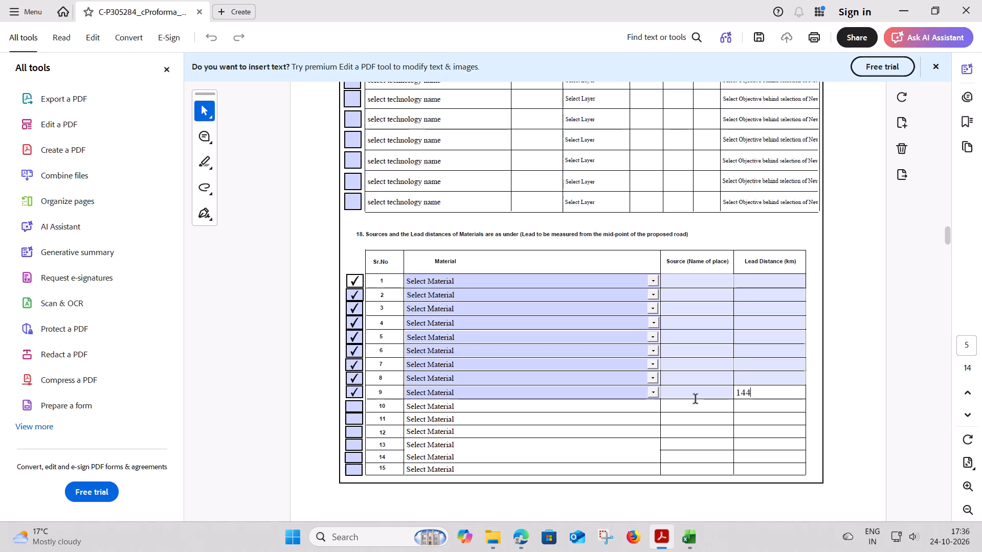
left_click(693, 393)
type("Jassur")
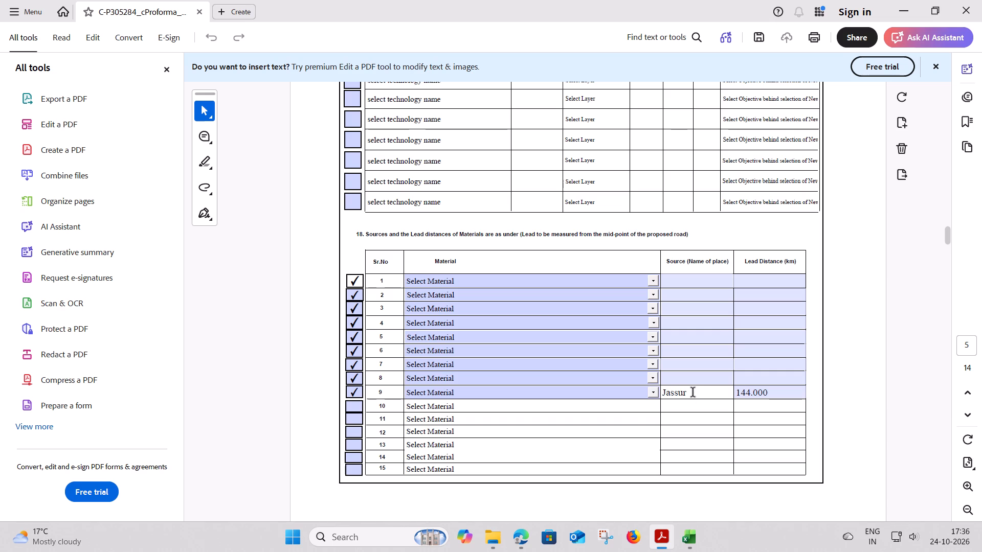
In the first row of the section 16 Technology Details, select MIX SEAL SURFACE (MSS) and enter IRC SP 72 2015 as the relevant code.
left_click(712, 316)
scroll(712, 316, "up", 3)
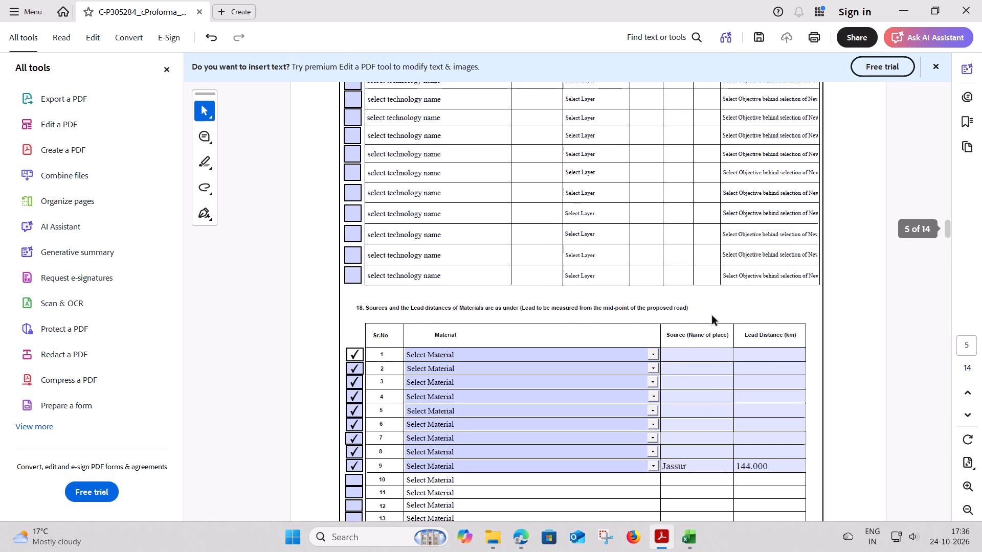
scroll(712, 316, "up", 7)
left_click(501, 180)
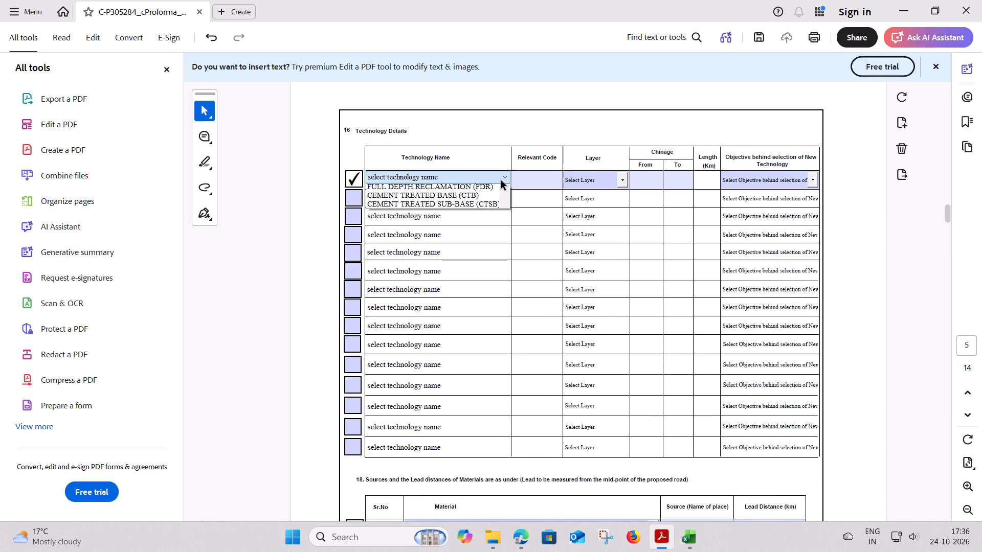
left_click(506, 178)
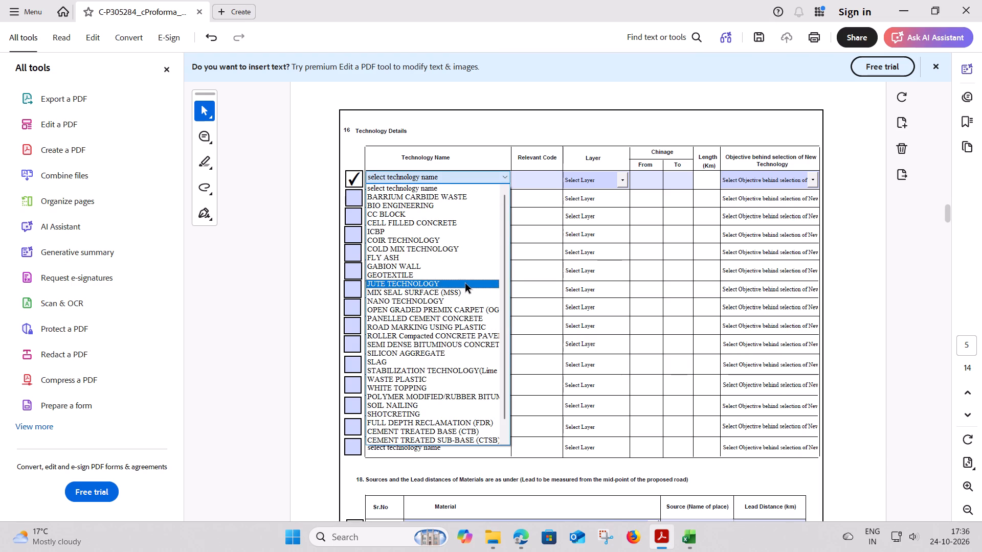
scroll(457, 288, "up", 2)
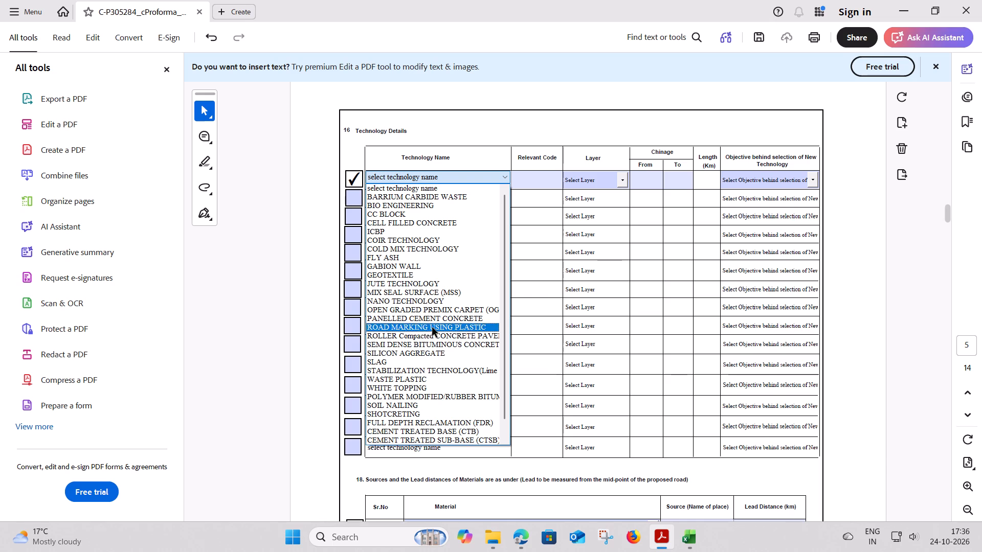
left_click(442, 296)
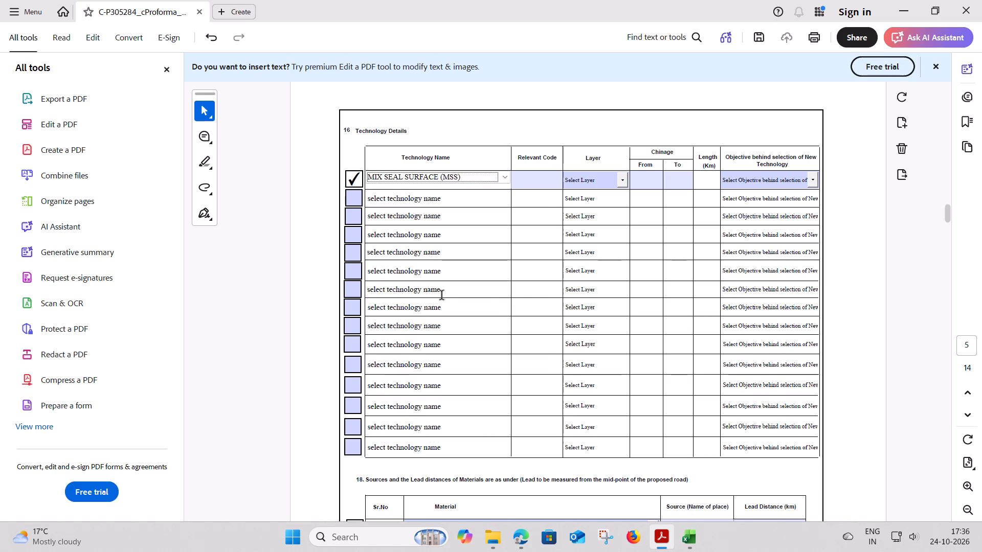
left_click(544, 183)
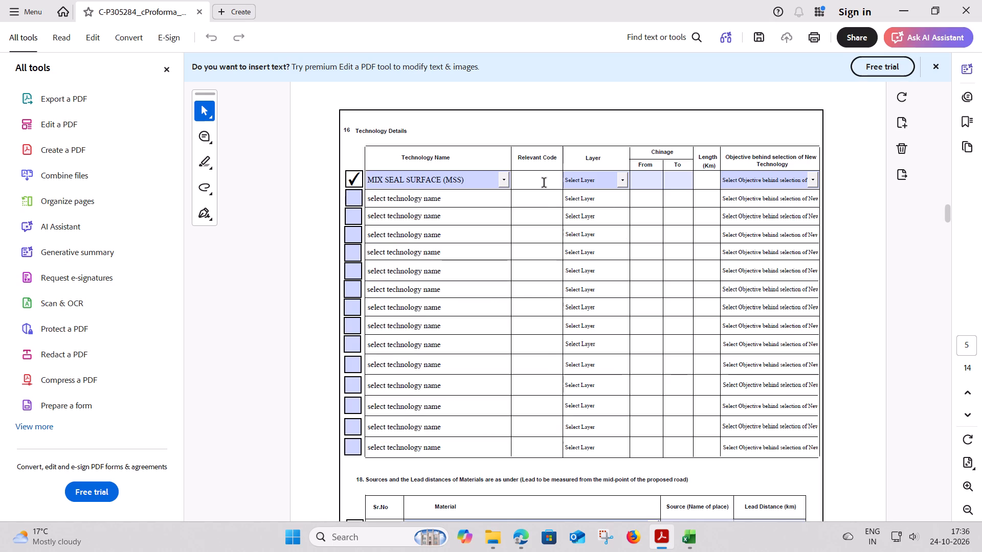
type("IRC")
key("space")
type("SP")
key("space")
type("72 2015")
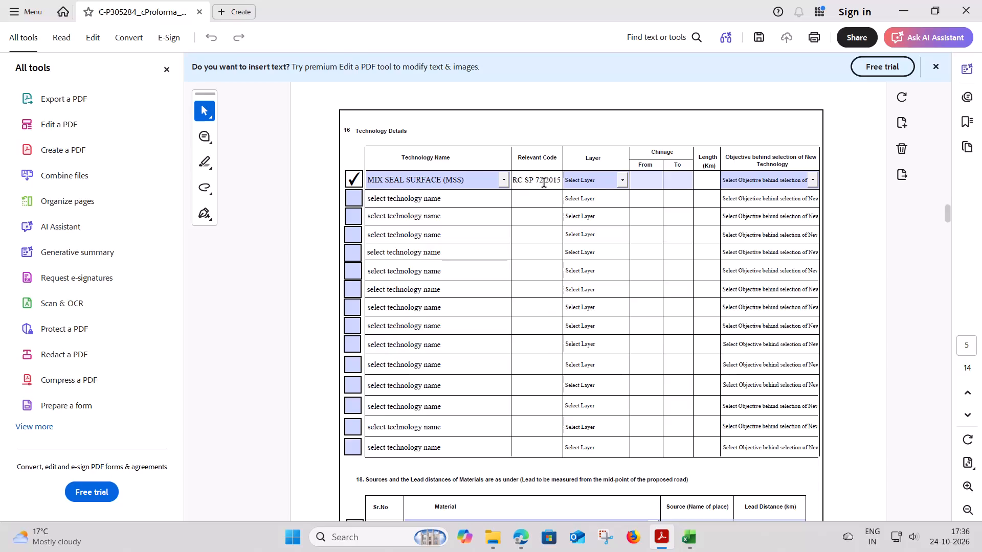
For the mix seal surface row, choose the Surface Course (BT) layer and enter chainage from 0.000 to 3.380.
left_click(621, 183)
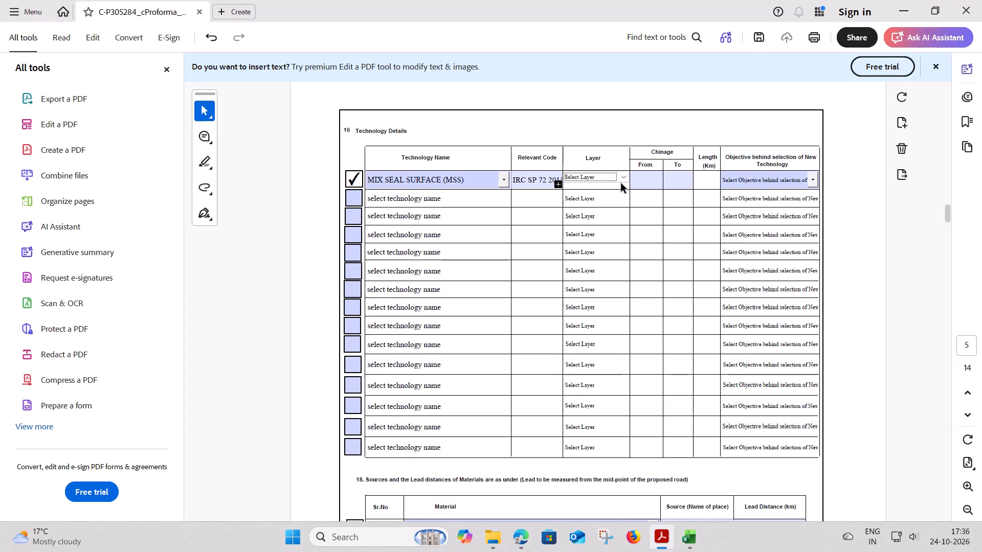
left_click(621, 177)
left_click(594, 192)
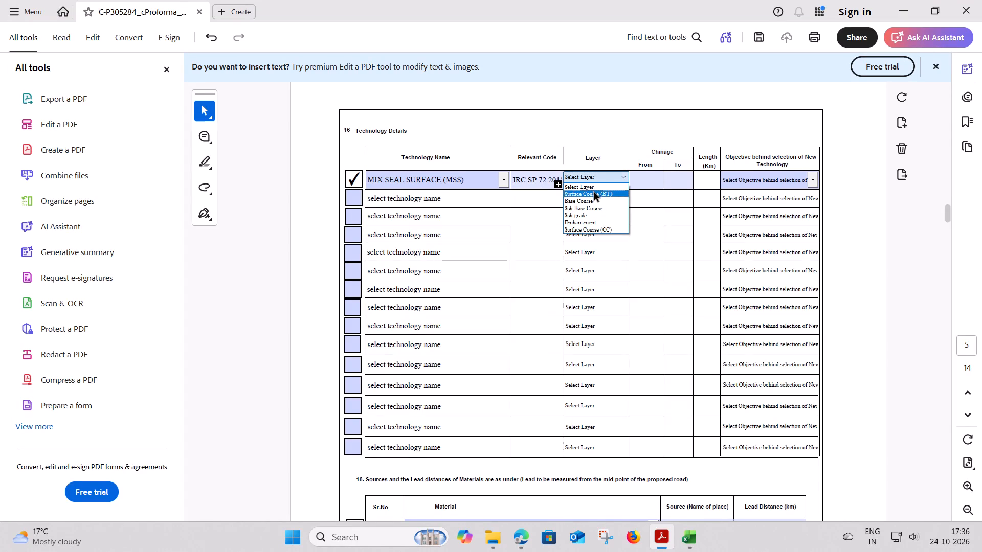
left_click(636, 184)
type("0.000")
left_click(682, 180)
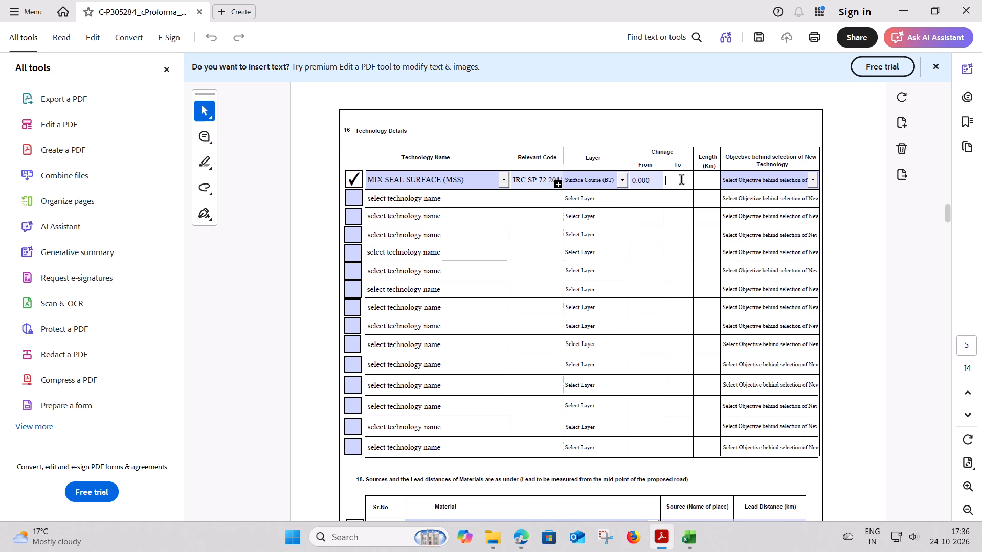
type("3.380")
Set the objective behind selecting the mix seal surface technology to Durable and Cost Effective.
left_click(815, 186)
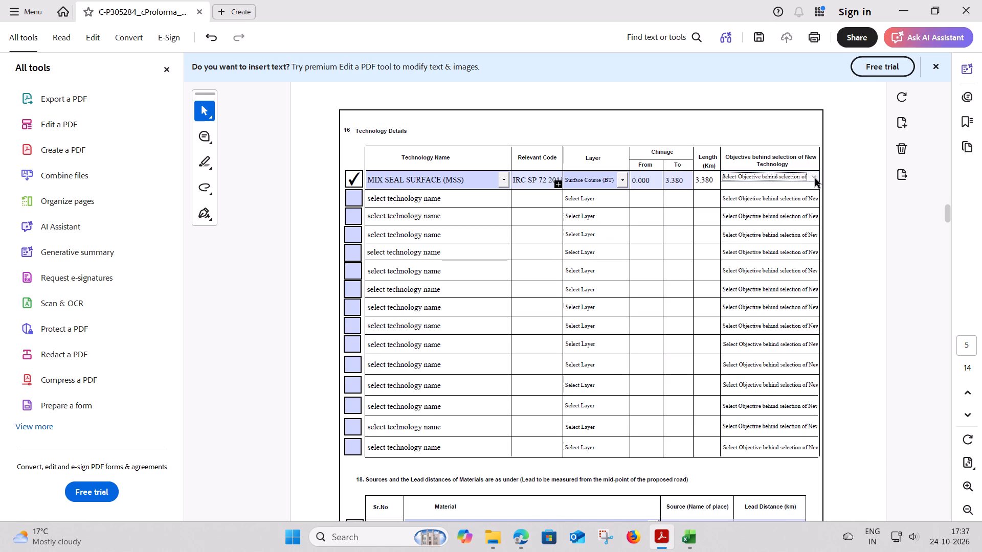
left_click(815, 178)
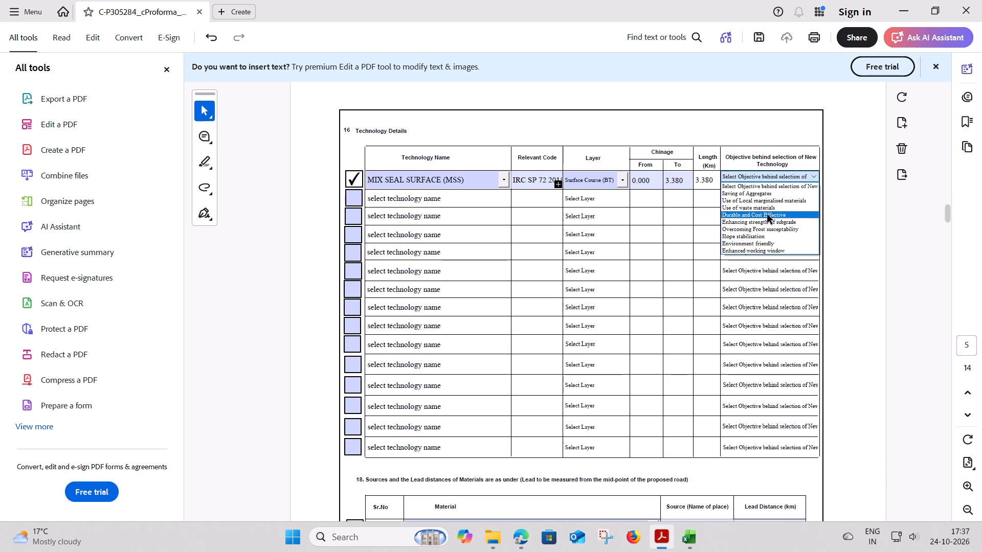
left_click(767, 215)
left_click(660, 246)
In the section 15 Design Subgrade CBR table, enter the workbook's test chainages 0/500, 1/500 and 2/900.
scroll(601, 266, "up", 4)
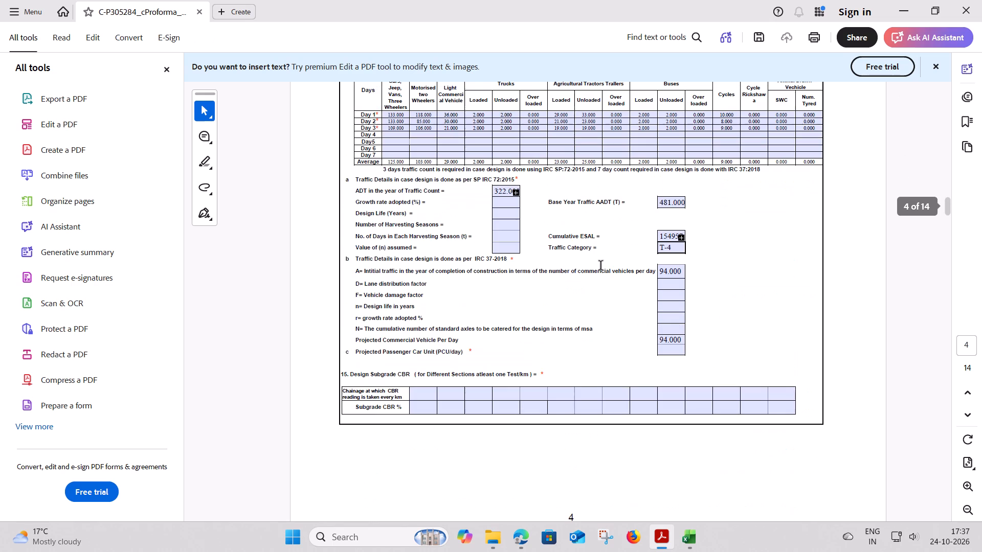
left_click(433, 390)
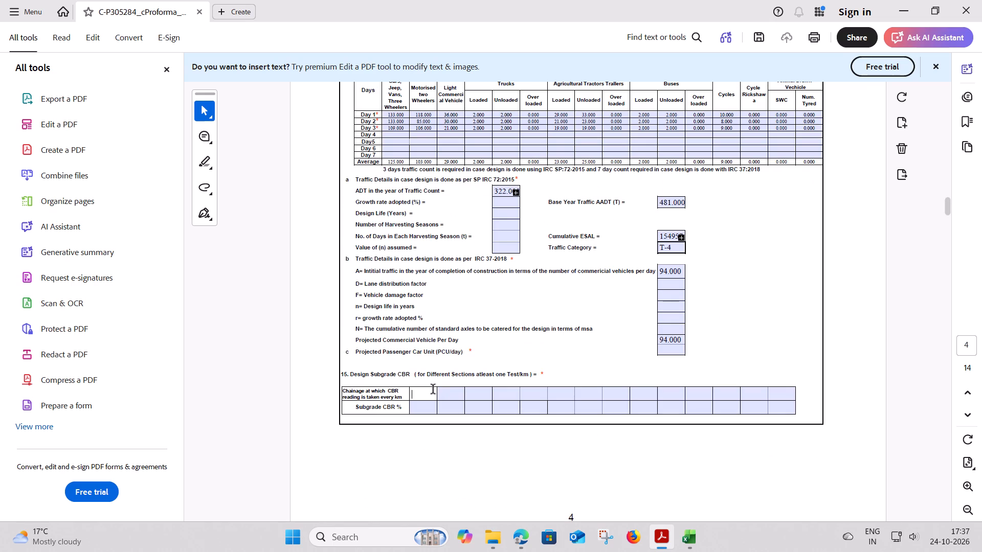
key("alt+Tab")
key("alt+Tab")
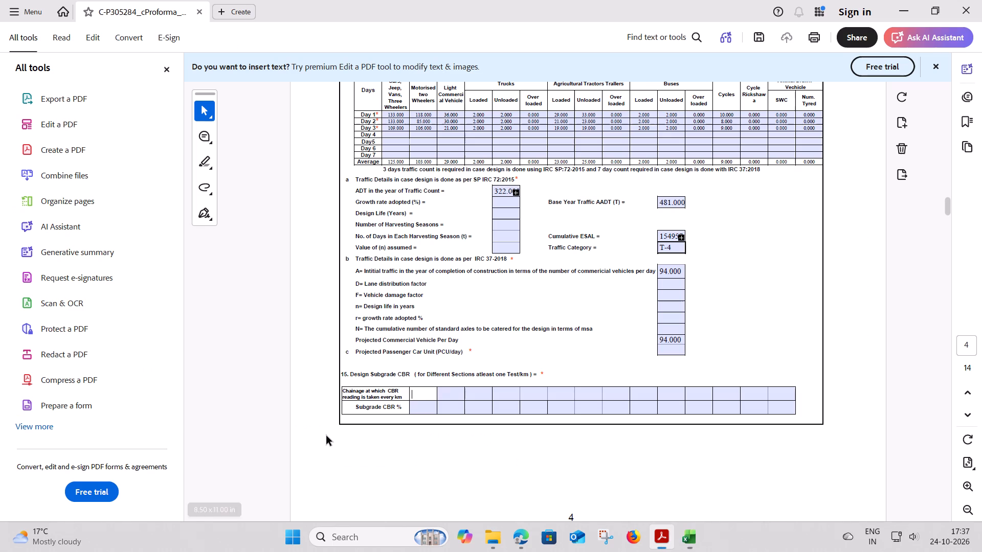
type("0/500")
left_click(458, 395)
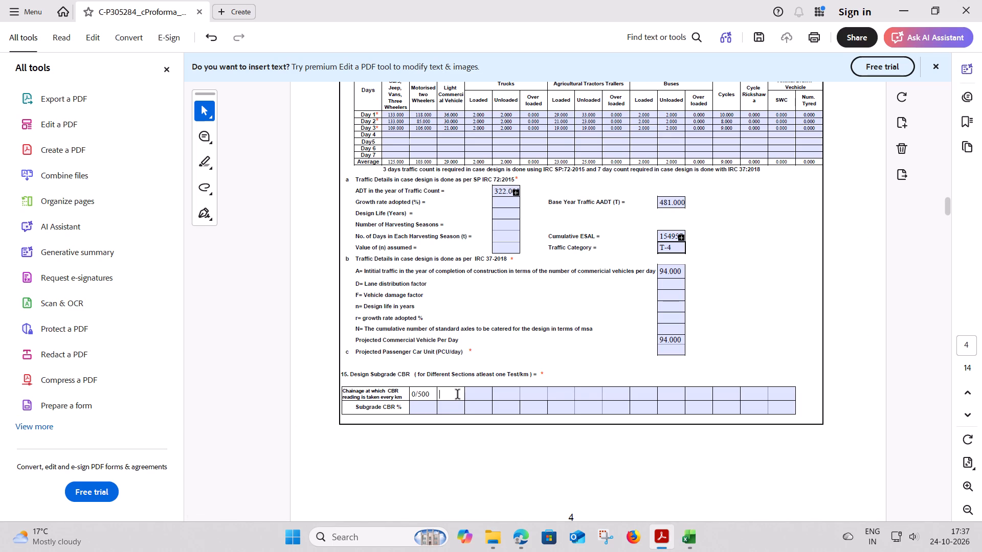
key("alt+Tab")
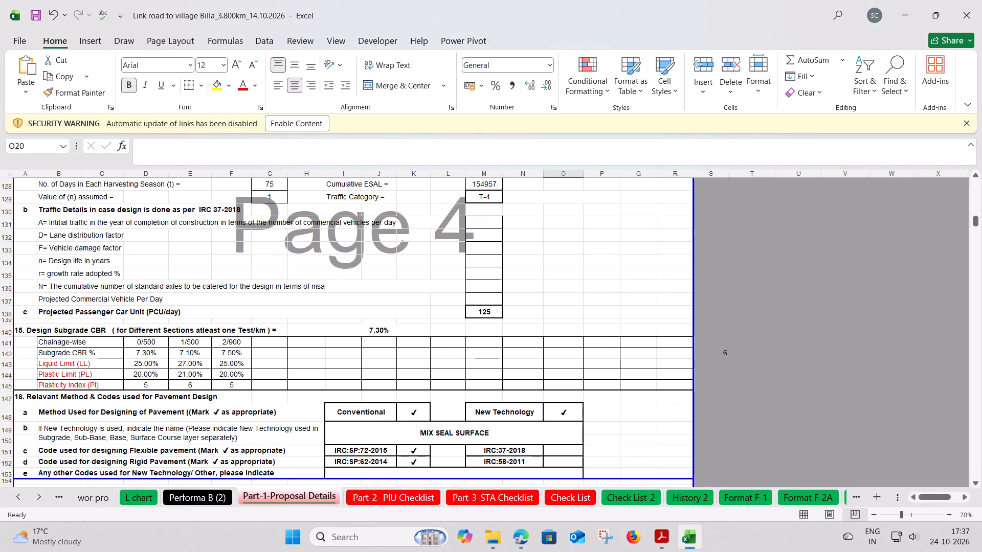
key("alt+Tab")
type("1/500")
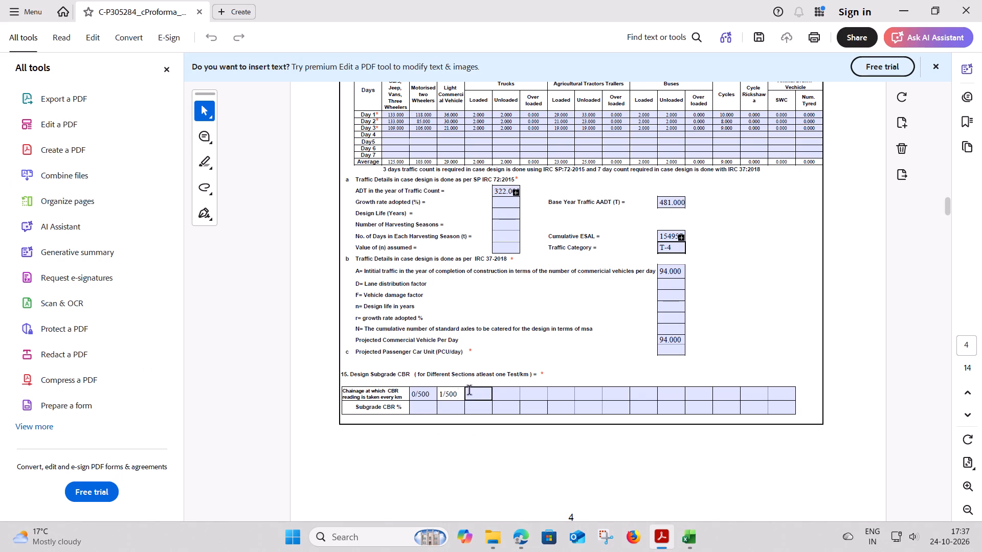
left_click(478, 393)
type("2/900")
Enter the workbook's subgrade CBR percentages 7.30, 7.10 and 7.50 under the three test chainages in the PDF.
left_click(431, 410)
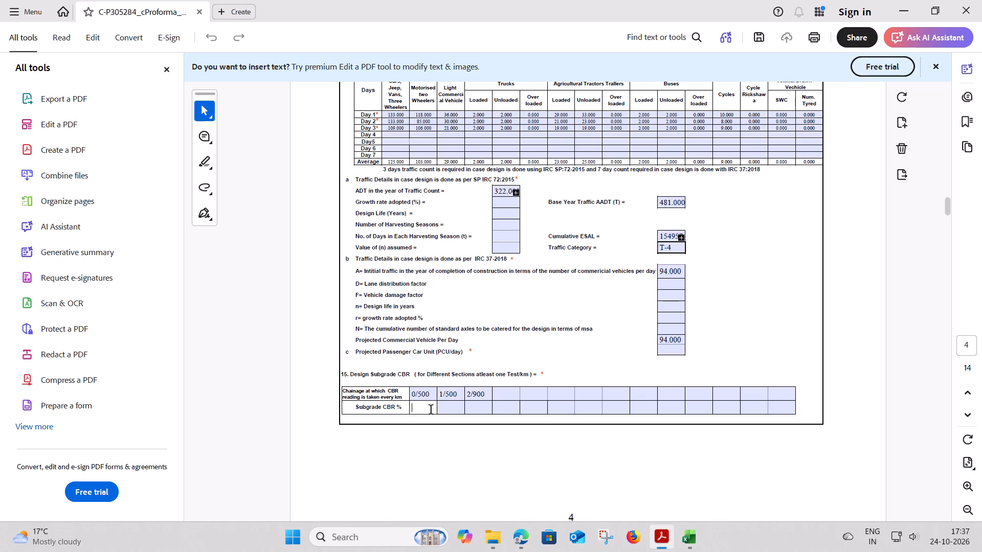
key("alt+Tab")
key("alt+Tab")
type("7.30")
left_click(447, 403)
key("alt+Tab")
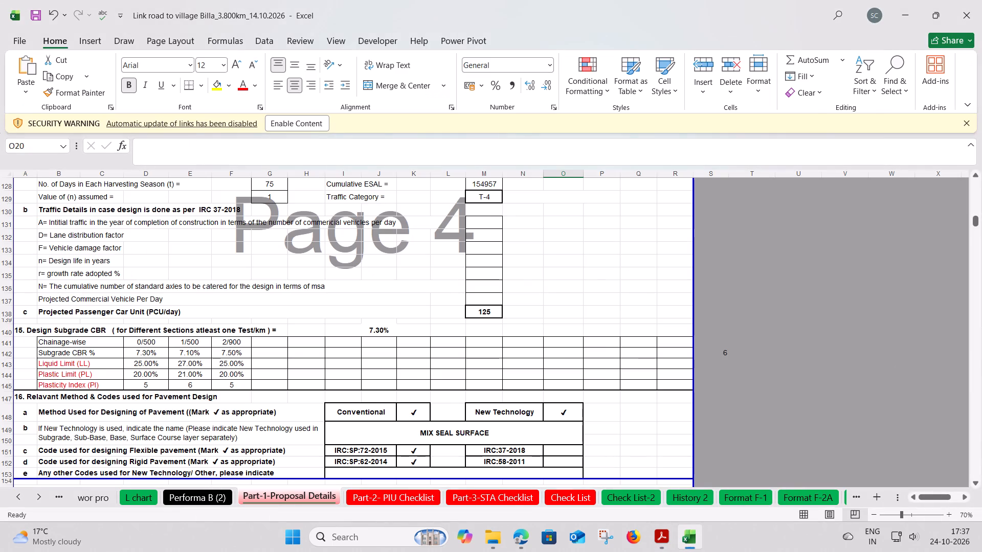
key("alt+Tab")
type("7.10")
left_click(471, 411)
key("alt+Tab")
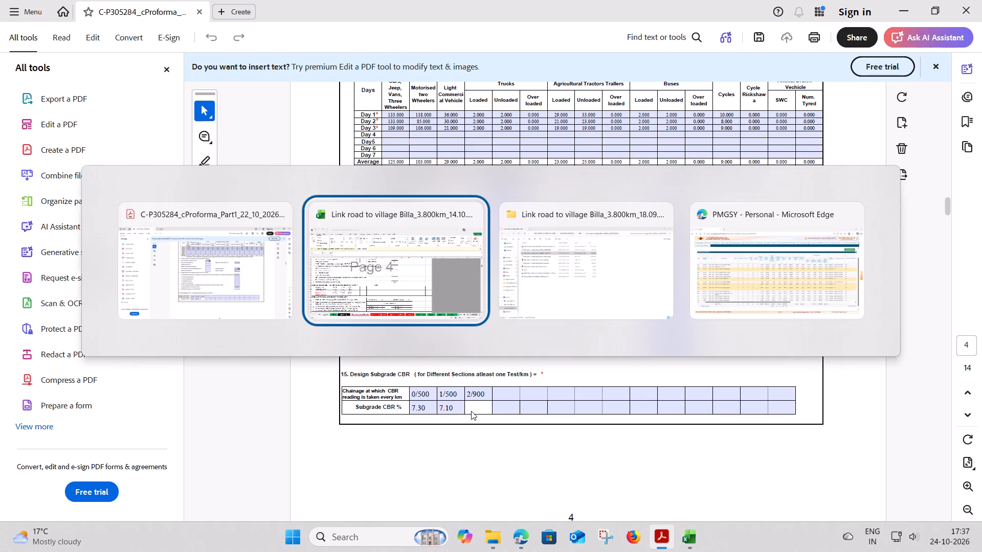
key("alt+Tab")
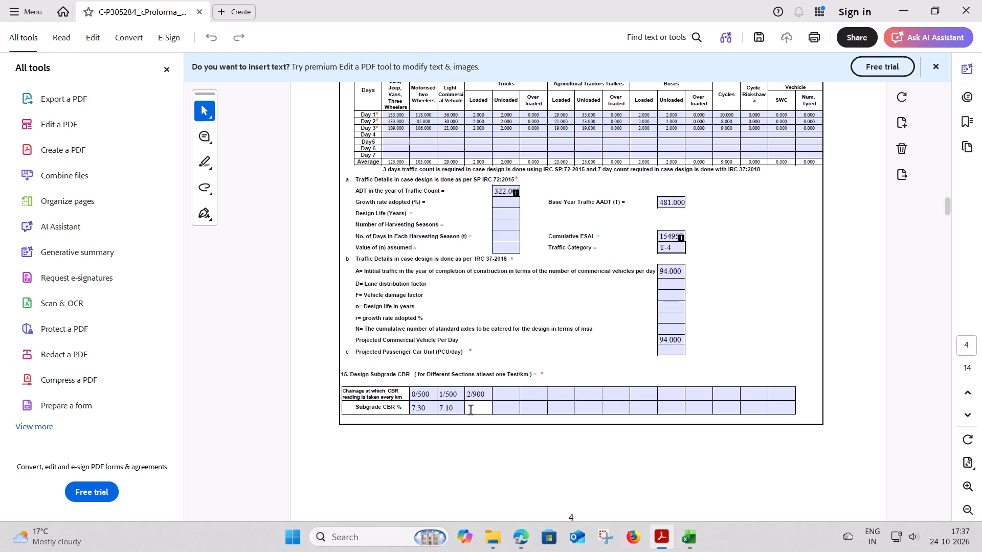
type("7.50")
Enter the workbook's Projected Passenger Car Unit value of 125 per day in the PDF's traffic details.
left_click(669, 351)
key("alt+Tab")
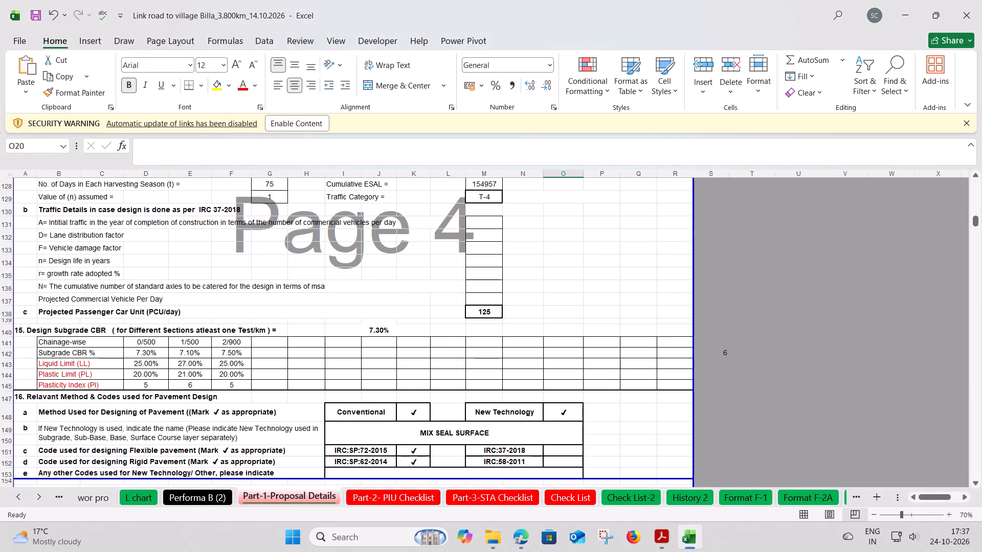
key("alt+Tab")
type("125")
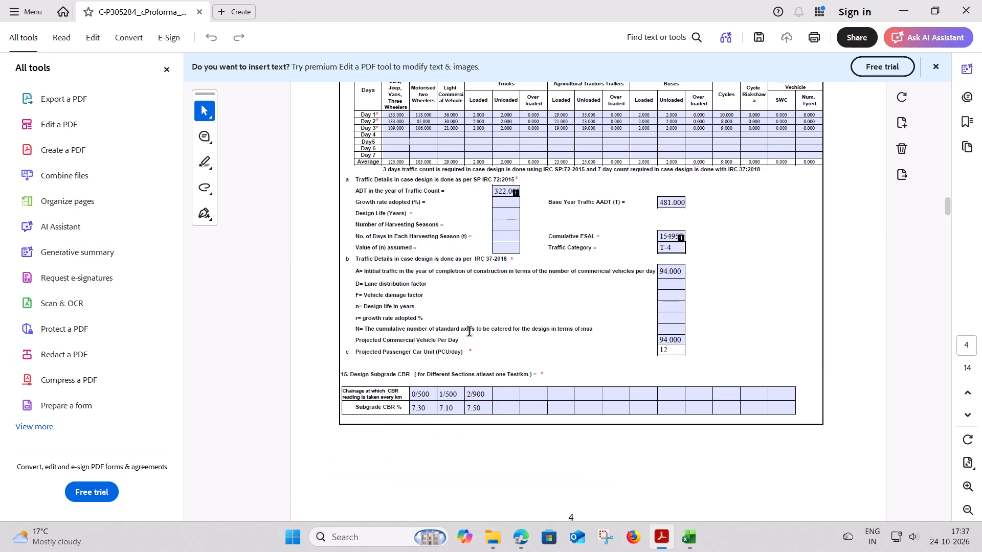
In the SP IRC 72:2015 traffic details, enter growth rate 6, design life 10, harvesting seasons 2, days per season 75 and n value 1.
left_click(501, 201)
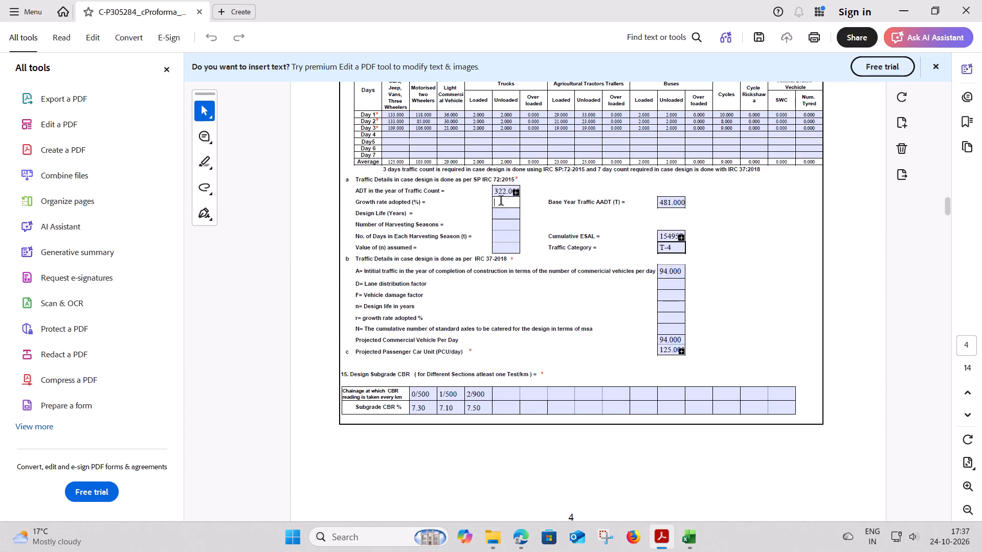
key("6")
key("Tab")
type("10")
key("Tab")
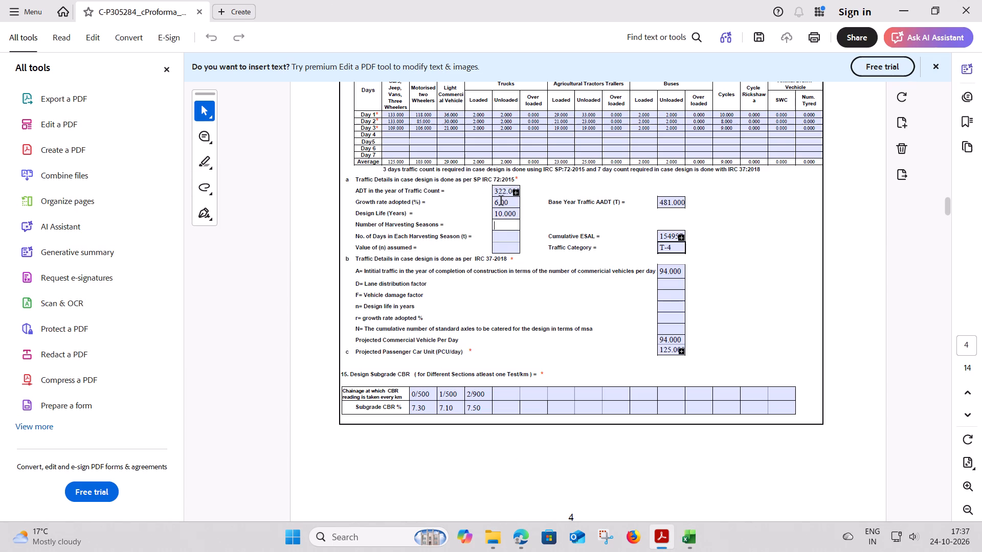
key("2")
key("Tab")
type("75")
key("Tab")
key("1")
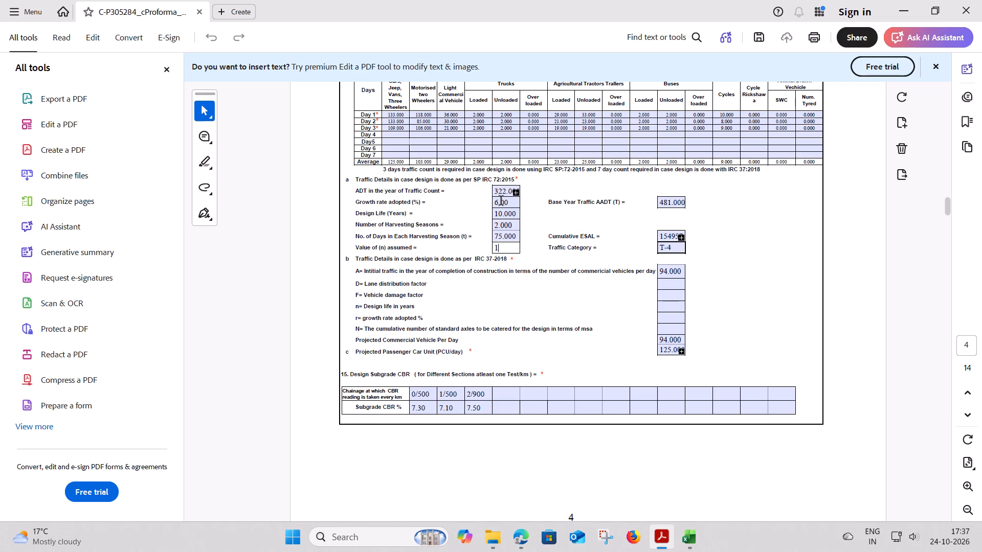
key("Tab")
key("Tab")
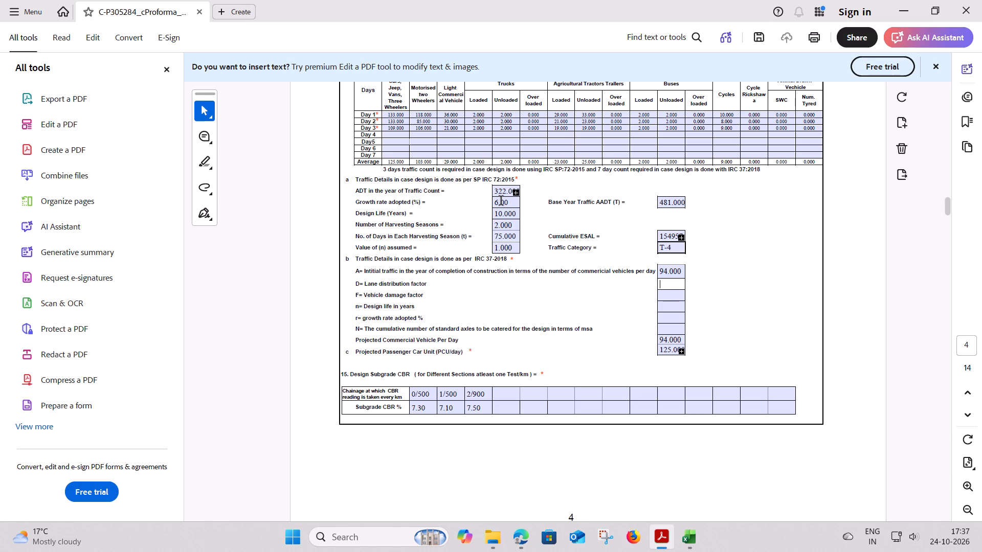
In the IRC 37-2018 traffic details, enter lane distribution factor 1, vehicle damage factor 0.65, design life 10, growth rate 6 and cumulative standard axles 0.15.
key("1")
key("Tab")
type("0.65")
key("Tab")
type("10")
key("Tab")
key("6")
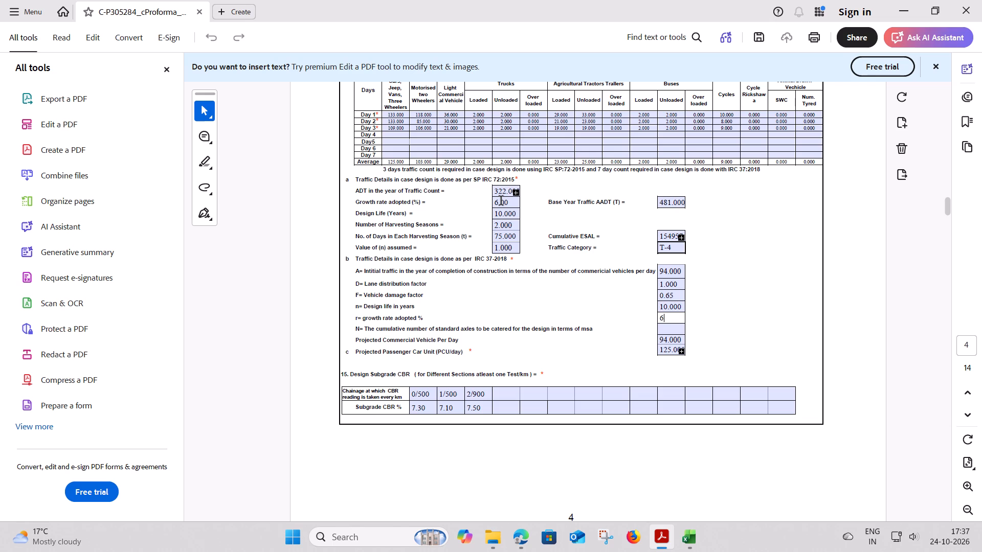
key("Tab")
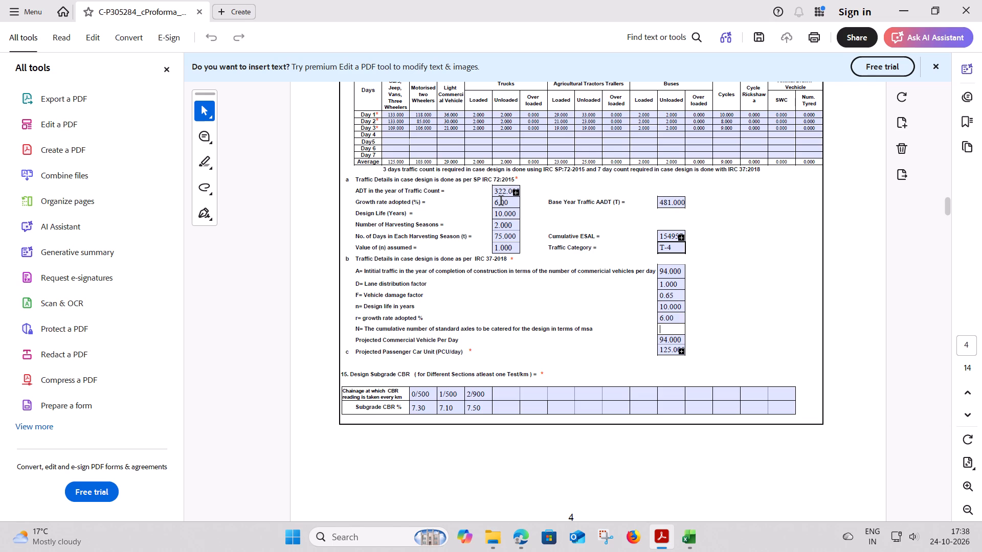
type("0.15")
left_click(574, 340)
In the section 18 material sources table, set rows 1 to 4 to Earth for embankment construction, Murrum/Carted soil (Subgrade), Aggregate and Sand.
scroll(574, 340, "down", 3)
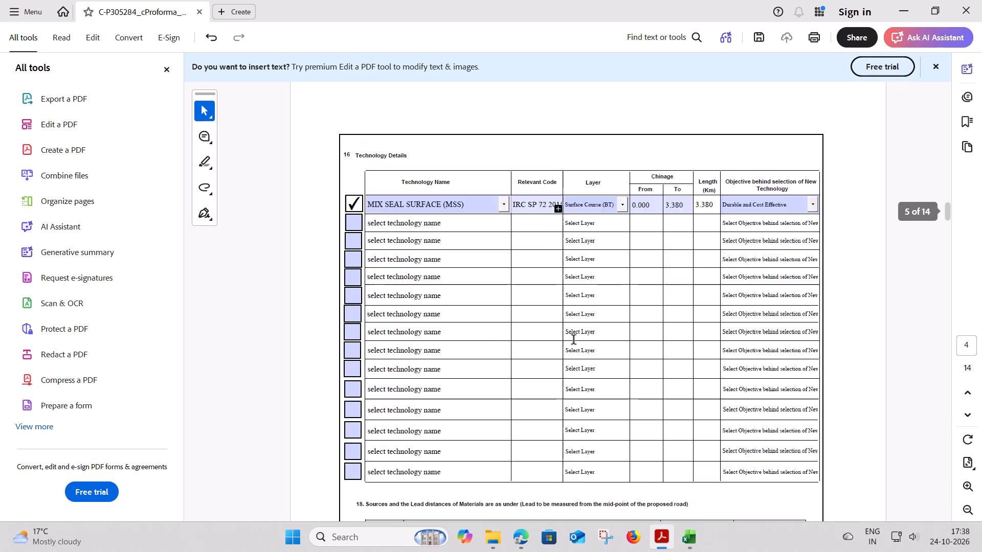
scroll(574, 340, "down", 9)
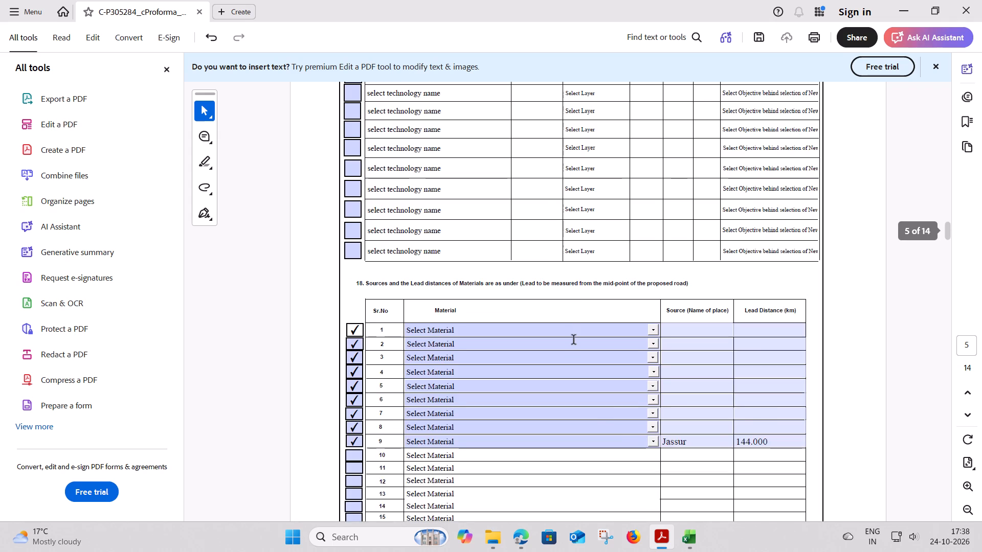
scroll(574, 340, "down", 3)
left_click(655, 256)
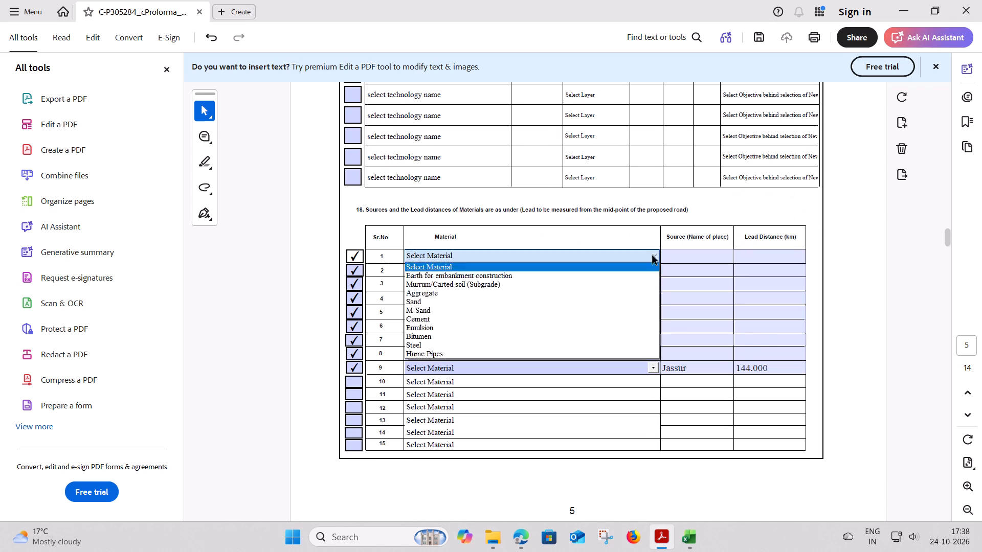
left_click(656, 259)
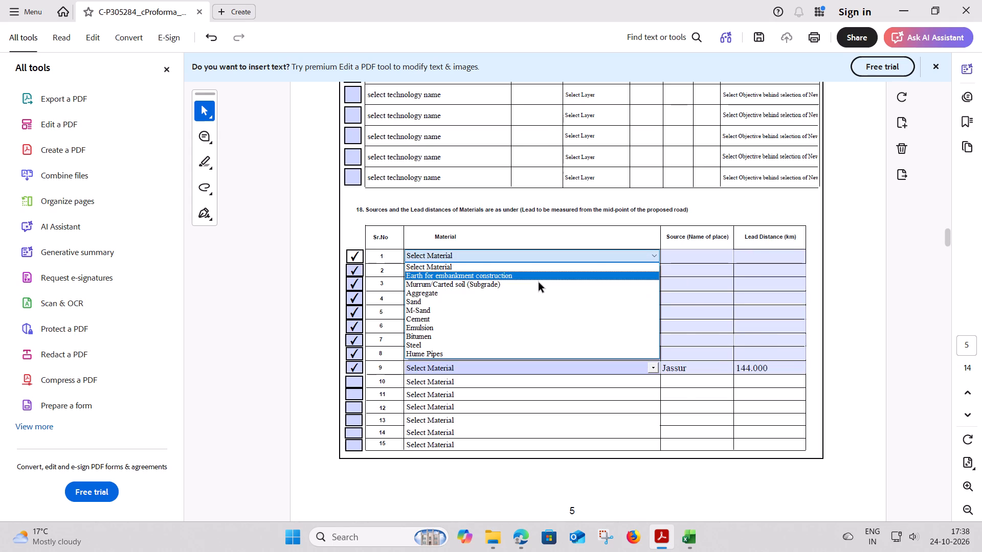
left_click(537, 277)
left_click(654, 270)
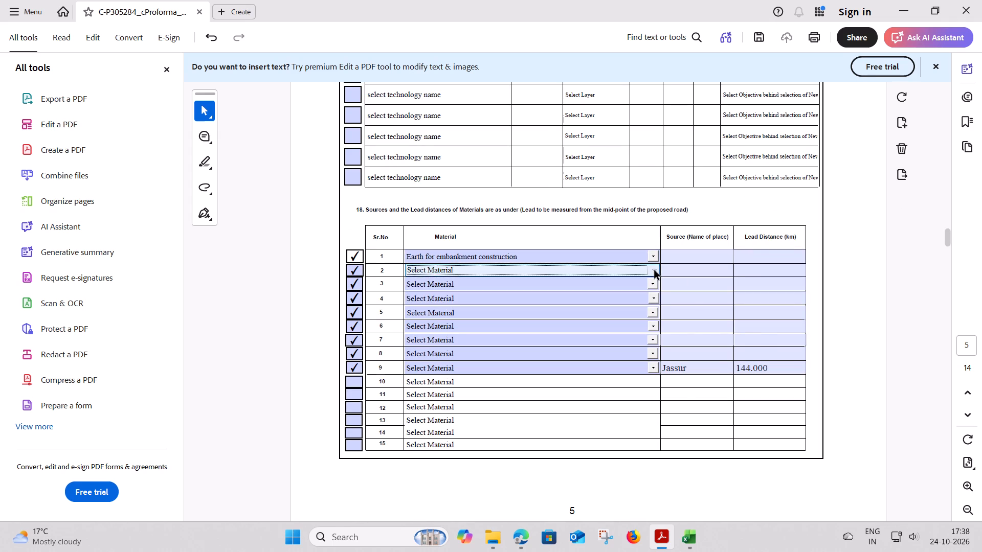
left_click(654, 270)
left_click(507, 297)
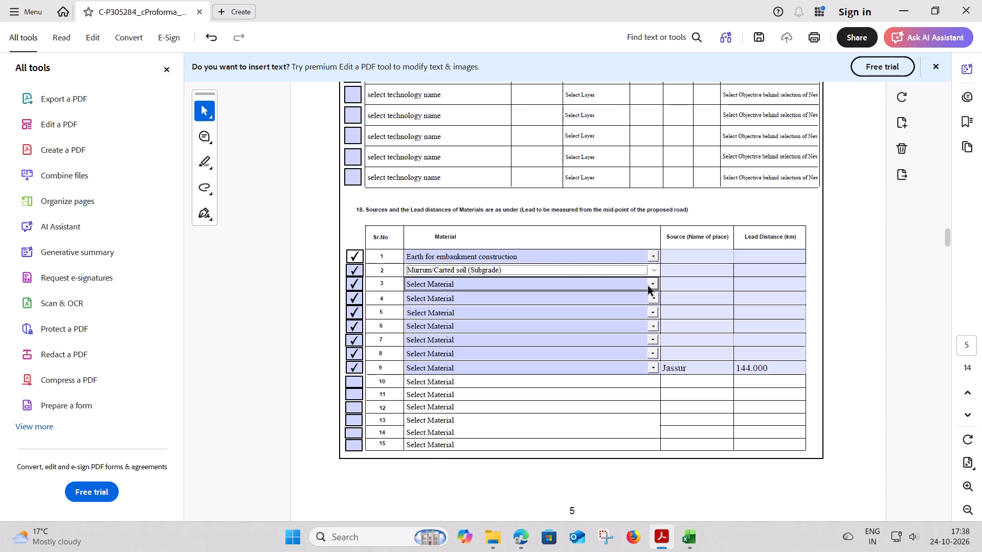
left_click(648, 286)
left_click(648, 286)
left_click(491, 321)
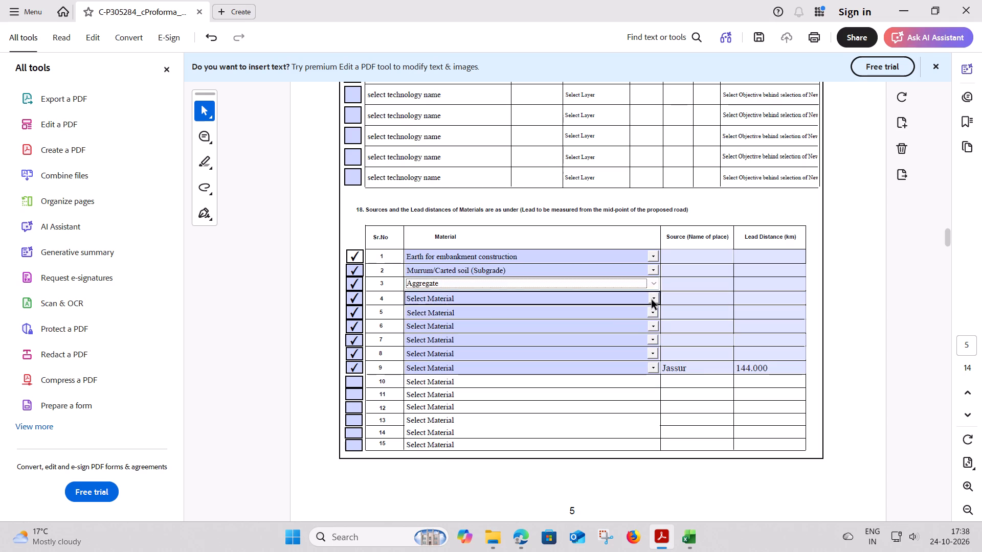
double_click(652, 300)
left_click(433, 344)
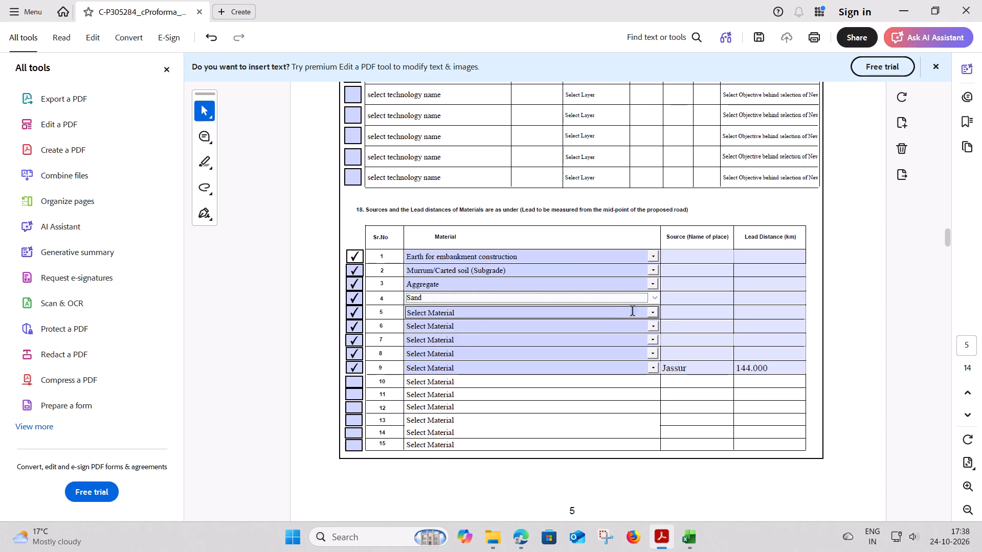
Set the materials in rows 5 to 9 of section 18 to Cement, Emulsion, Bitumen, Steel and Hume Pipes.
left_click(658, 313)
left_click(656, 313)
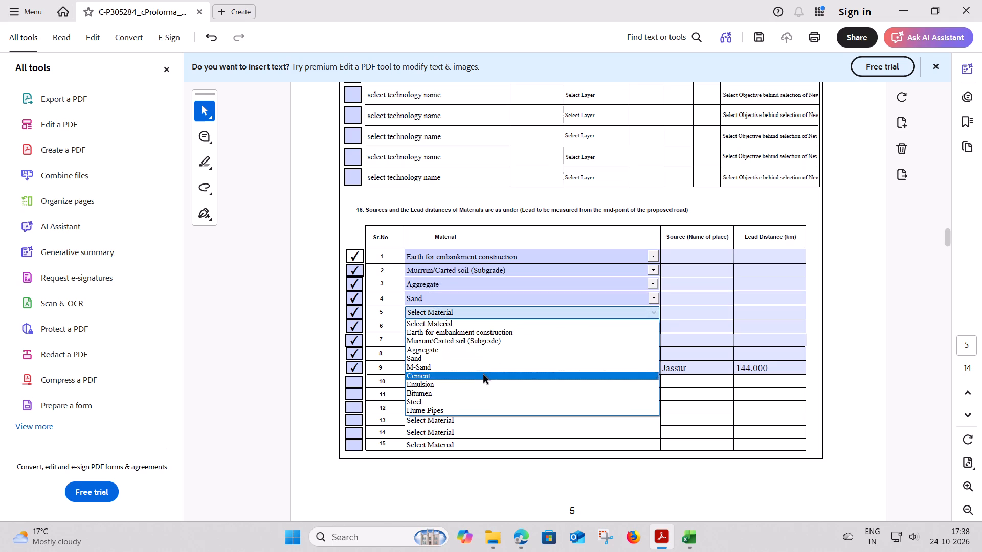
left_click(483, 375)
double_click(654, 327)
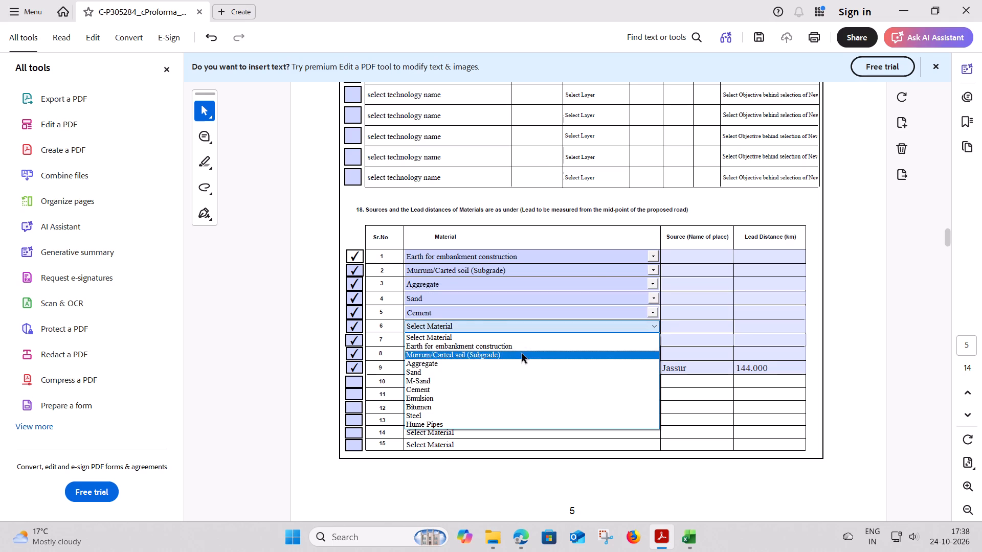
left_click(456, 397)
double_click(654, 341)
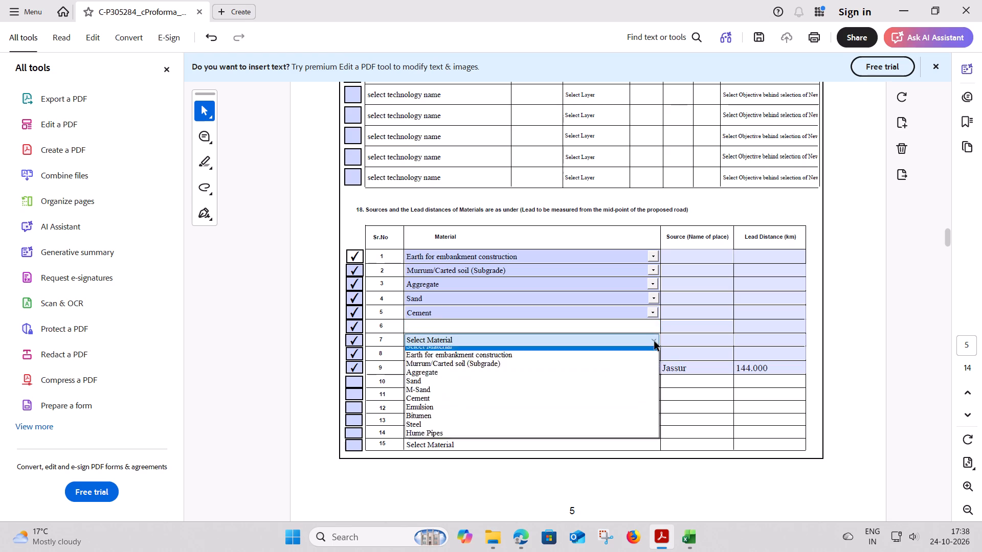
left_click(443, 422)
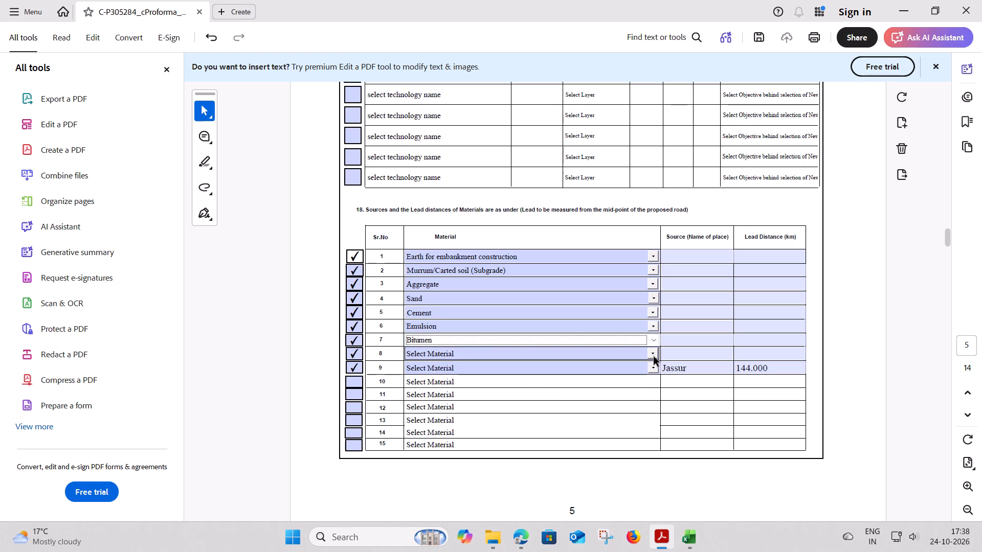
left_click(656, 355)
left_click(656, 355)
left_click(456, 439)
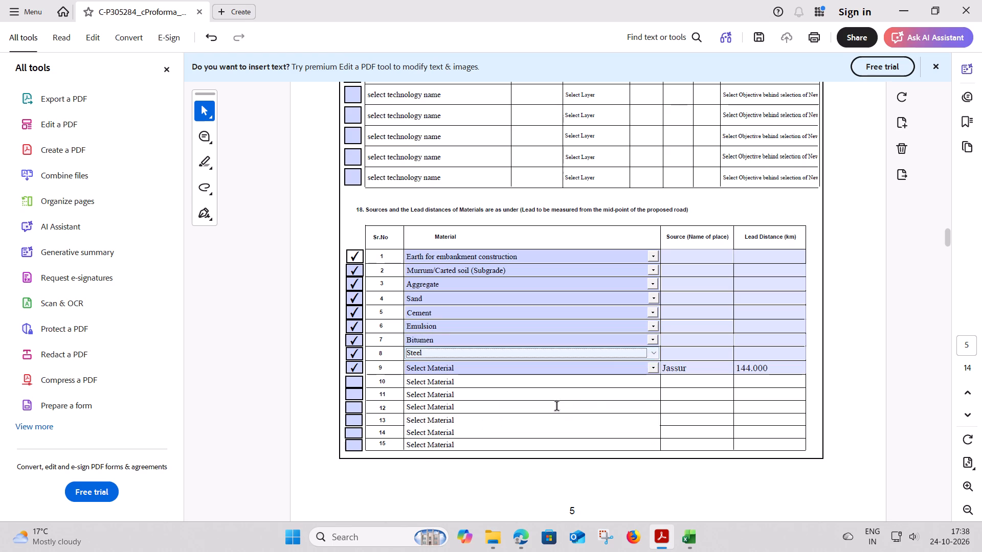
double_click(652, 367)
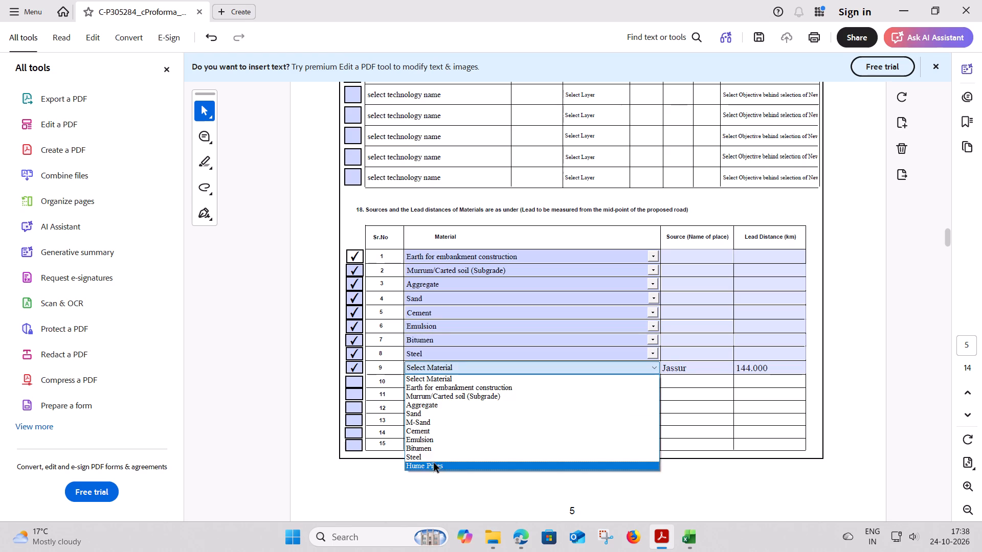
left_click(434, 463)
Using the workbook's section 18 data, enter source Local and lead distance 15 km for embankment earth and Murrum/Carted soil in the PDF.
left_click(693, 259)
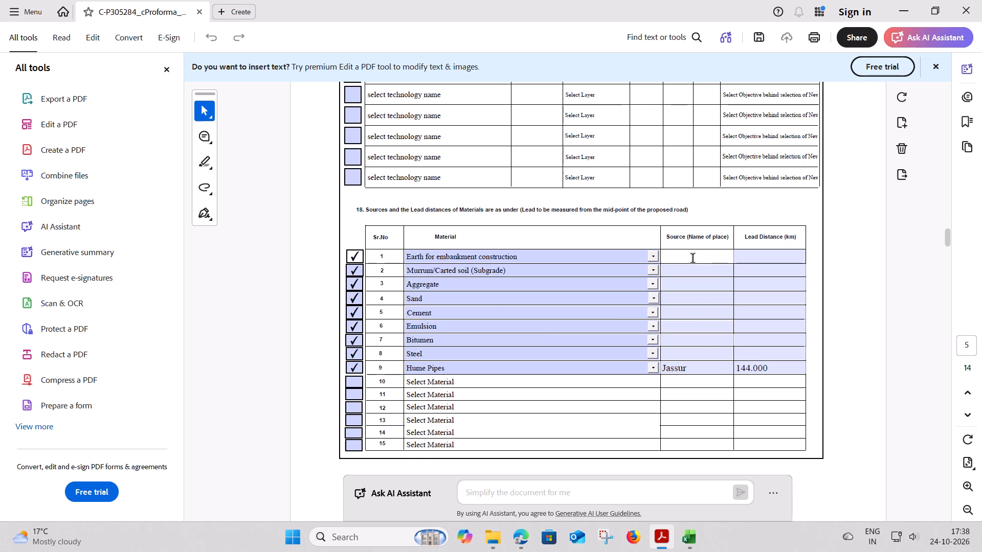
key("alt+Tab")
scroll(416, 343, "down", 13)
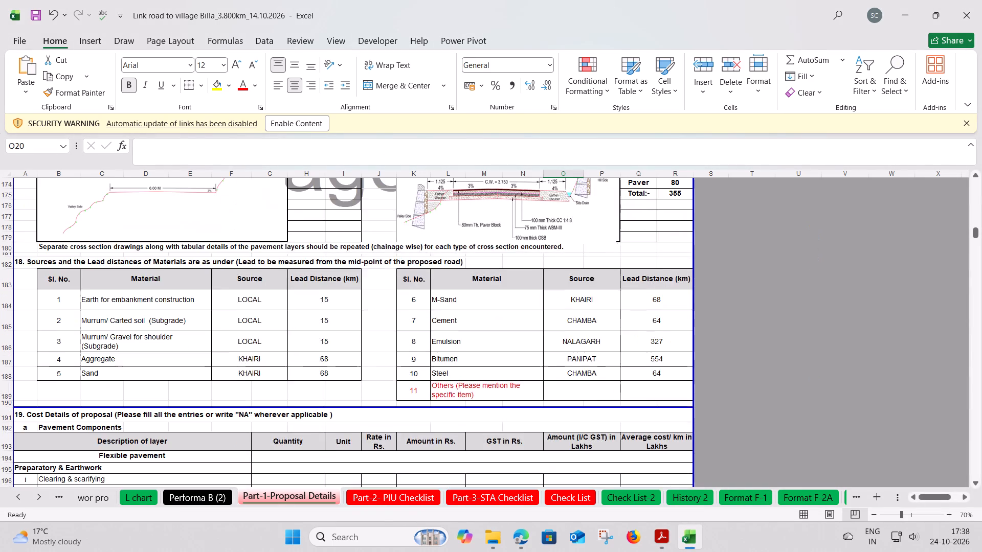
scroll(416, 343, "down", 6)
scroll(416, 343, "up", 2)
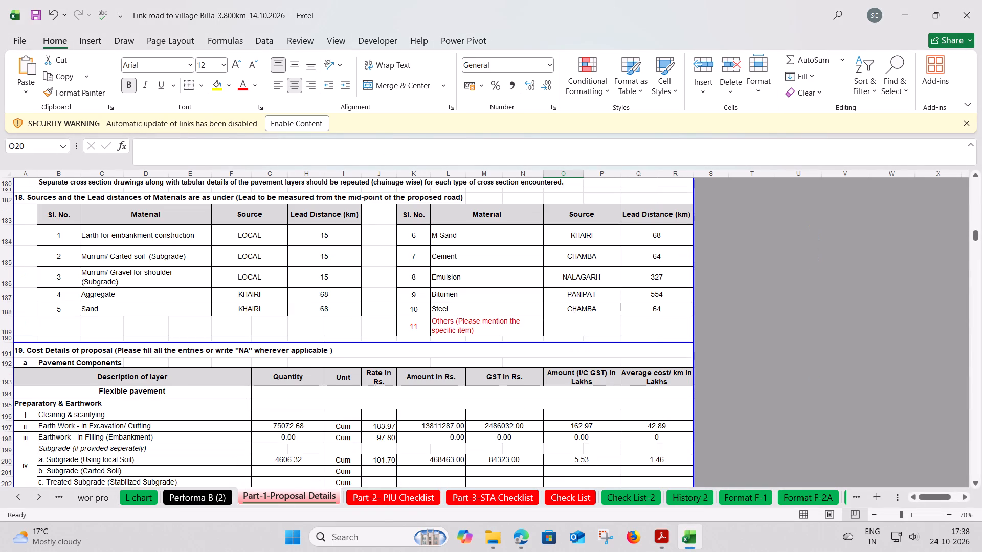
key("alt+Tab")
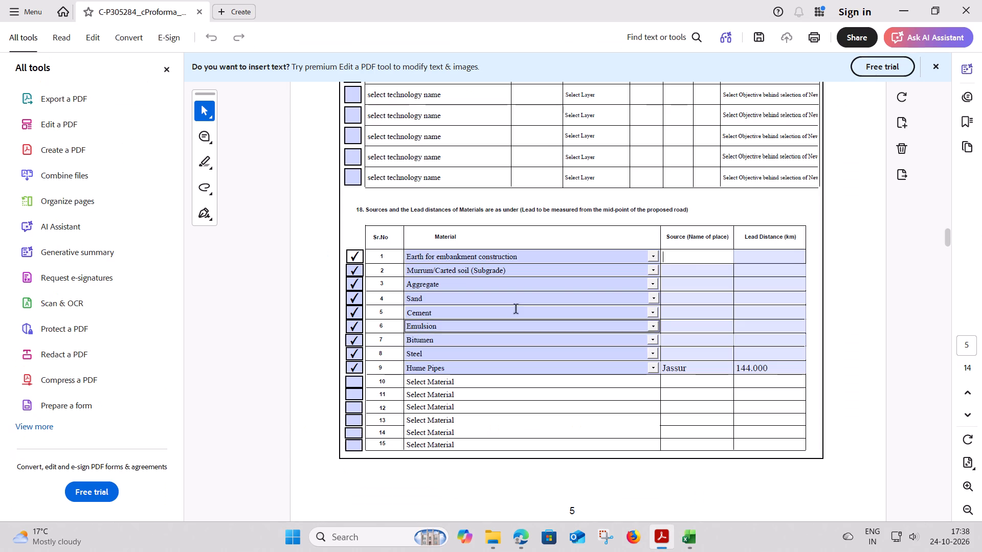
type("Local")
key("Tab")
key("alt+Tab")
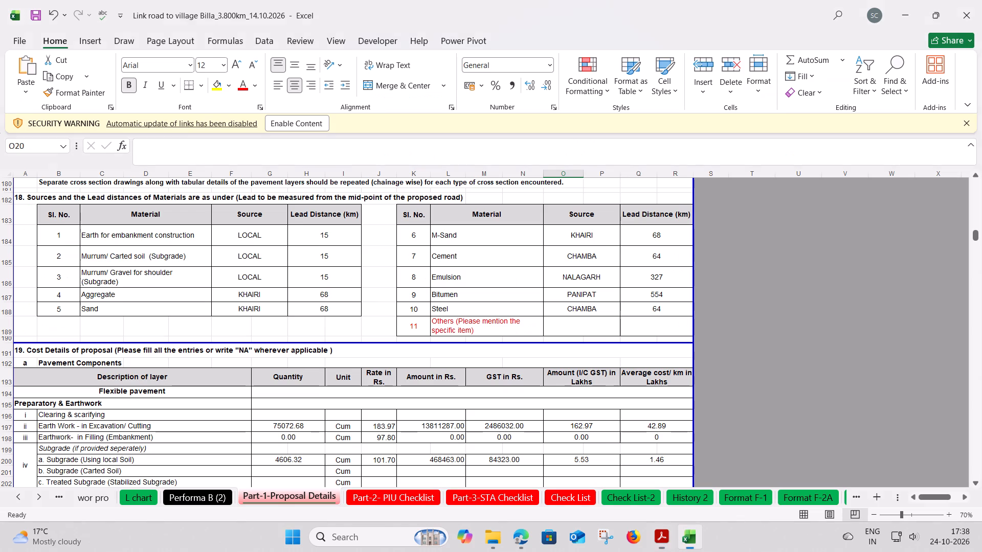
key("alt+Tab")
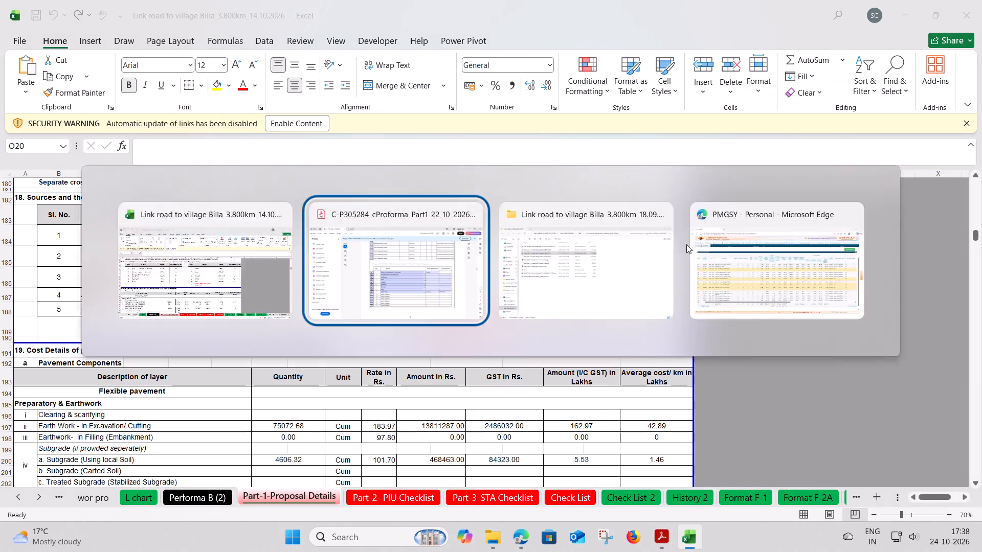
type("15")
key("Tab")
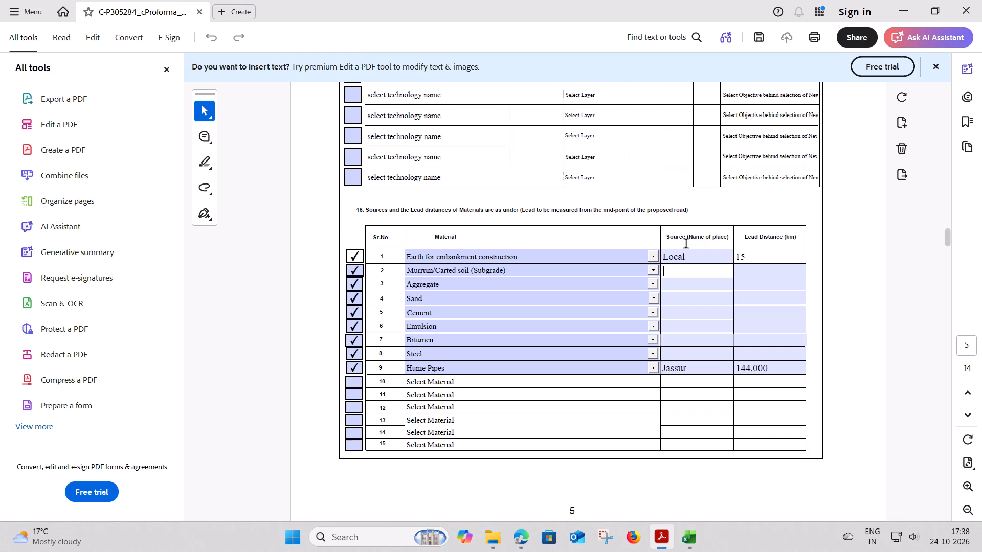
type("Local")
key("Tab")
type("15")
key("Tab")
Enter source Khairi and lead distance 68 km for both Aggregate and Sand.
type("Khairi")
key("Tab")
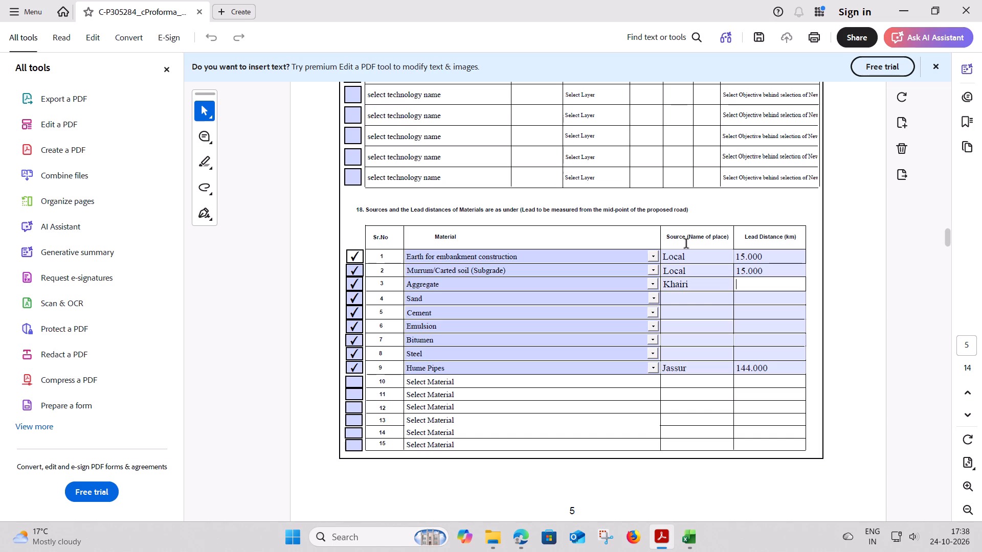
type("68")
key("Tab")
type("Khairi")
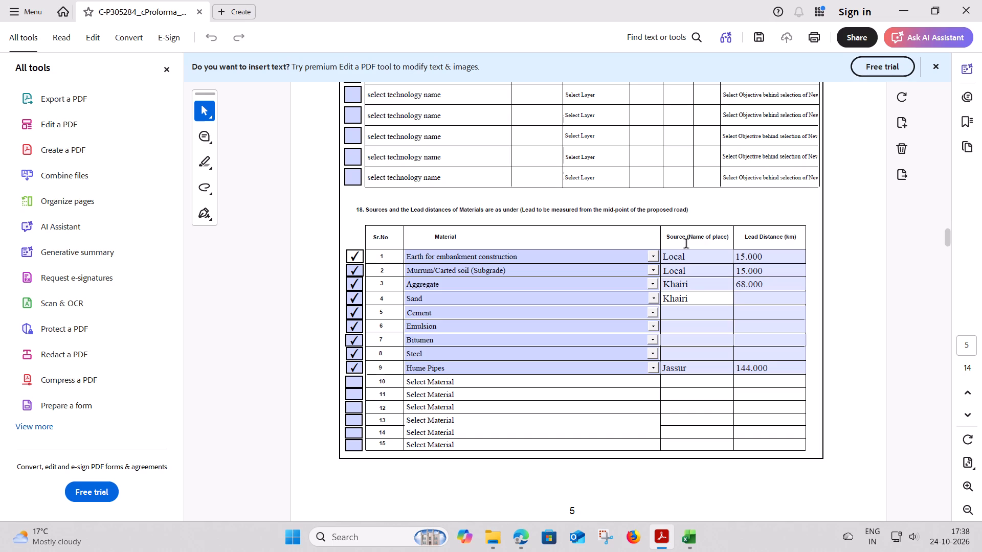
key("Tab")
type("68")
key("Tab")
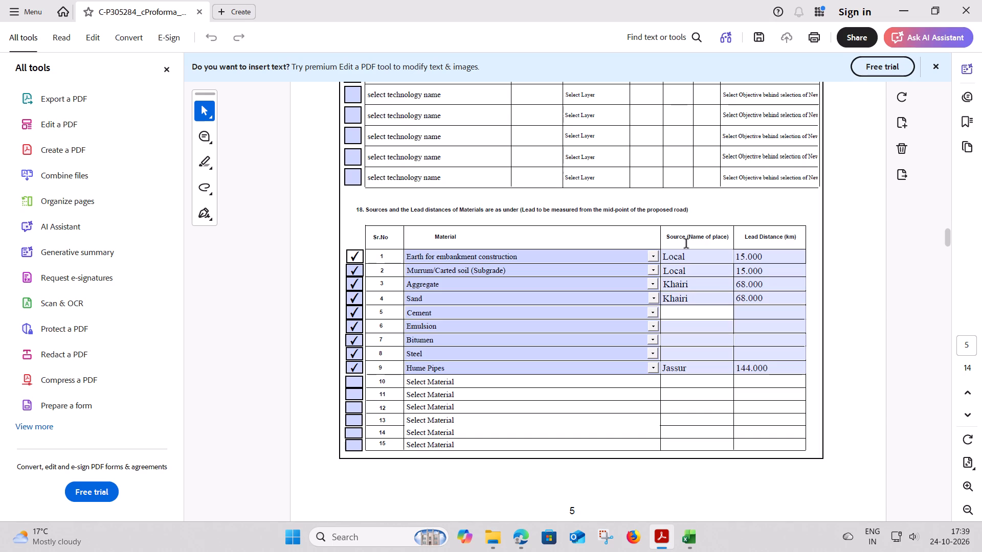
Enter the workbook's source and lead distance for Cement as Chamba, 64 km, and for Emulsion as Nalagarh, 327 km.
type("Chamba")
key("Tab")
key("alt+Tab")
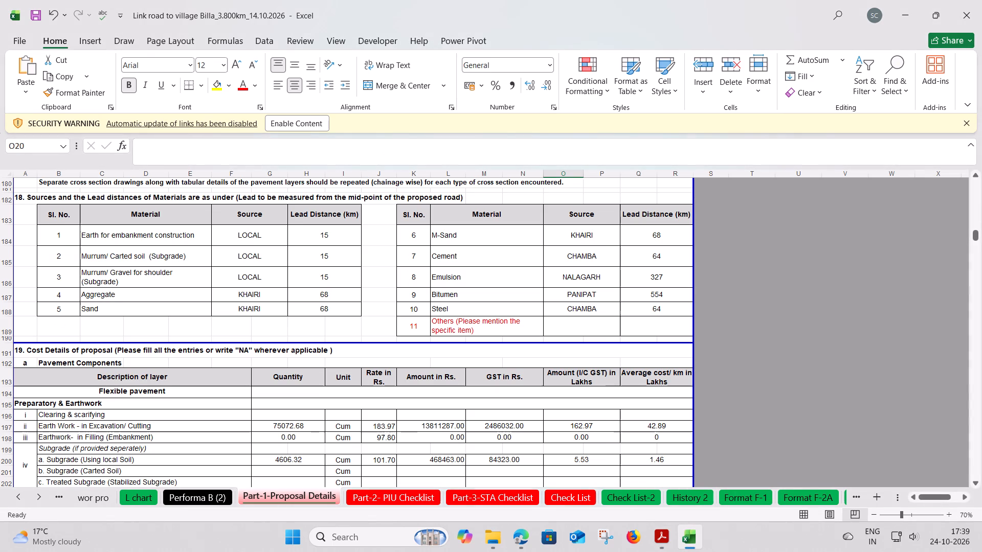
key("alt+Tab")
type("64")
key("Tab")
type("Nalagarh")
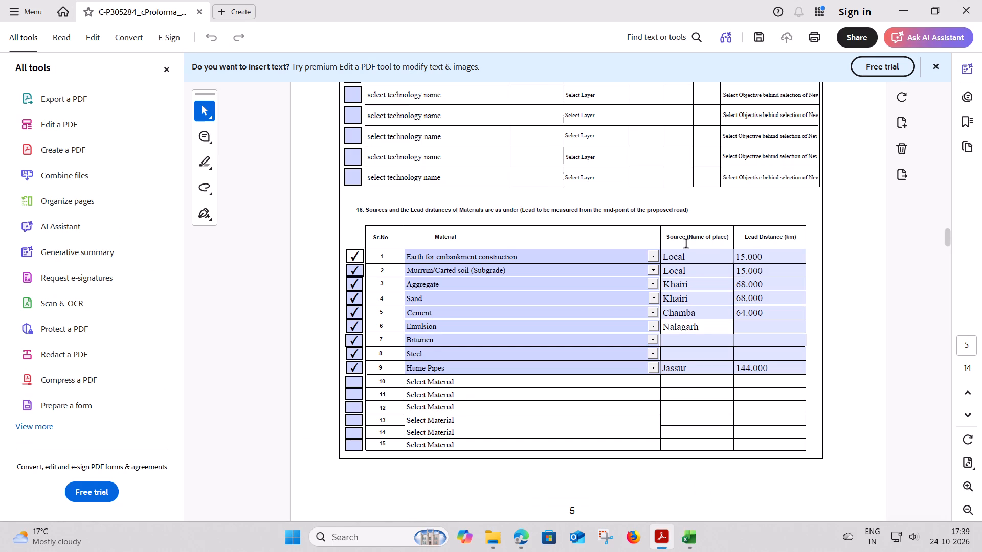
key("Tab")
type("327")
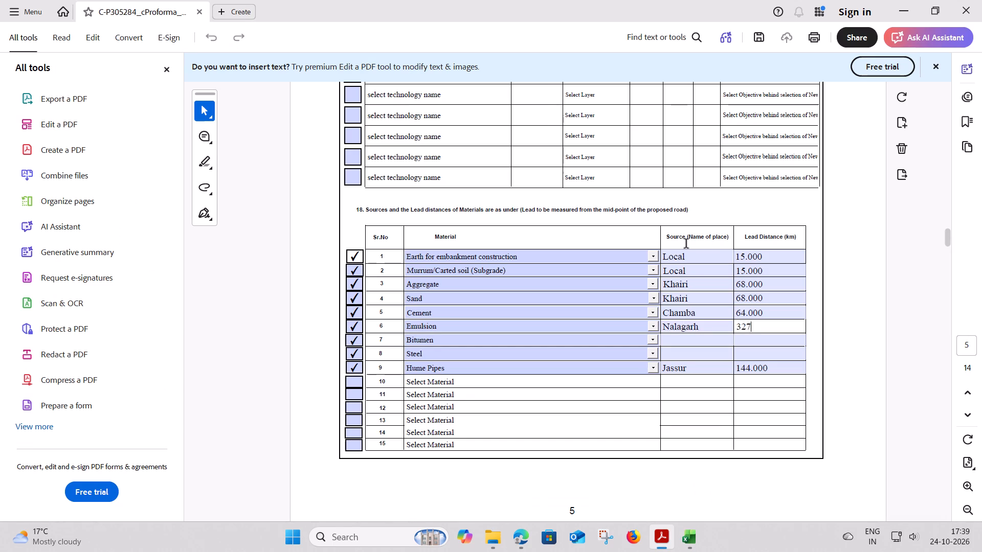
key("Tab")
Enter the workbook's source and lead distance for Bitumen as Panipat, 554 km, and for Steel as Chamba, 64 km.
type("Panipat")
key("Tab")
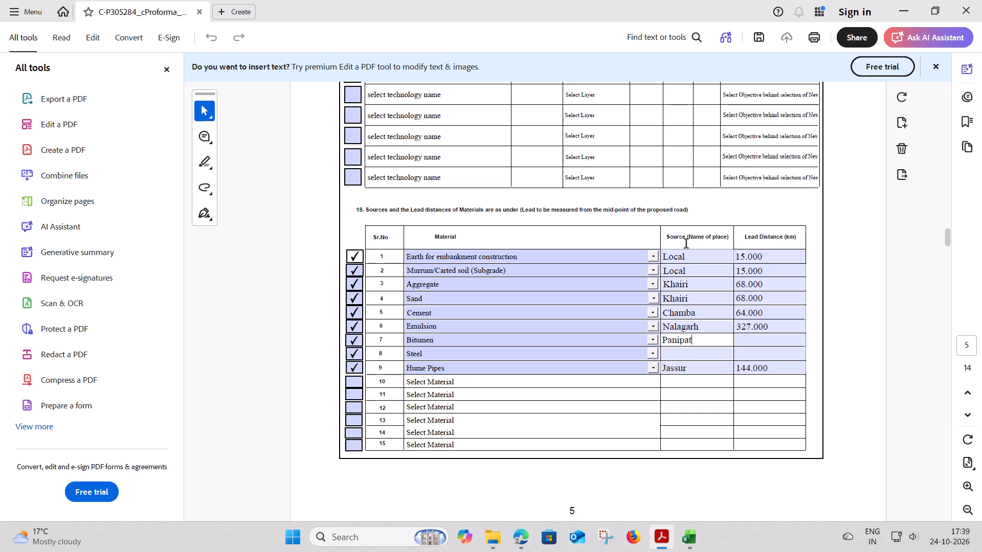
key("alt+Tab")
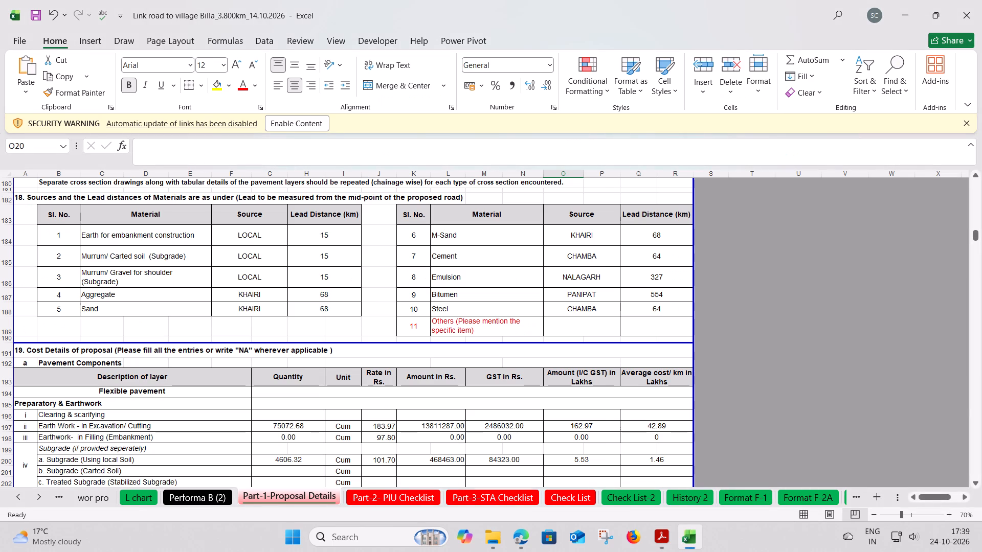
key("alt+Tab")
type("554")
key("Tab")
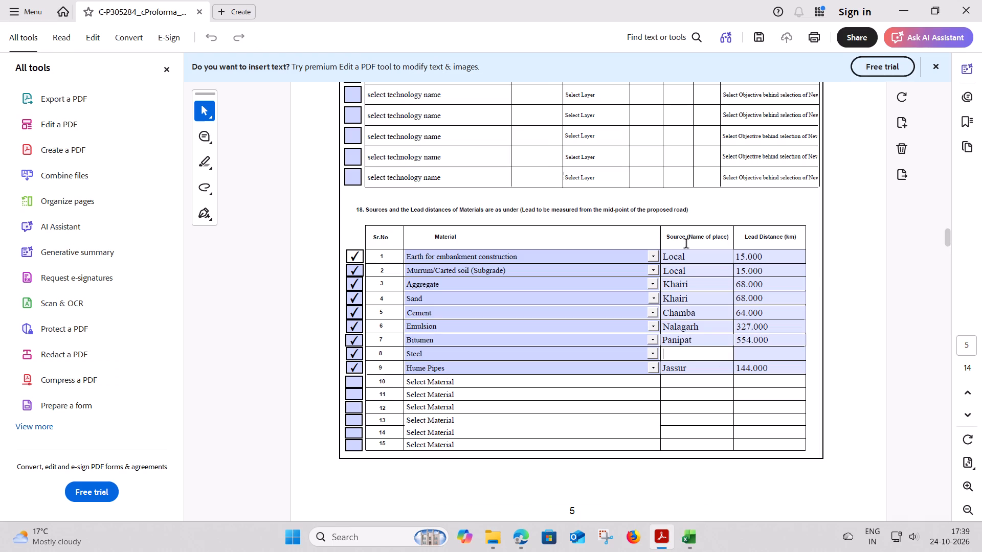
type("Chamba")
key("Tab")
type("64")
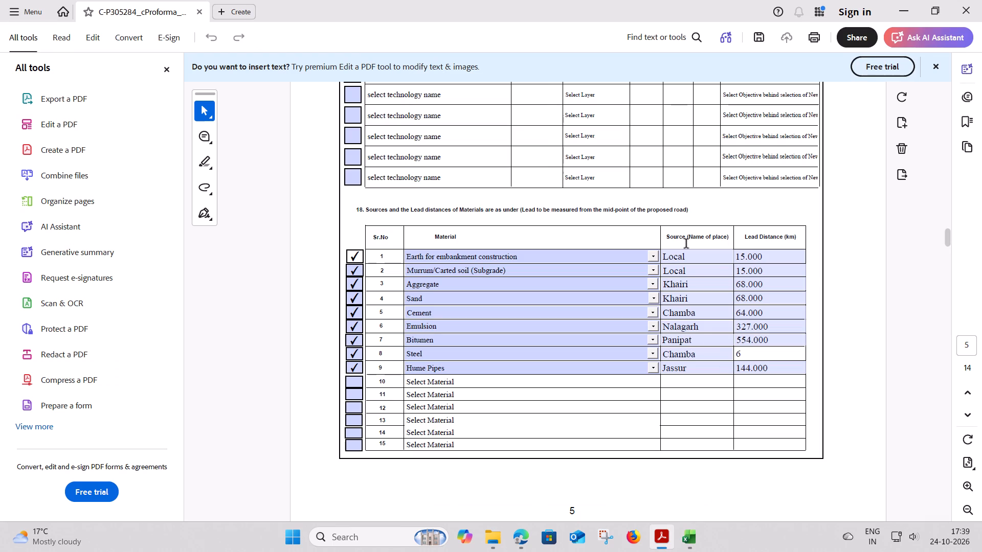
Uncheck the extra item row below GSB Quality Shoulder in section 19's pavement components.
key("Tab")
scroll(655, 415, "down", 5)
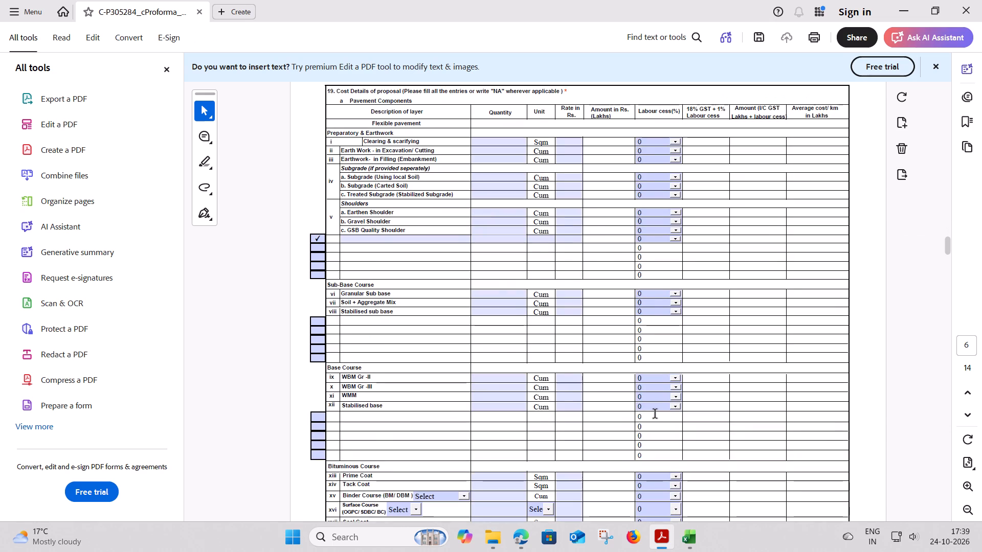
left_click(317, 241)
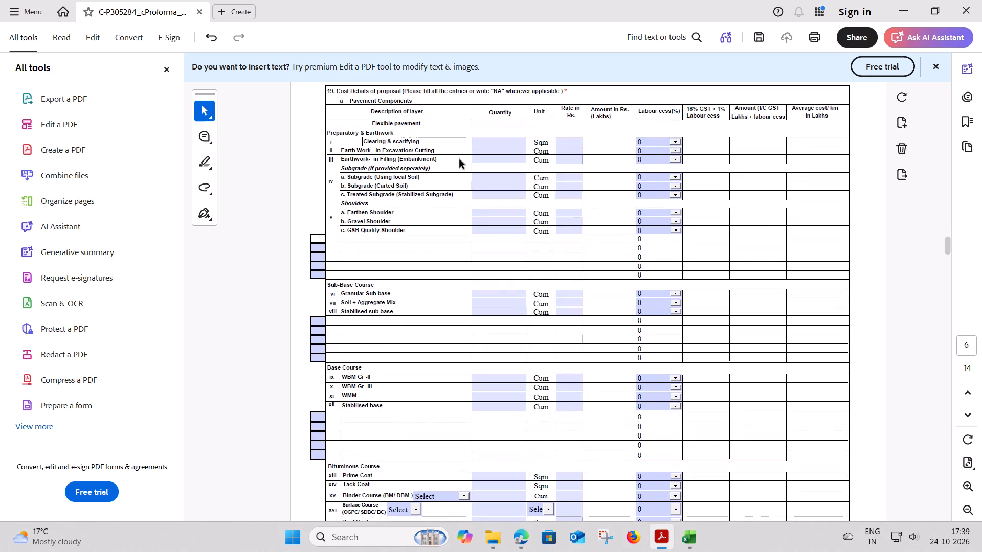
Enter quantity 0 and rate 0 for Clearing & scarifying in section 19.
left_click(495, 141)
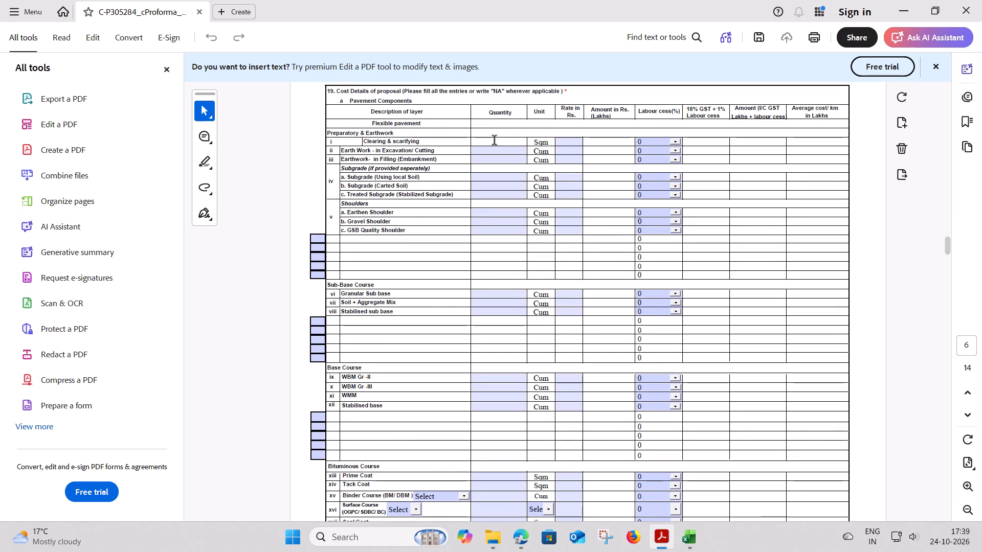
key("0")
left_click(570, 144)
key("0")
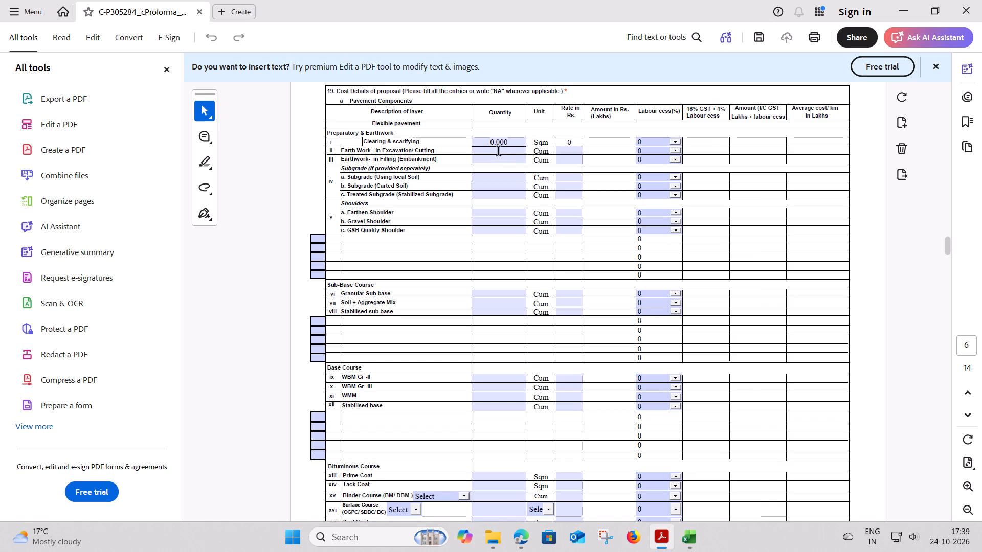
Enter the workbook's quantity 75072.68 and rate 183.97 for Earth Work in Excavation/Cutting in the PDF's section 19.
left_click(499, 152)
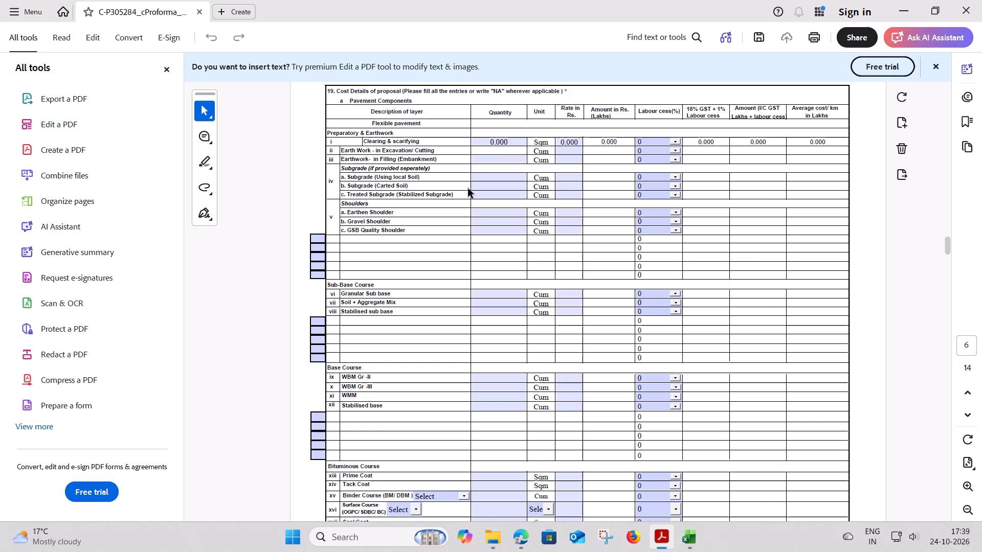
key("alt+Tab")
scroll(358, 335, "down", 3)
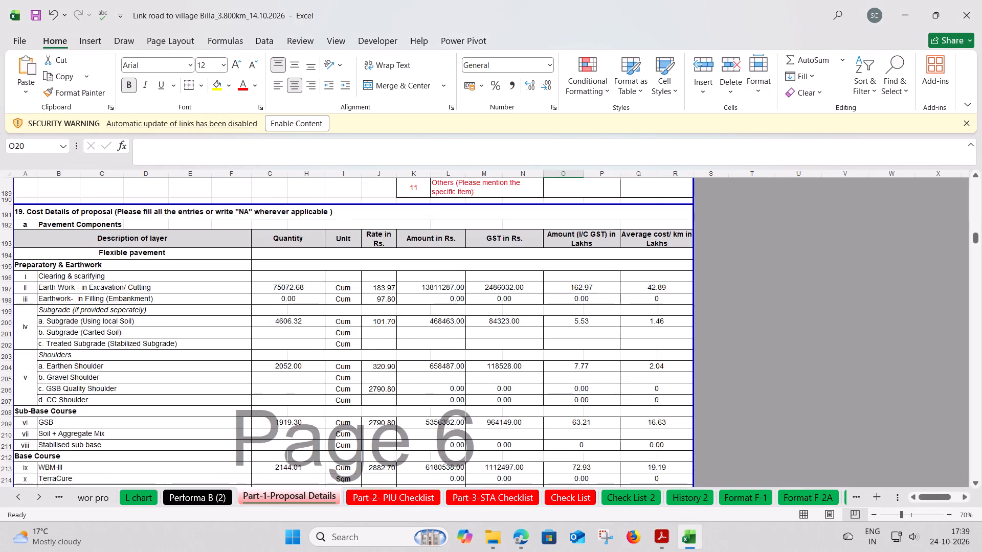
scroll(358, 335, "down", 2)
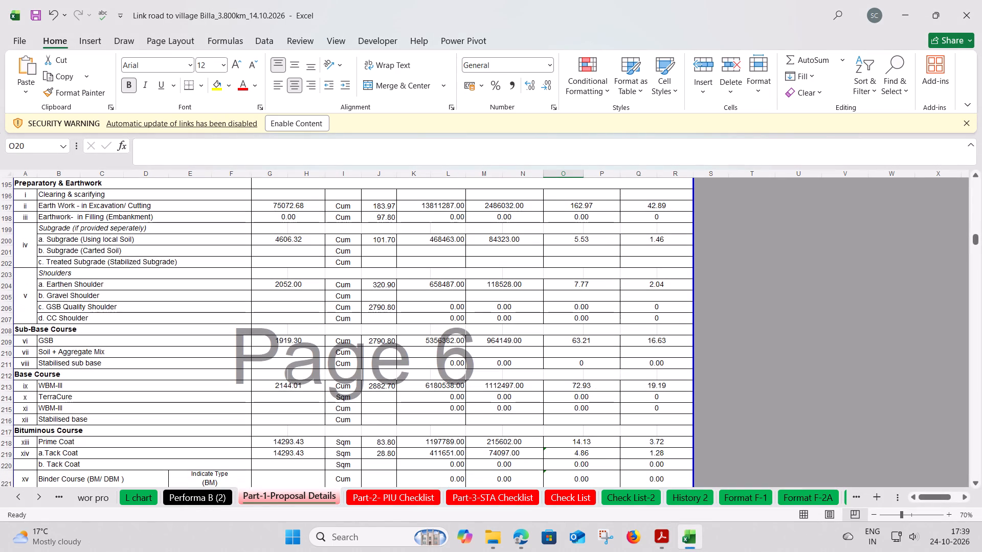
key("alt+Tab")
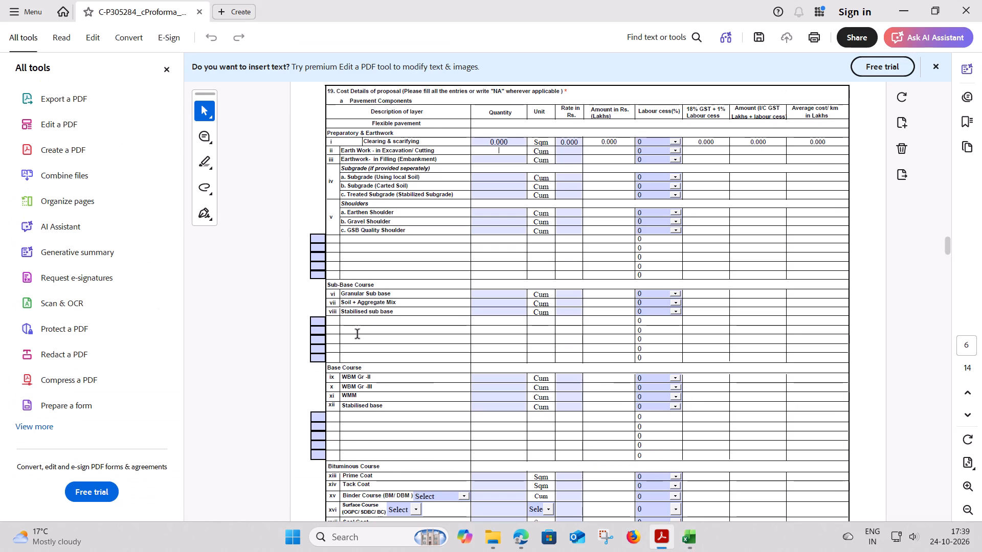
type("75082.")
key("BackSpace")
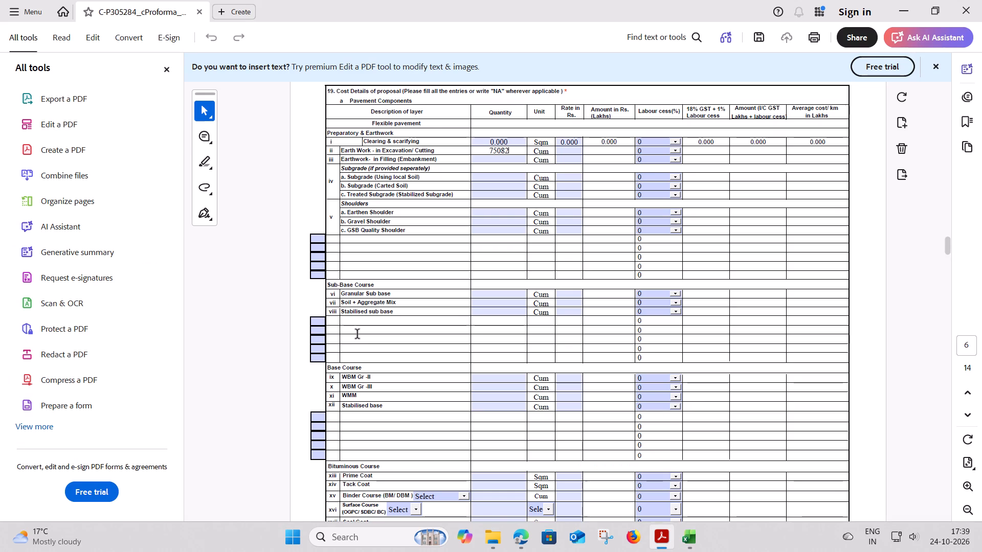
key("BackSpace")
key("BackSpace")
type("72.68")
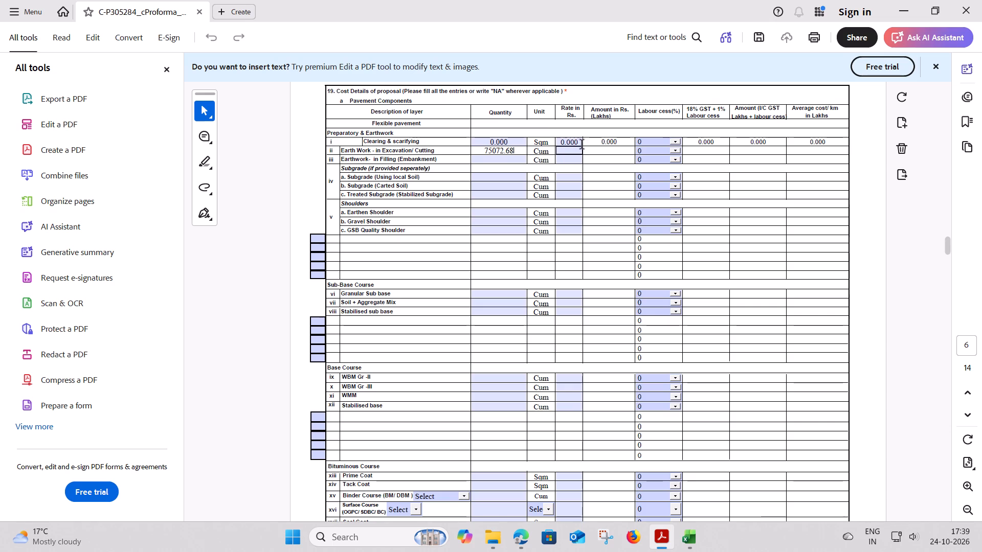
left_click(574, 148)
key("alt+Tab")
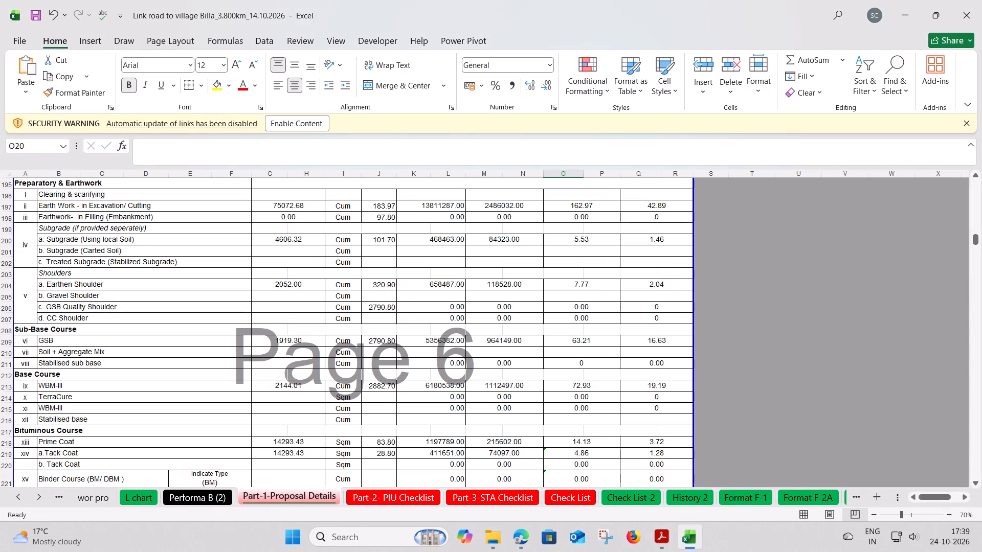
key("alt+Tab")
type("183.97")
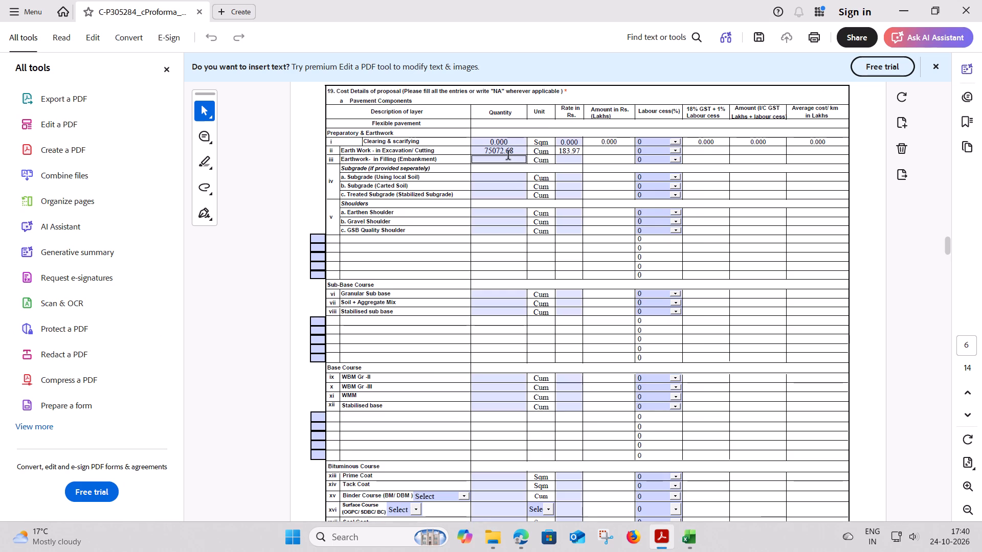
Enter quantity 0 and rate 0 for Earthwork in Filling (Embankment).
left_click(508, 157)
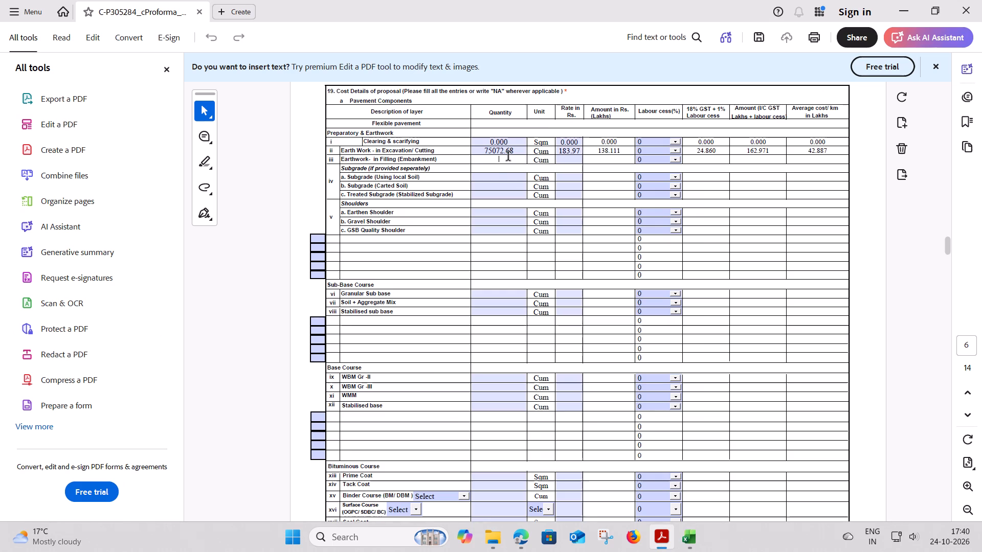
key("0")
left_click(561, 159)
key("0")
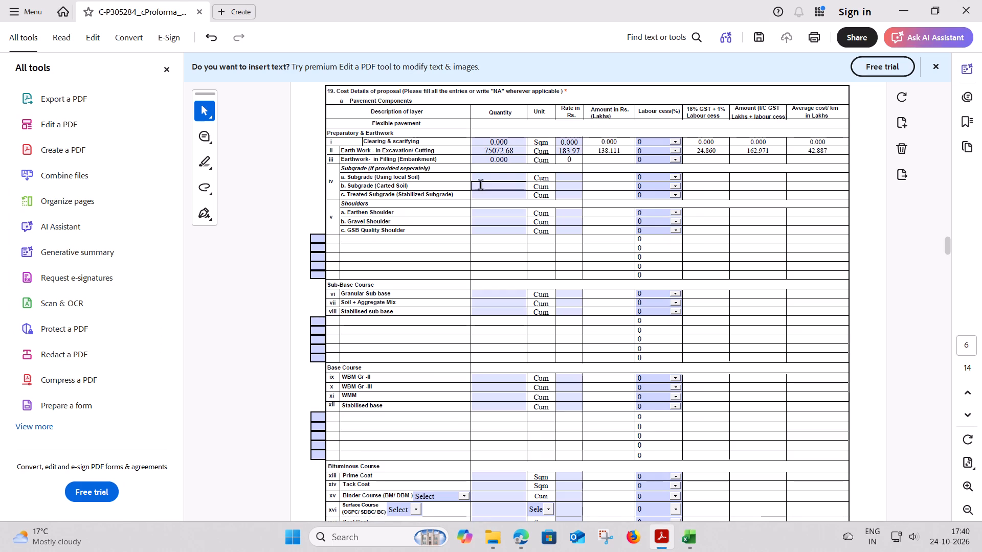
Enter the workbook's quantity 4606.32 and rate 101.70 for Subgrade (Using local Soil) in the PDF.
left_click(487, 176)
key("alt+Tab")
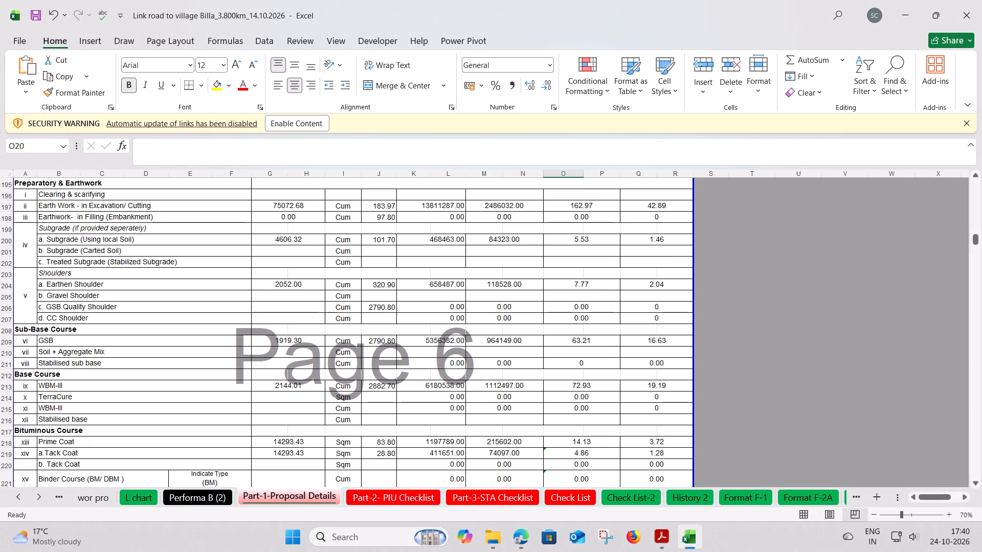
key("alt+Tab")
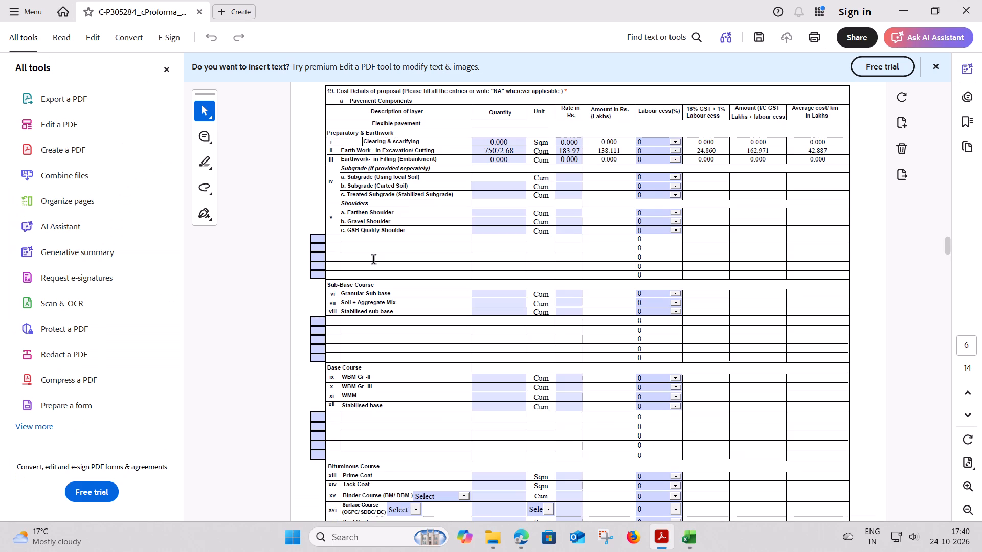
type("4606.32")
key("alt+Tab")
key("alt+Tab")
left_click(562, 178)
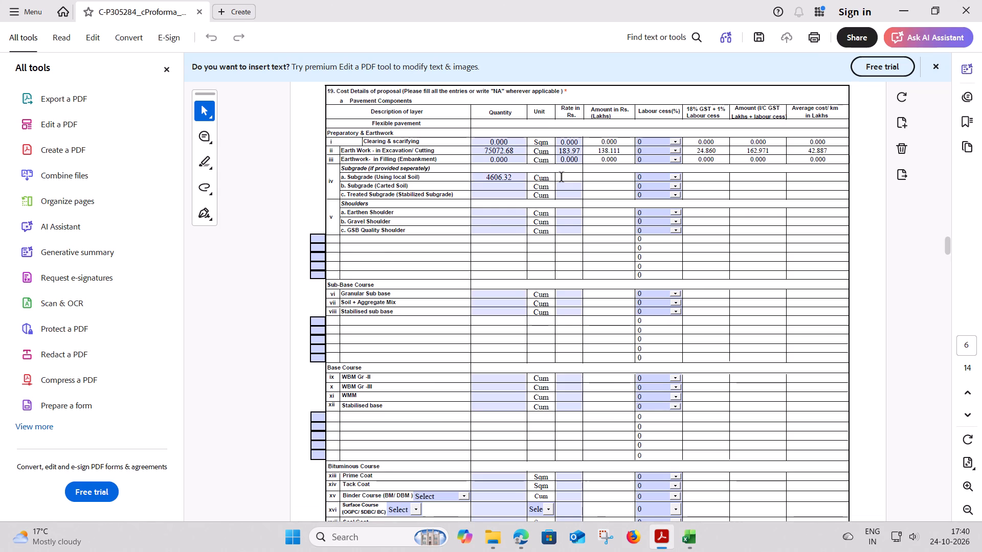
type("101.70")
Enter quantity 0 and rate 0 for both Subgrade (Carted Soil) and Treated Subgrade (Stabilized Subgrade).
left_click(524, 184)
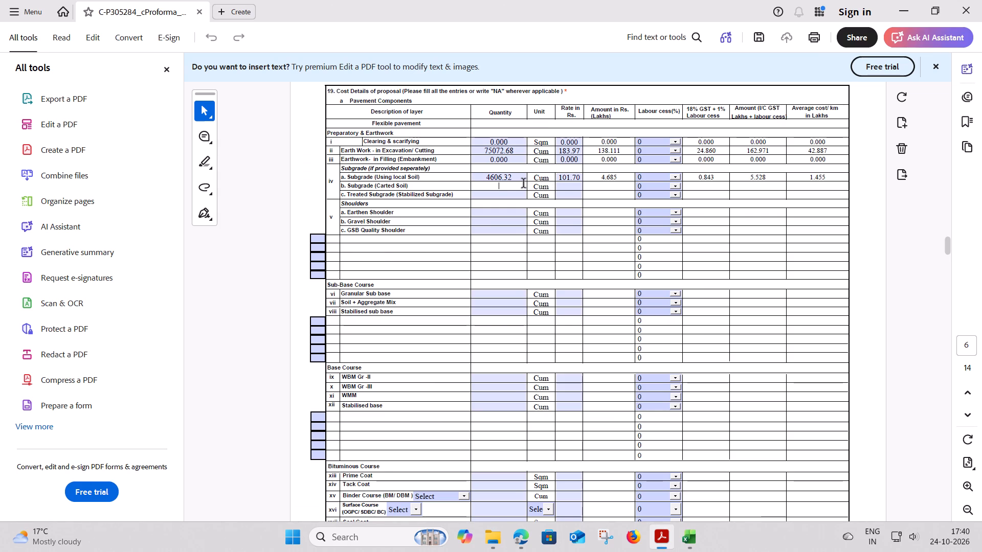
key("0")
left_click(570, 188)
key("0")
left_click(516, 197)
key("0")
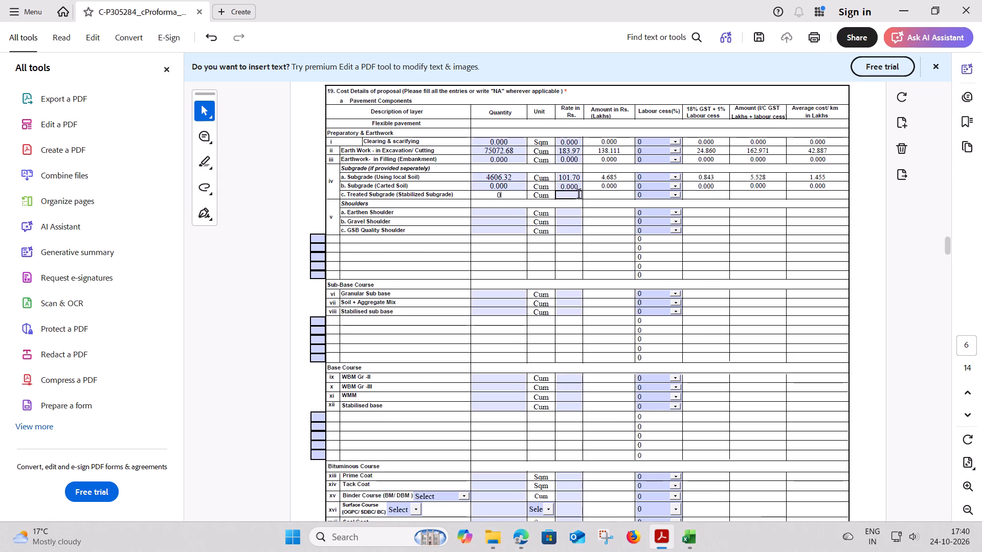
left_click(579, 195)
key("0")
Enter the workbook's quantity 2052.00 and rate 320.90 for Earthen Shoulder in the PDF.
left_click(509, 210)
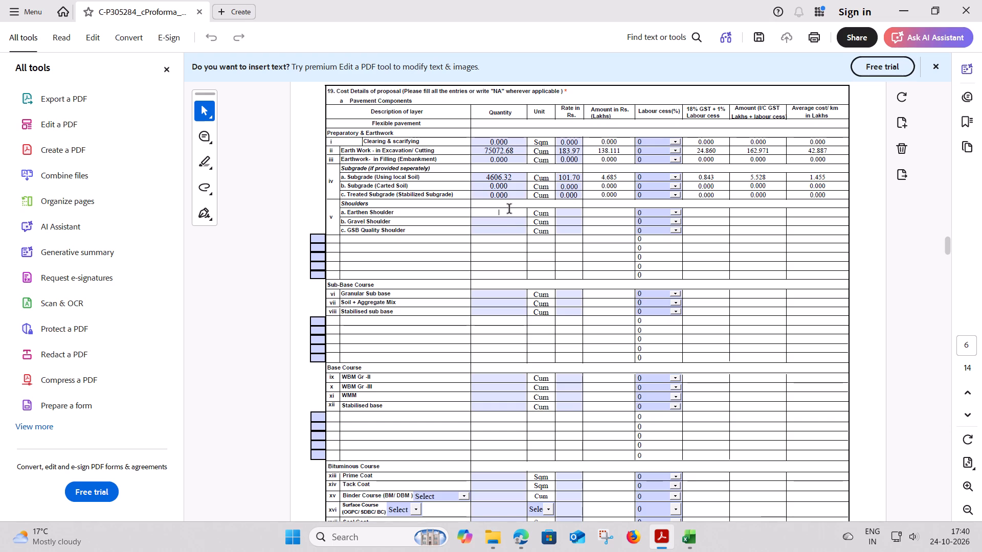
key("alt+Tab")
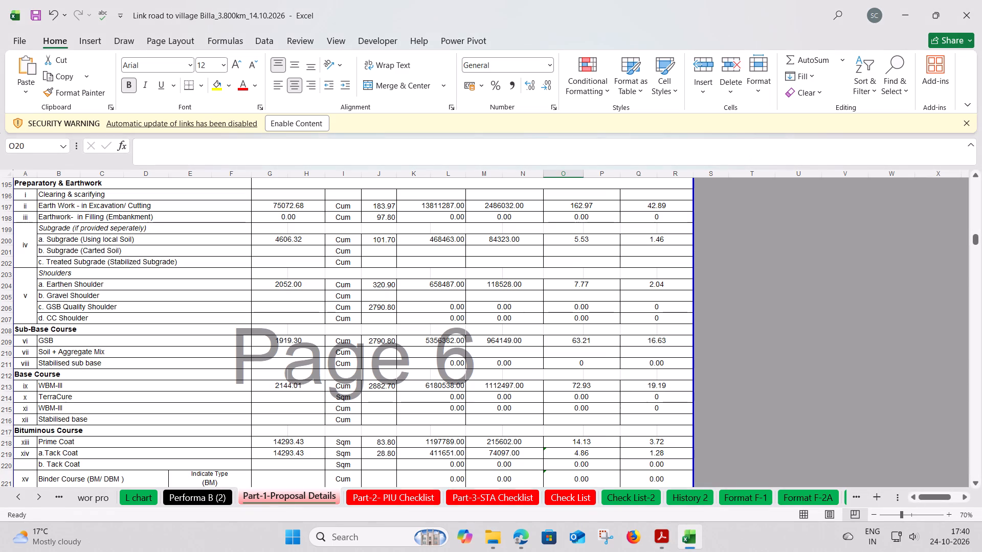
scroll(440, 290, "down", 2)
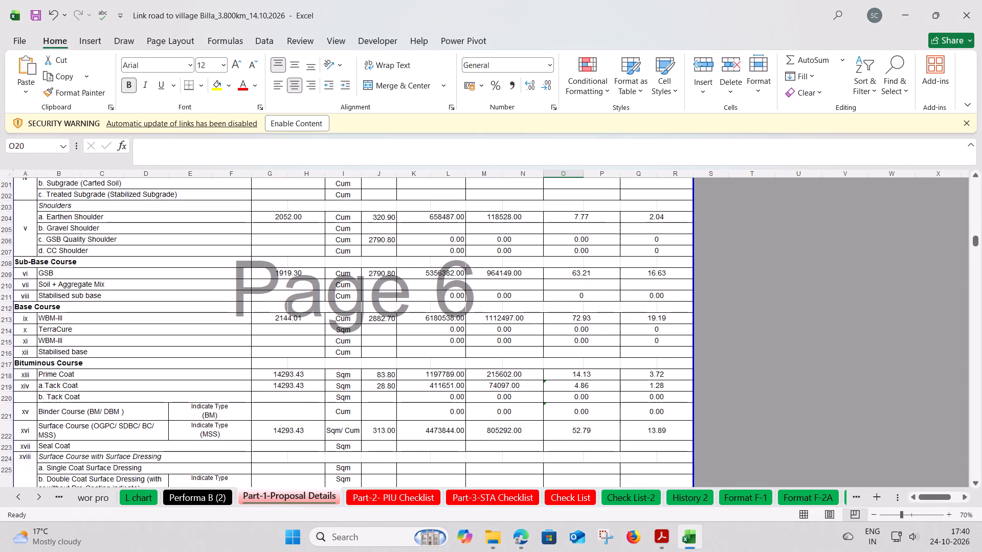
key("alt+Tab")
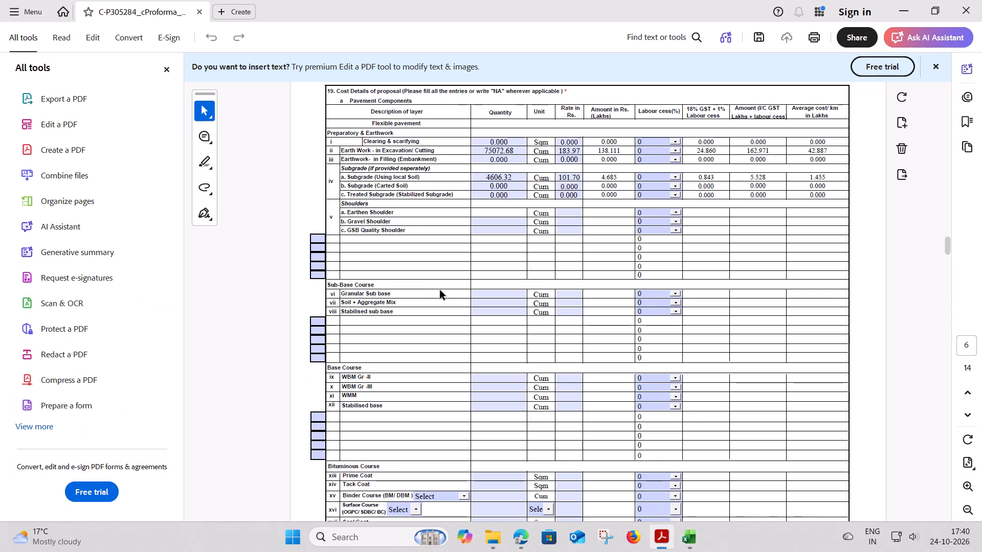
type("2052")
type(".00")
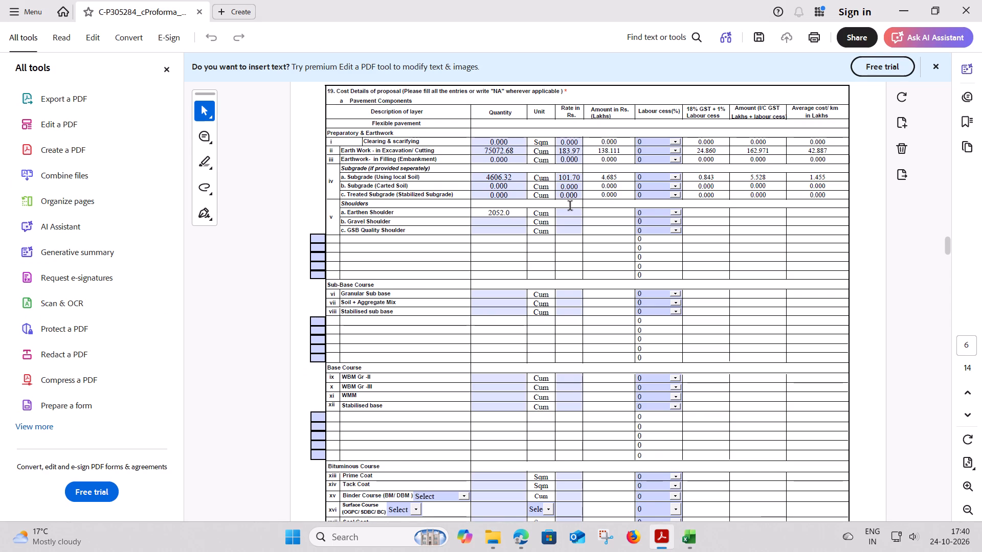
left_click(562, 215)
key("alt+Tab")
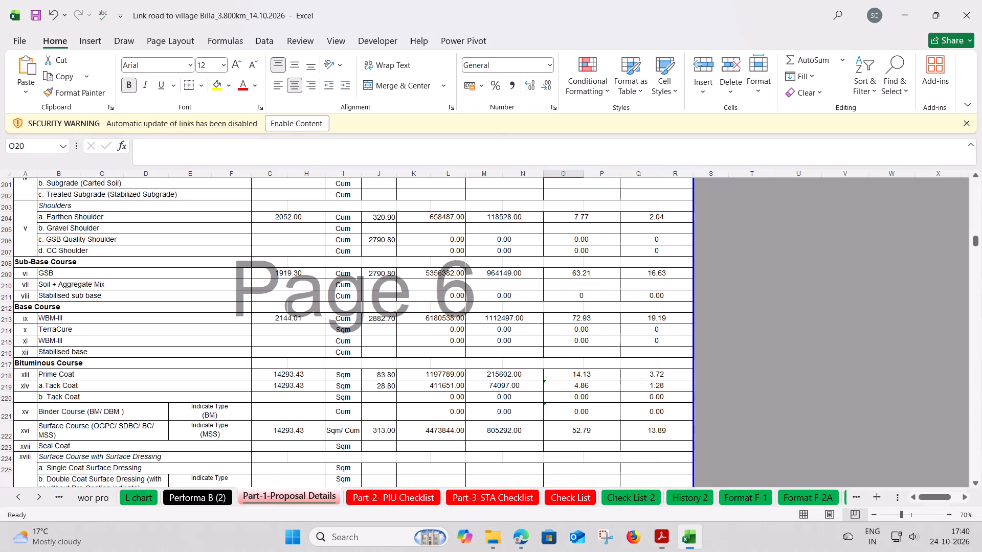
key("alt+Tab")
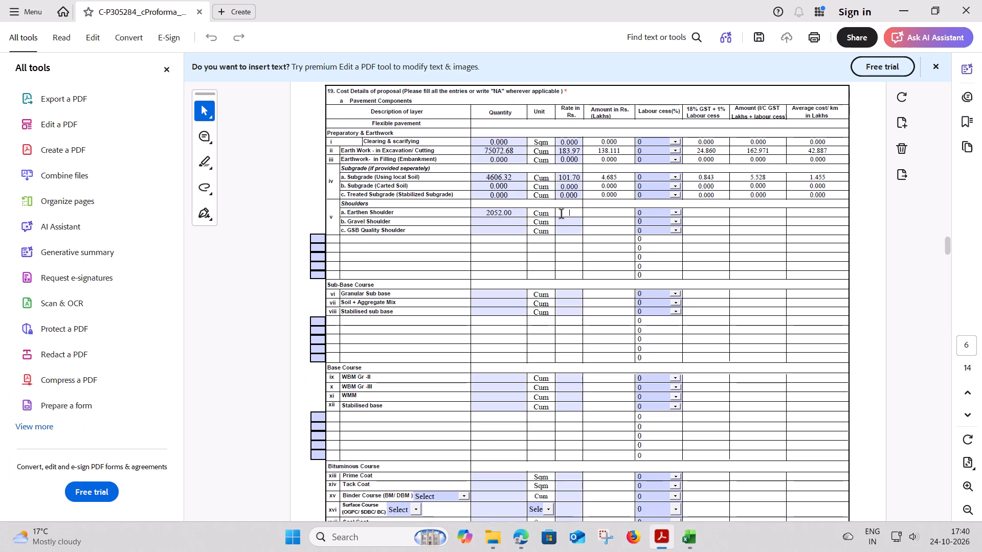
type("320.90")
Enter quantity 0 and rate 0 for both Gravel Shoulder and GSB Quality Shoulder.
left_click(506, 221)
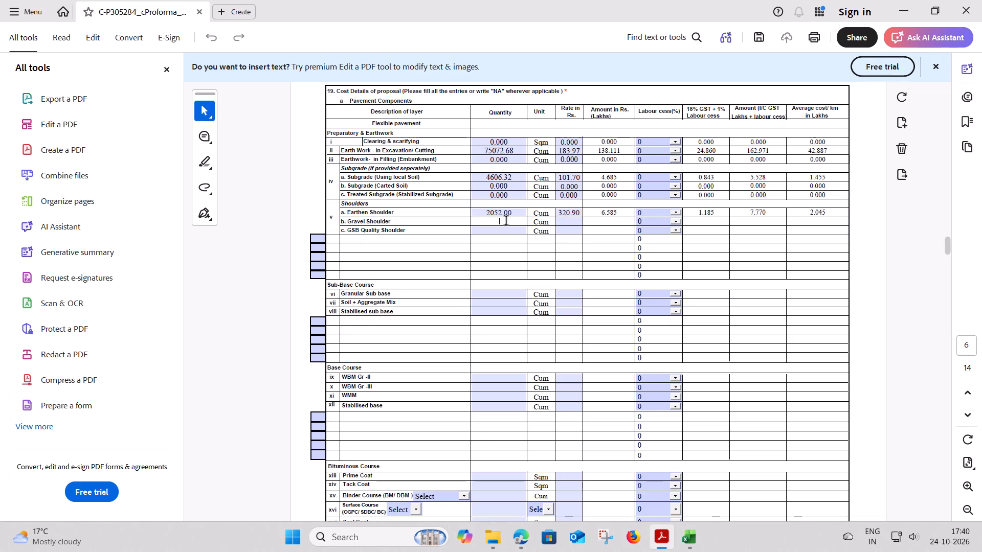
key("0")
left_click(571, 223)
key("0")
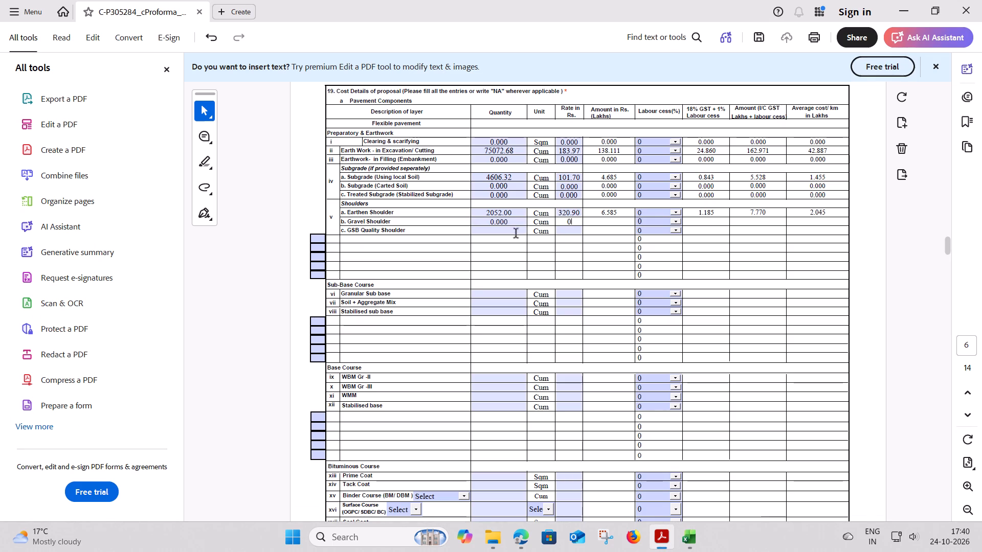
left_click(514, 232)
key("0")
left_click(564, 232)
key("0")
Enter the workbook's GSB quantity 1919.30 and rate 2790.80 for Granular Sub base in the PDF.
left_click(503, 254)
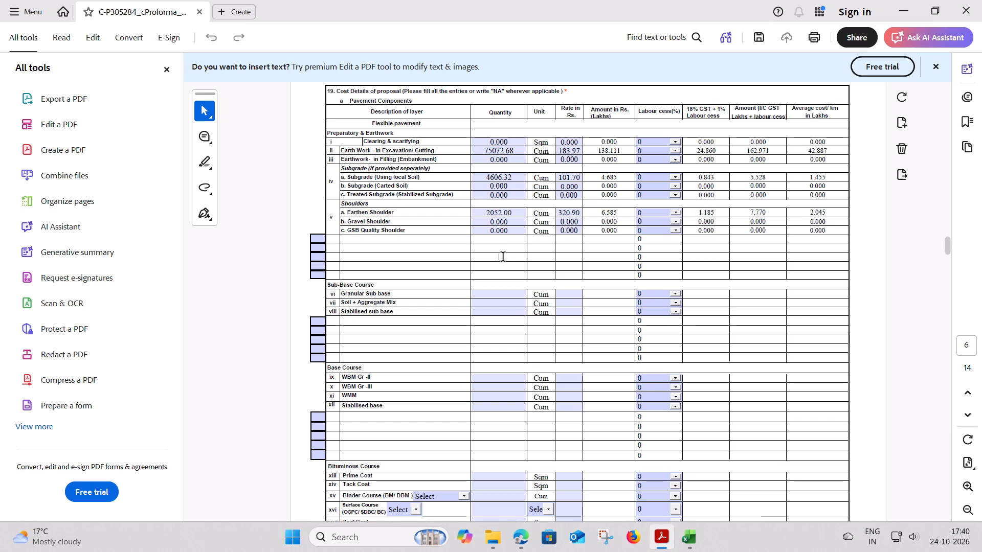
key("alt+Tab")
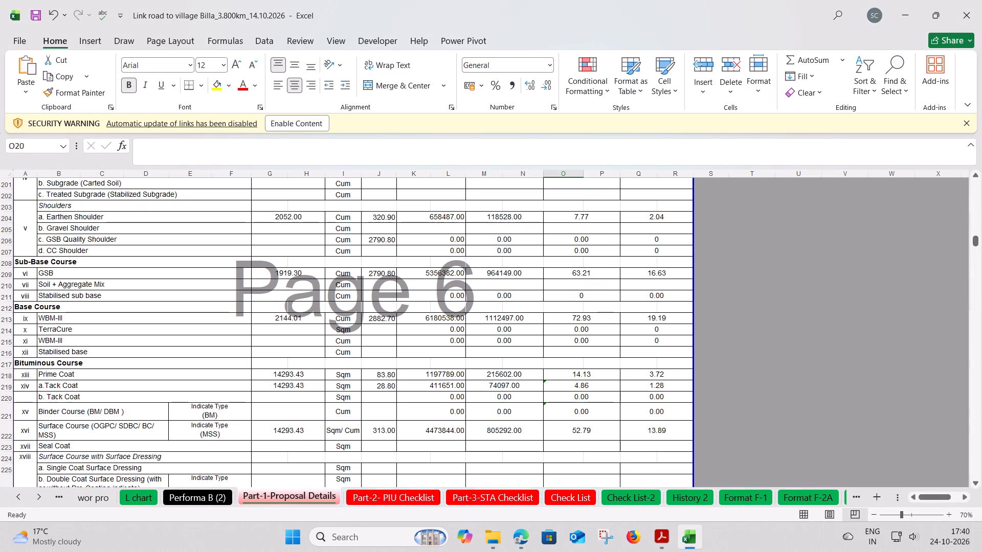
key("alt+Tab")
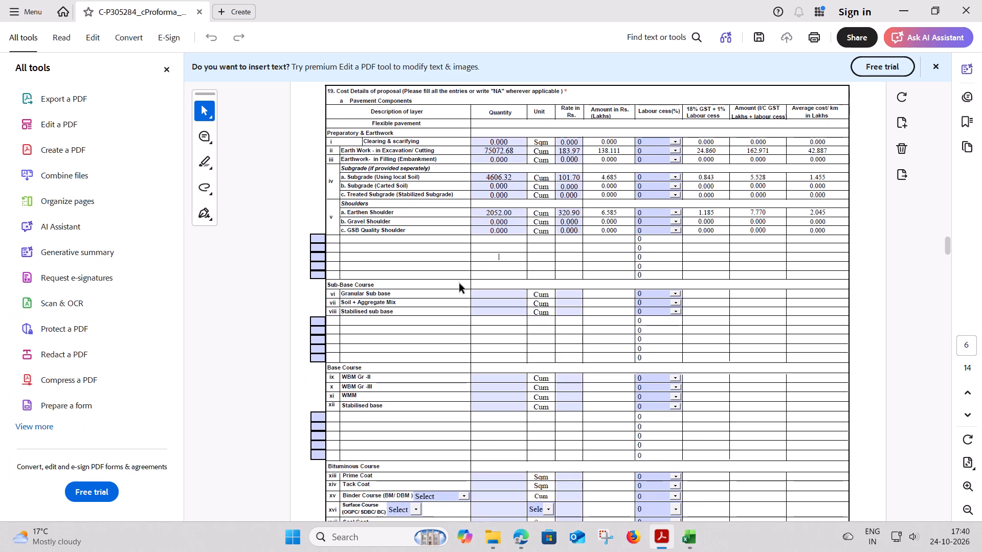
left_click(489, 295)
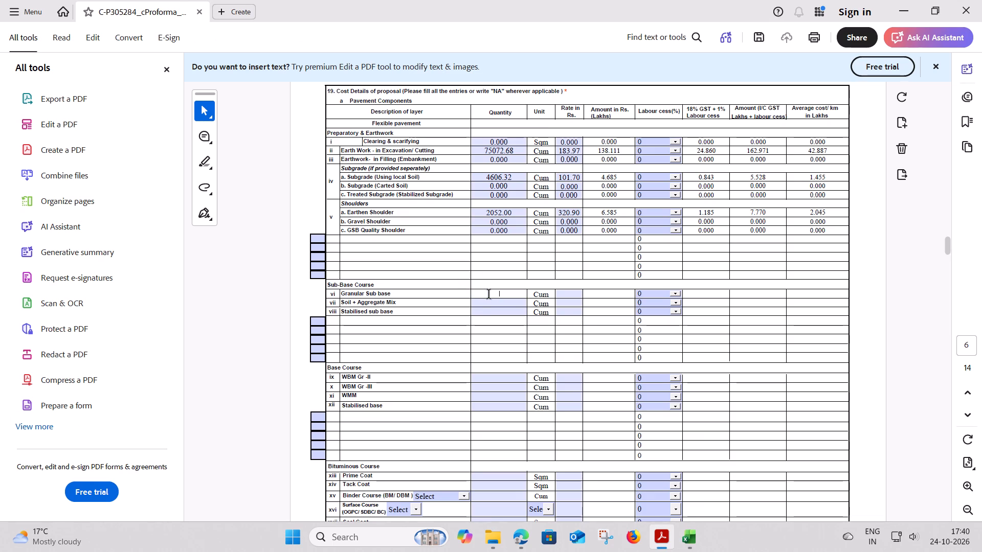
key("alt+Tab")
scroll(447, 320, "down", 1)
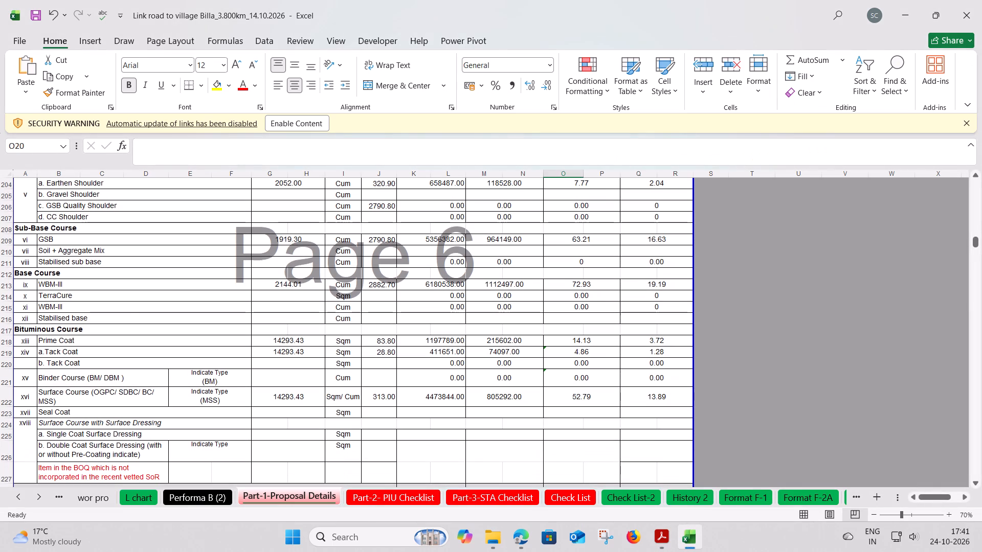
key("alt+Tab")
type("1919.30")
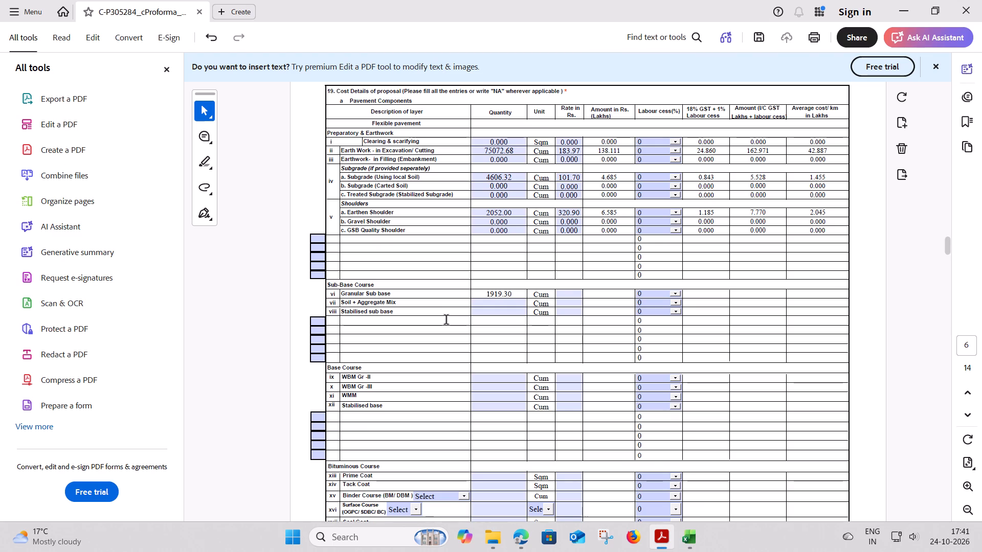
left_click(569, 292)
key("alt+Tab")
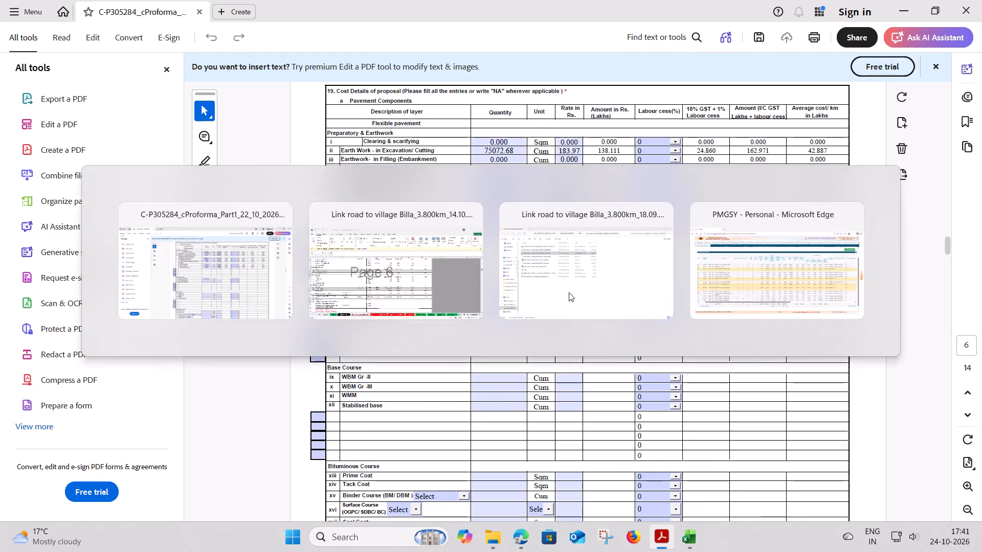
key("alt+Tab")
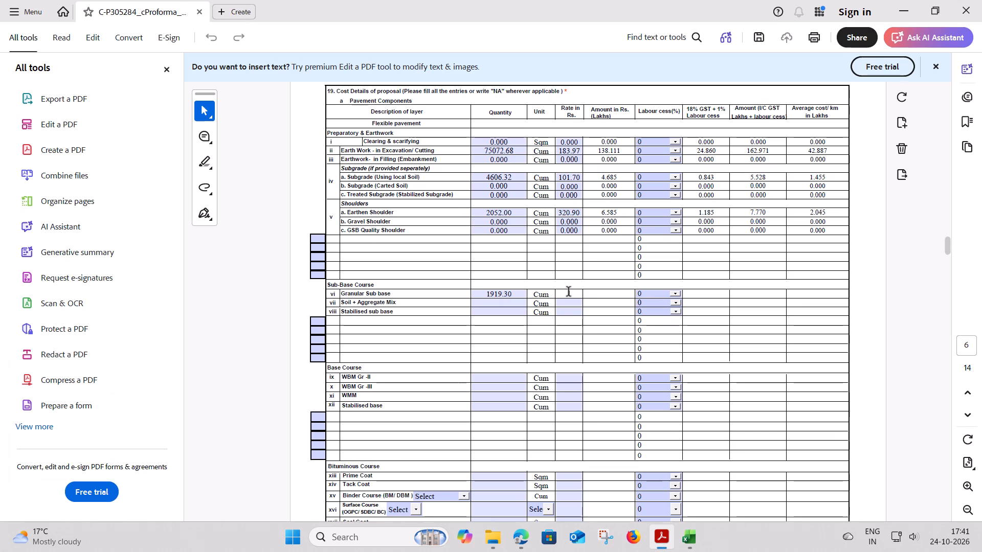
key("alt+Tab")
key("alt+Tab")
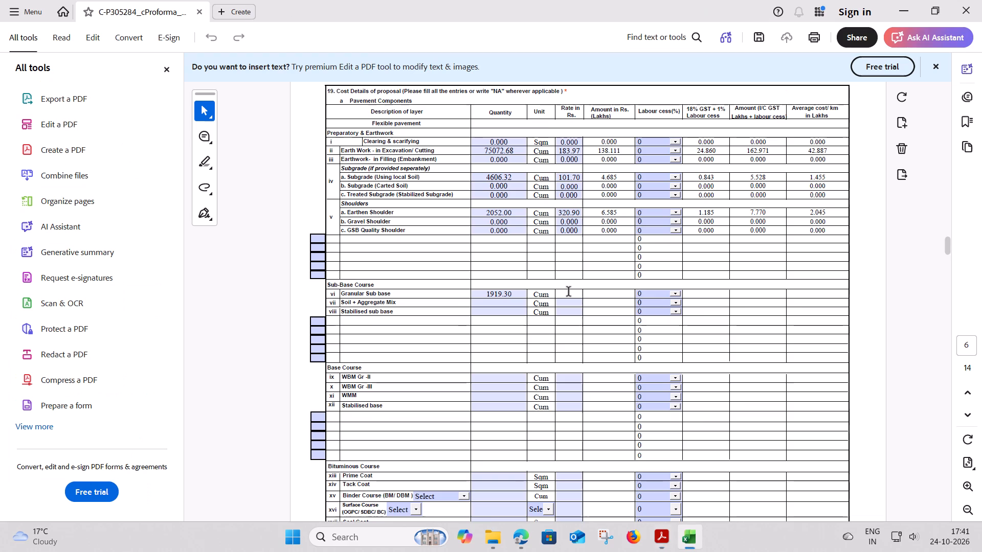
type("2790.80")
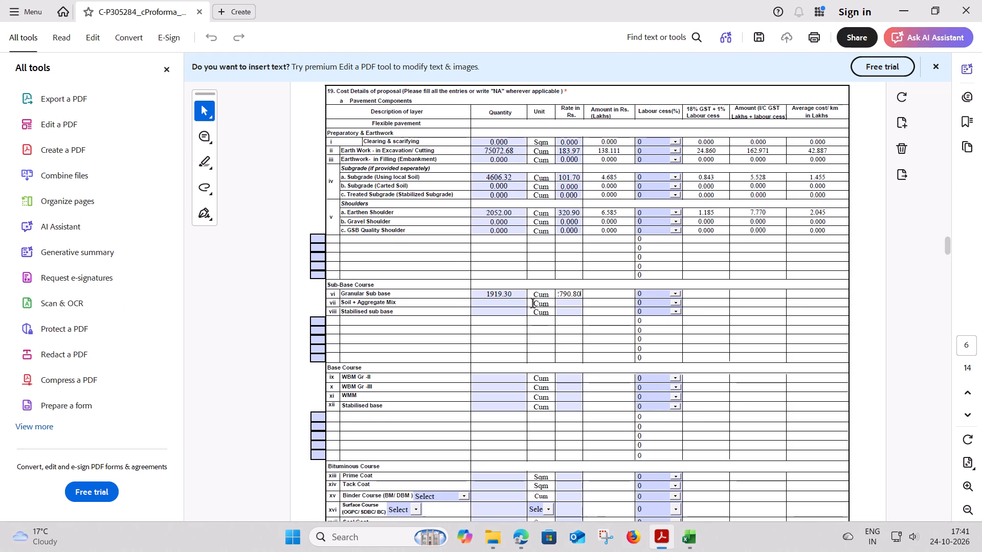
Enter quantity 0 and rate 0 for both Soil + Aggregate Mix and Stabilised sub base.
left_click(520, 301)
key("alt+Tab")
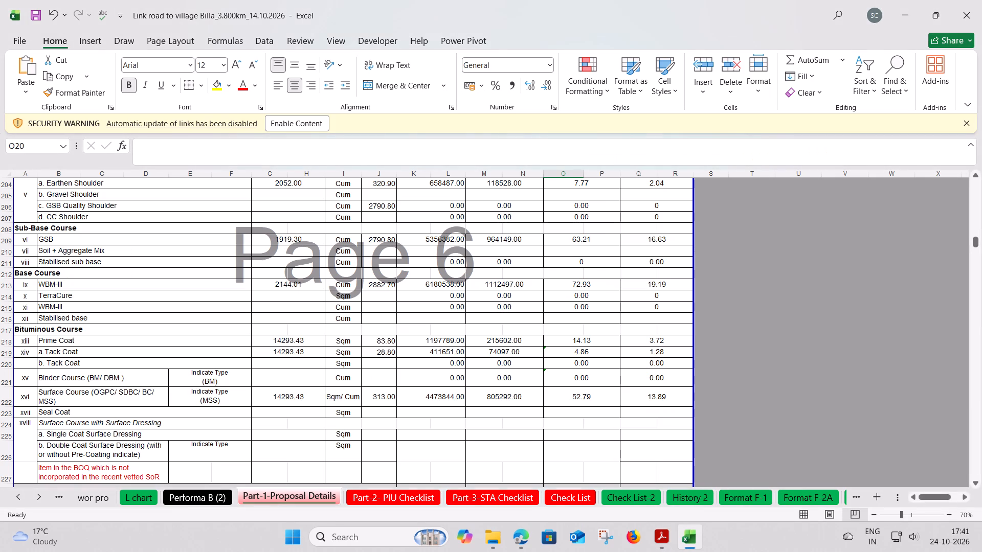
key("alt+Tab")
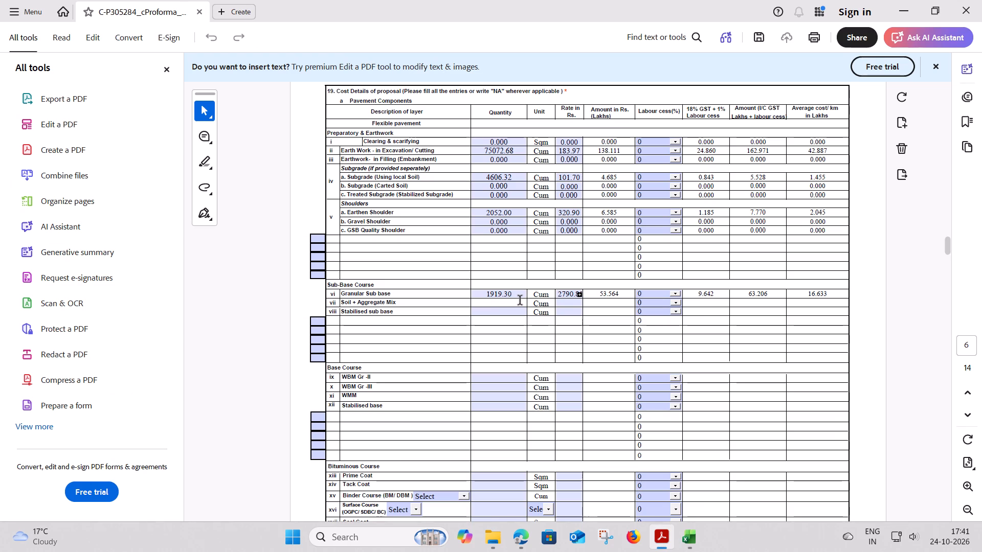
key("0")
left_click(568, 305)
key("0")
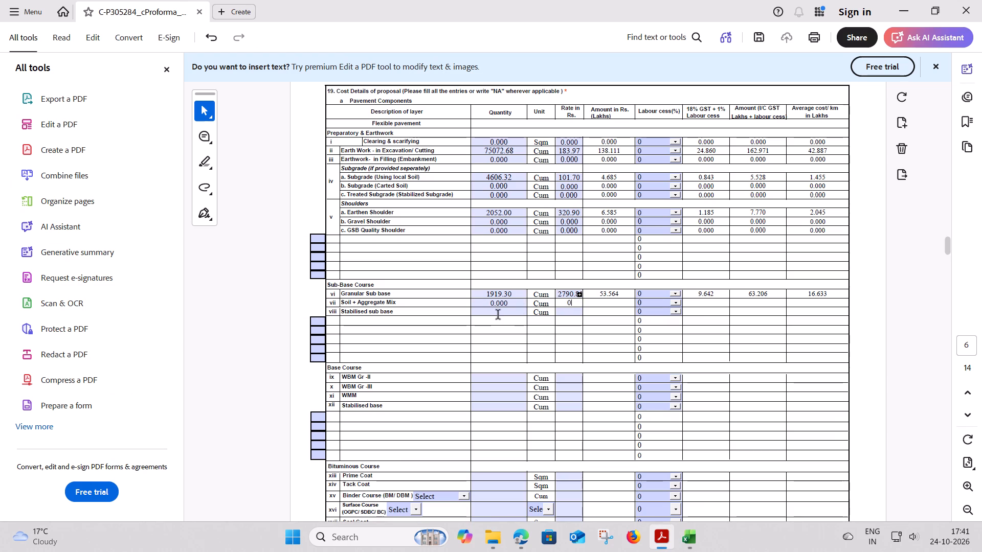
left_click(500, 311)
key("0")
left_click(565, 312)
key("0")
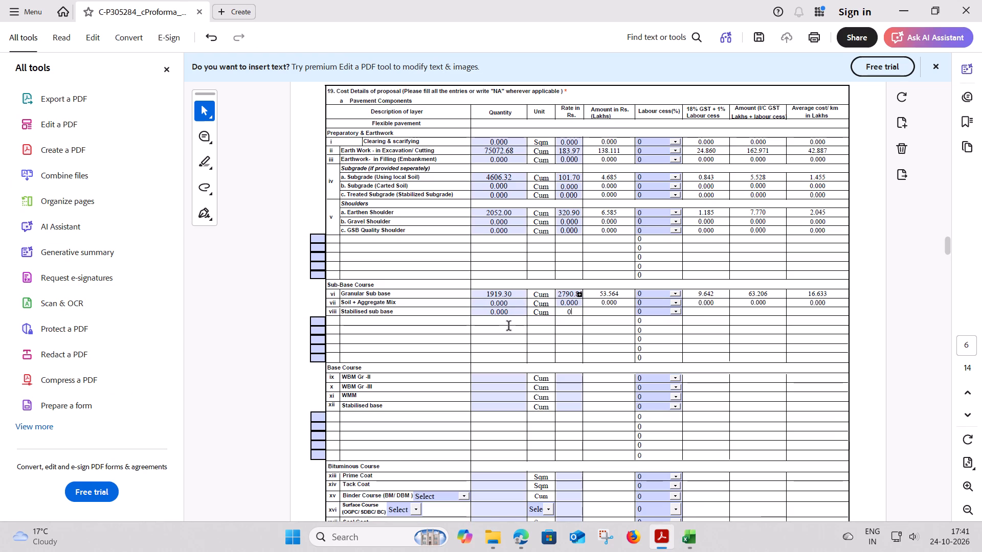
left_click(509, 327)
Enter quantity 0 and rate 0 for WBM Gr-II under Base Course in the PDF.
scroll(490, 341, "down", 3)
key("alt+Tab")
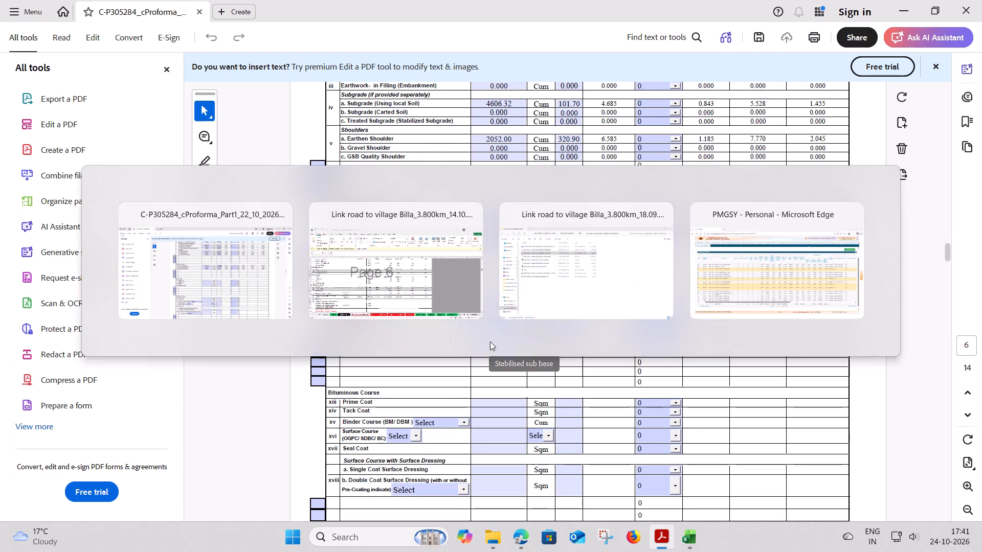
key("alt+Tab")
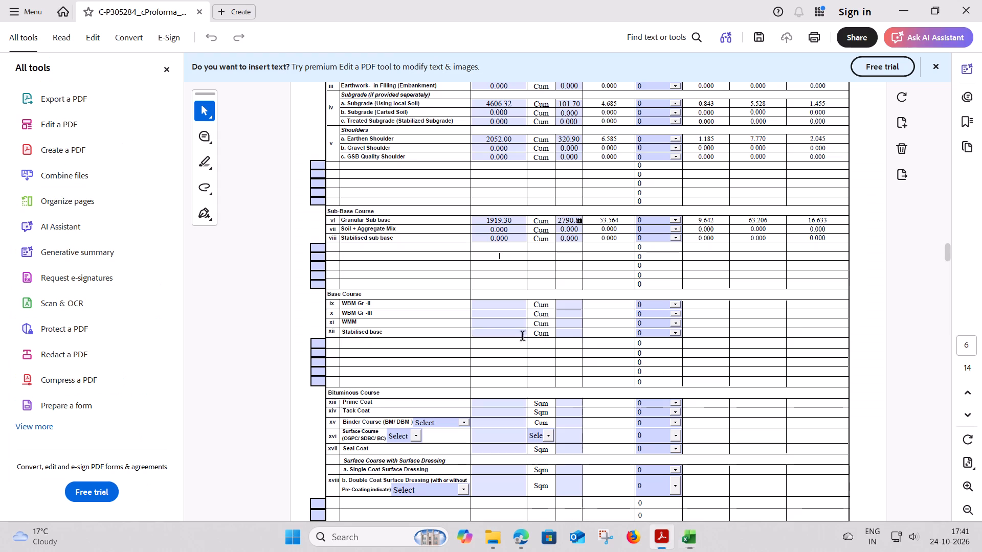
left_click(513, 306)
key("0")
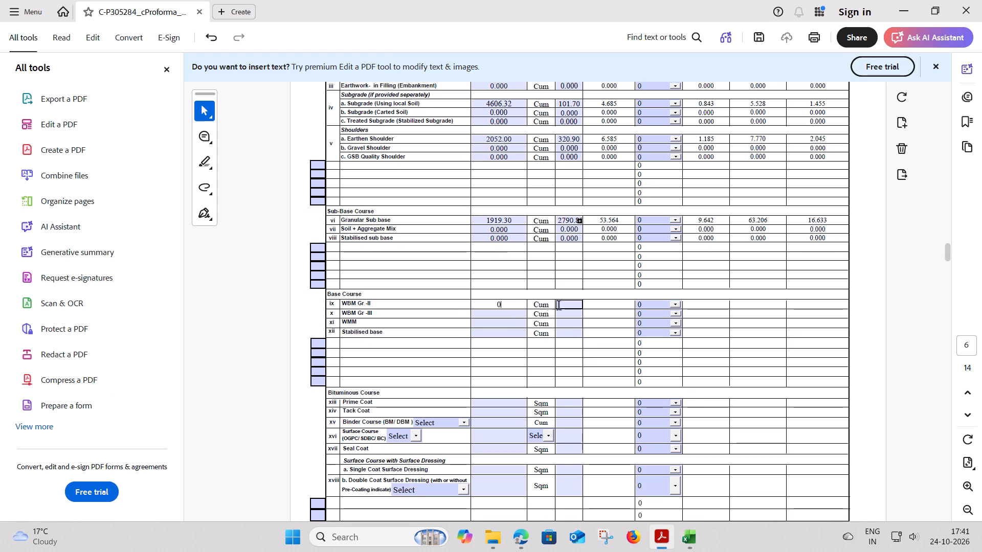
left_click(569, 303)
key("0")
Enter the workbook's WBM-III quantity 2144.01 and rate 2882.70 for WBM Gr-III in the PDF.
left_click(507, 317)
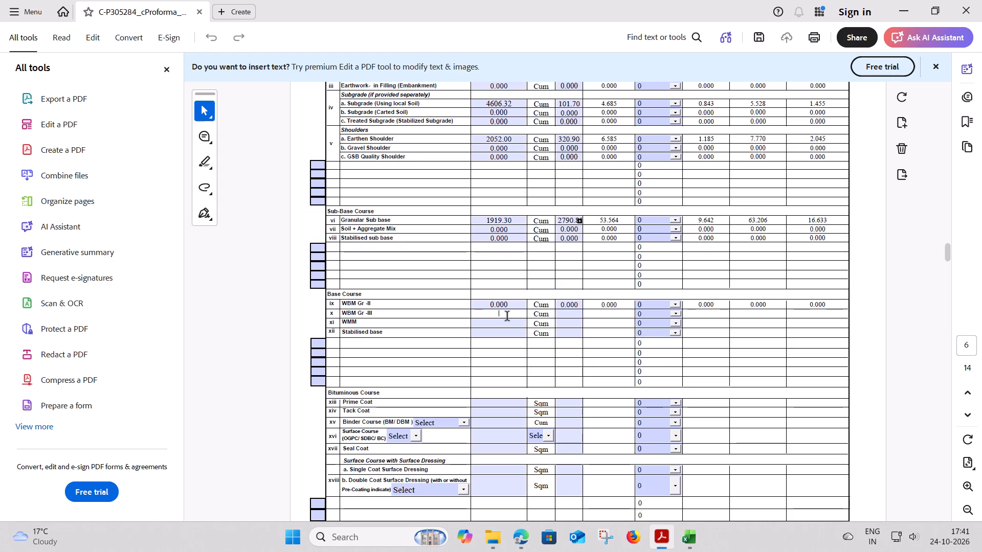
key("alt+Tab")
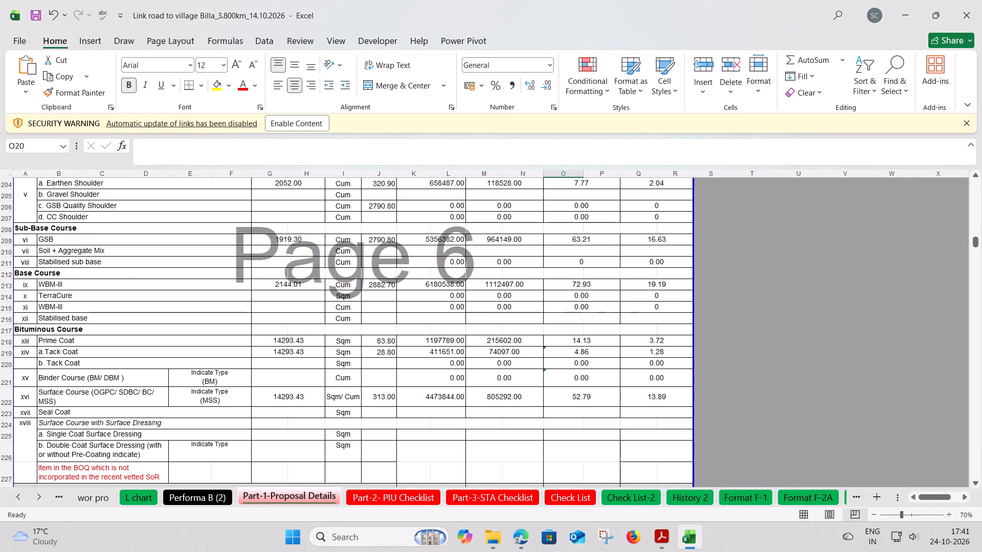
left_click(285, 283)
key("alt+Tab")
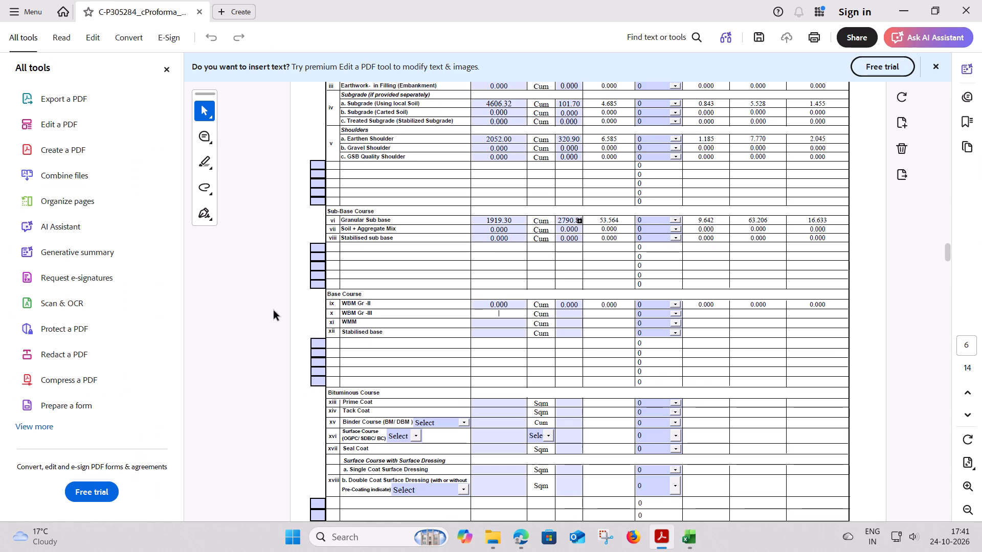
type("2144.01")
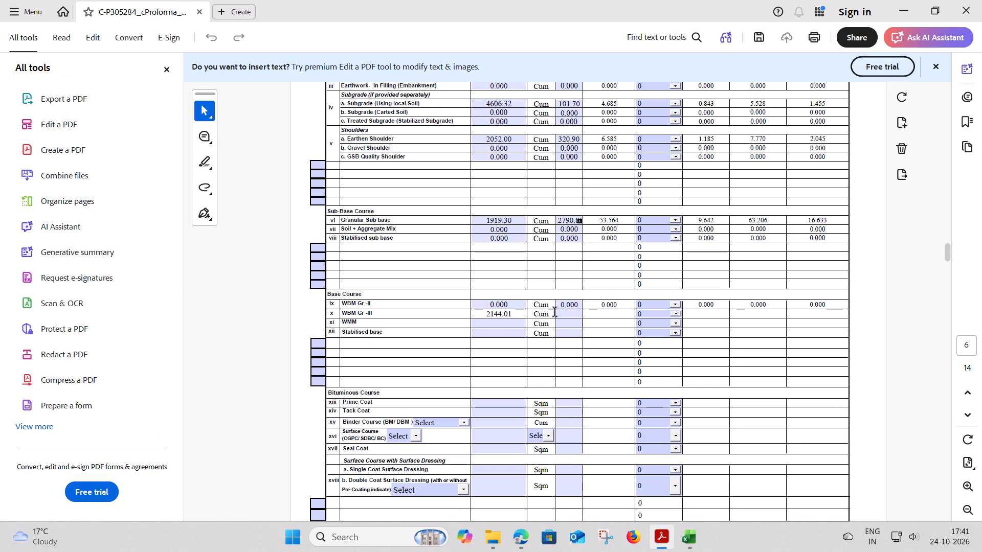
left_click(561, 315)
key("alt+Tab")
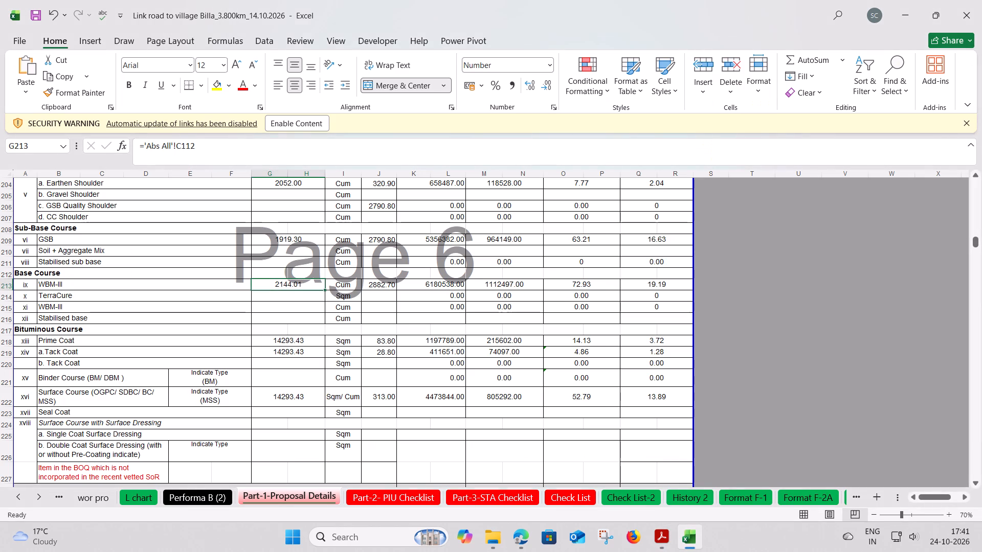
key("alt+Tab")
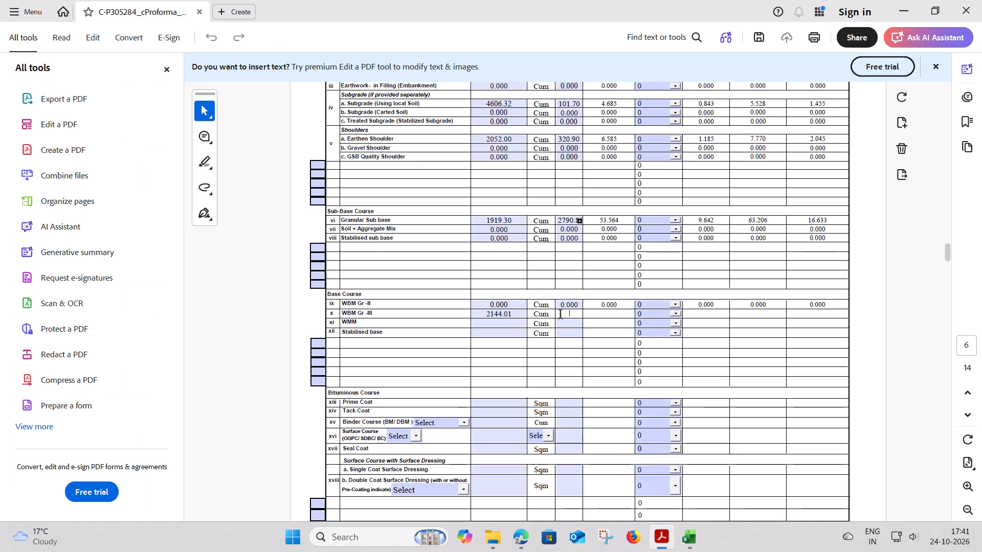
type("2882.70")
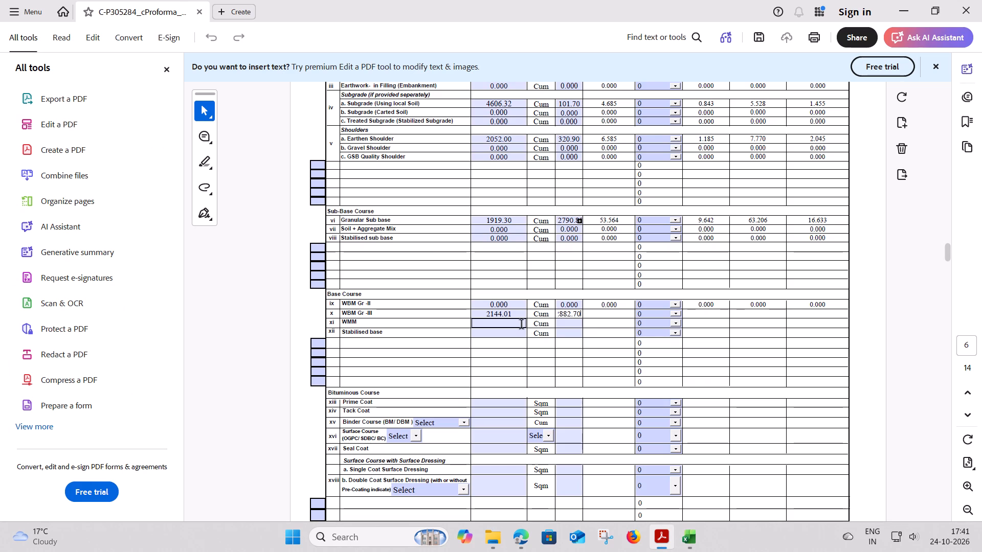
Enter quantity 0 and rate 0 for both WMM and Stabilised base.
left_click(521, 323)
key("alt+Tab")
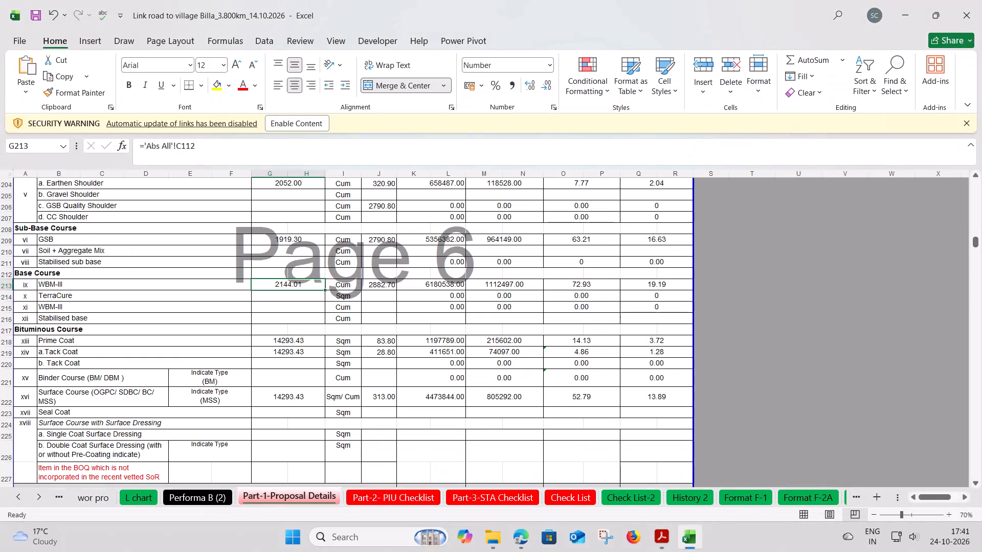
key("alt+Tab")
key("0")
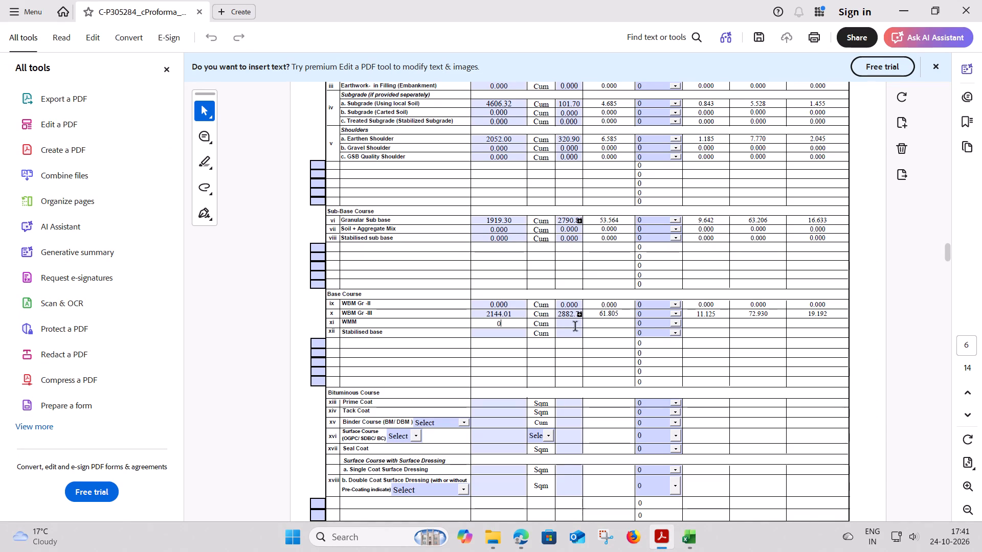
left_click(576, 326)
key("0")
left_click(512, 336)
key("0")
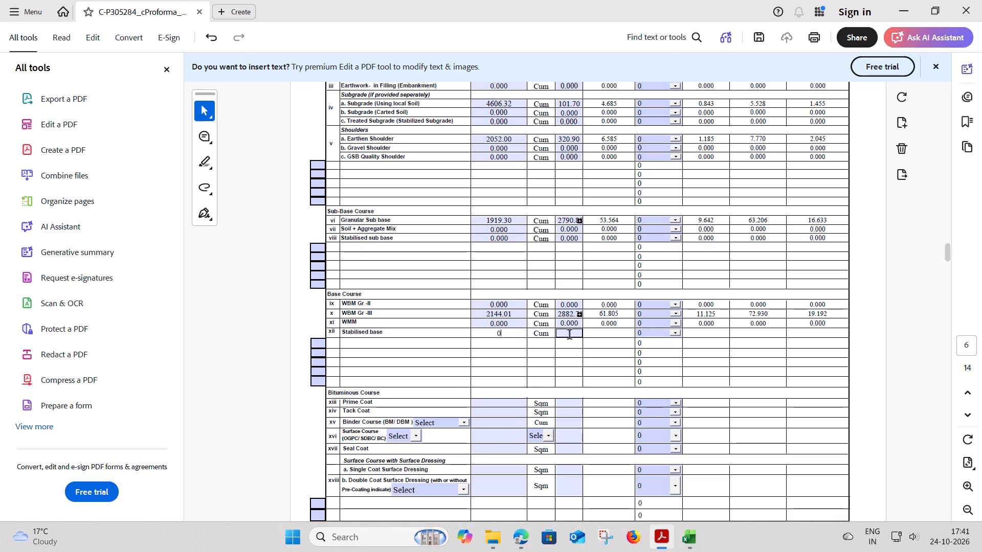
left_click(570, 335)
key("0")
left_click(491, 376)
Set the Binder Course type to BM in the Bituminous Course section.
scroll(507, 352, "down", 4)
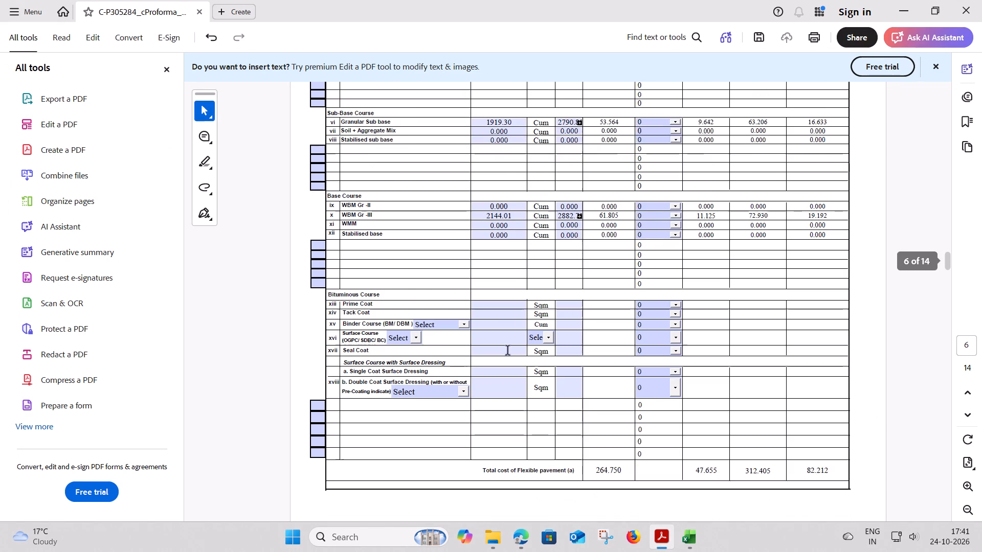
scroll(508, 351, "down", 2)
left_click(463, 274)
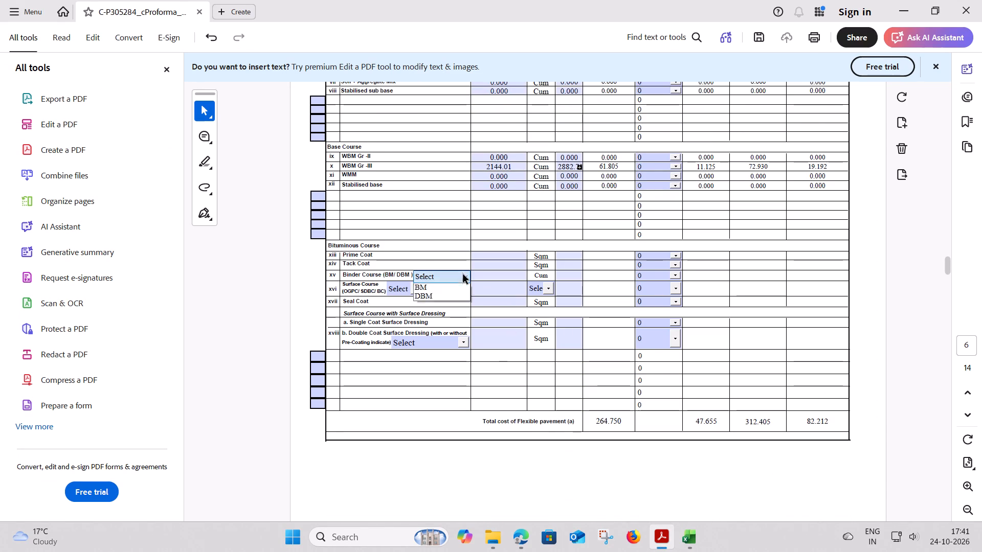
left_click(463, 278)
left_click(437, 296)
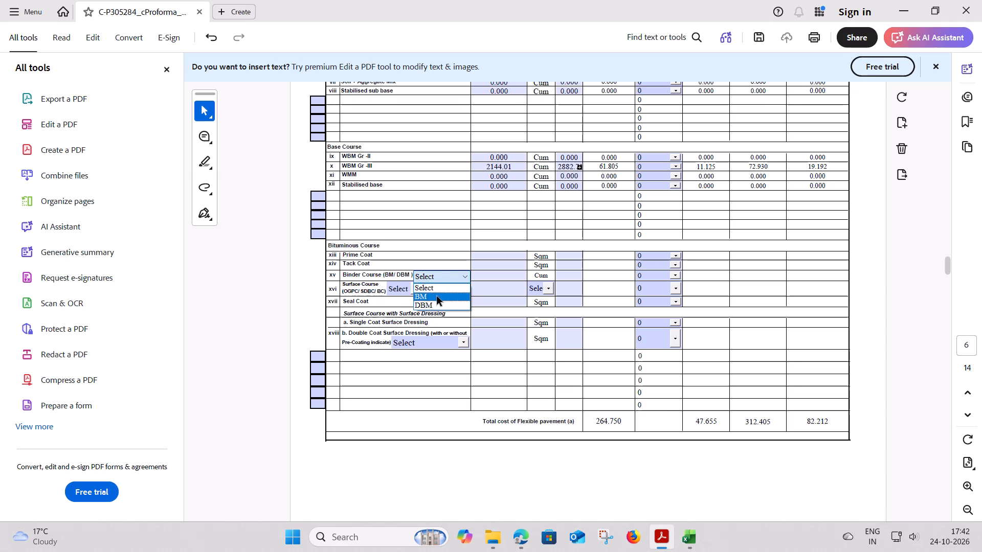
Set the Surface Course type to MSS and its unit to Sqm.
left_click(419, 289)
left_click(419, 289)
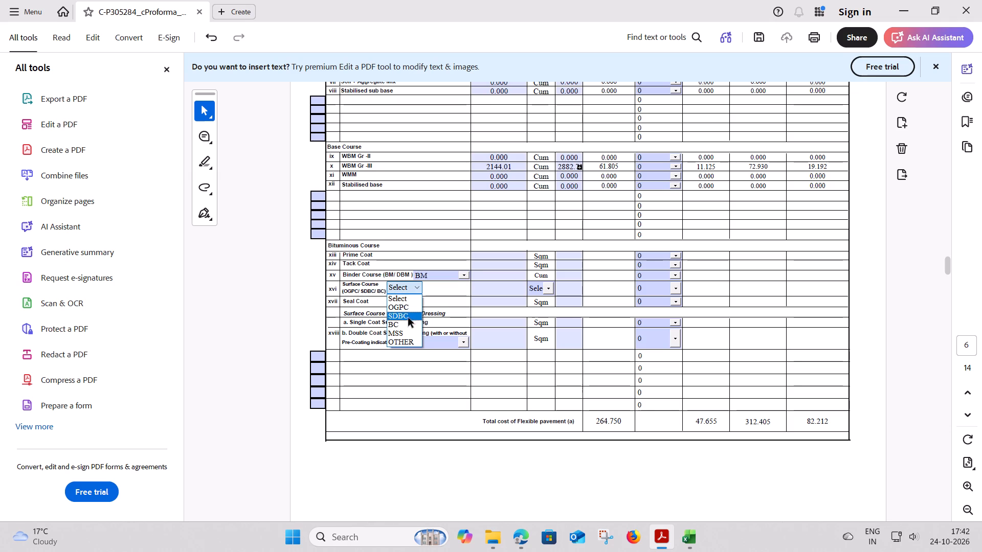
left_click(405, 333)
left_click(551, 290)
left_click(551, 290)
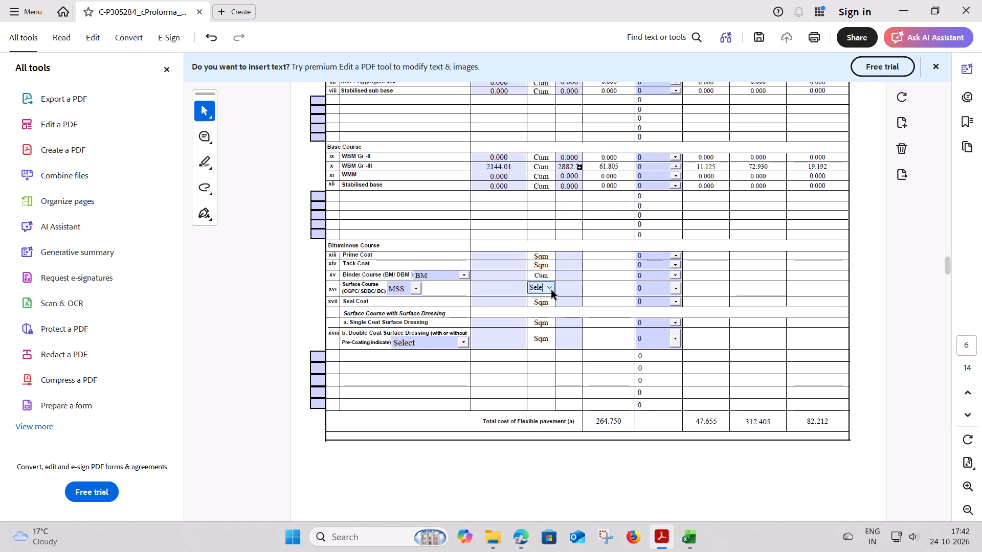
left_click(540, 308)
Set the pre-coating option for Double Coat Surface Dressing to NA.
left_click(466, 343)
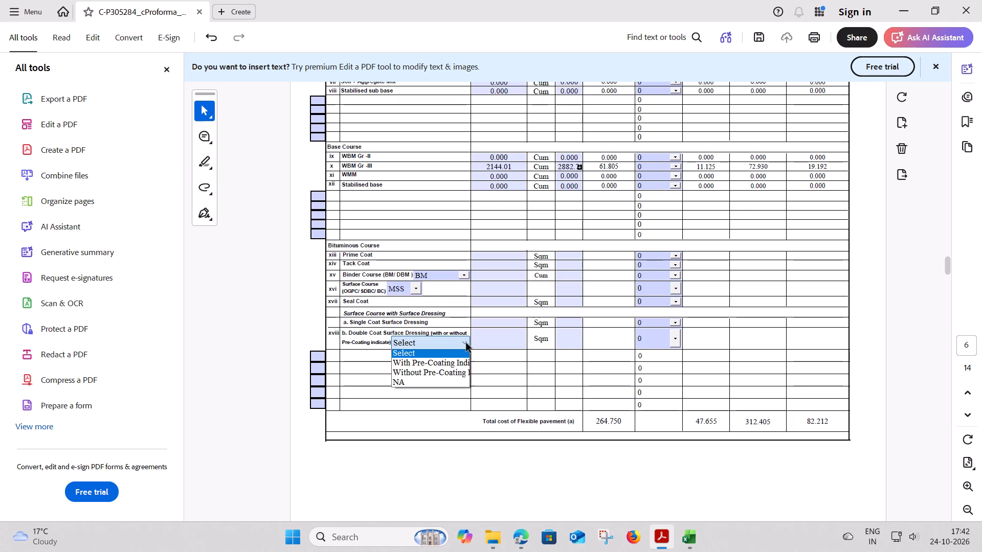
left_click(401, 386)
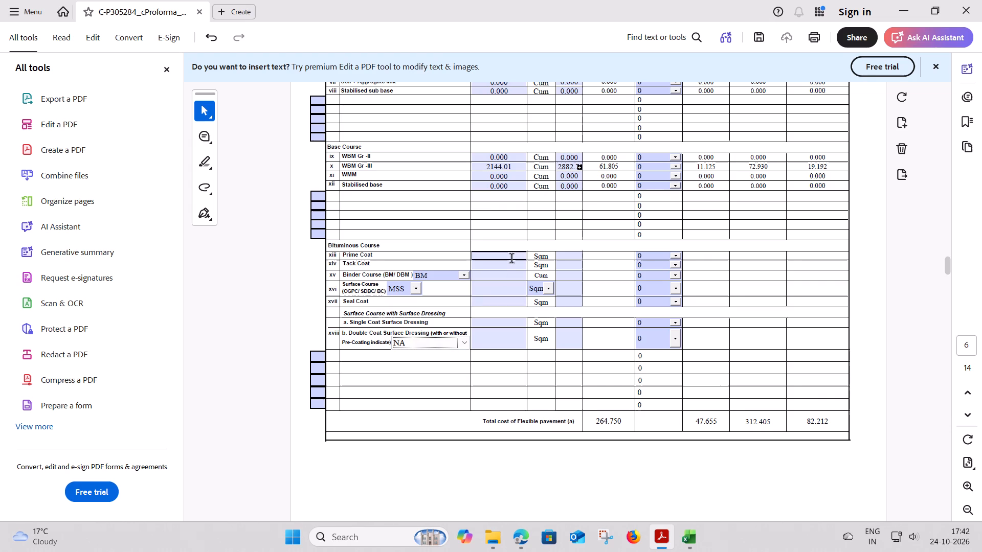
Enter the workbook quantity 14293.43 for both Prime Coat and Tack Coat in the Bituminous Course section.
left_click(512, 259)
key("alt+Tab")
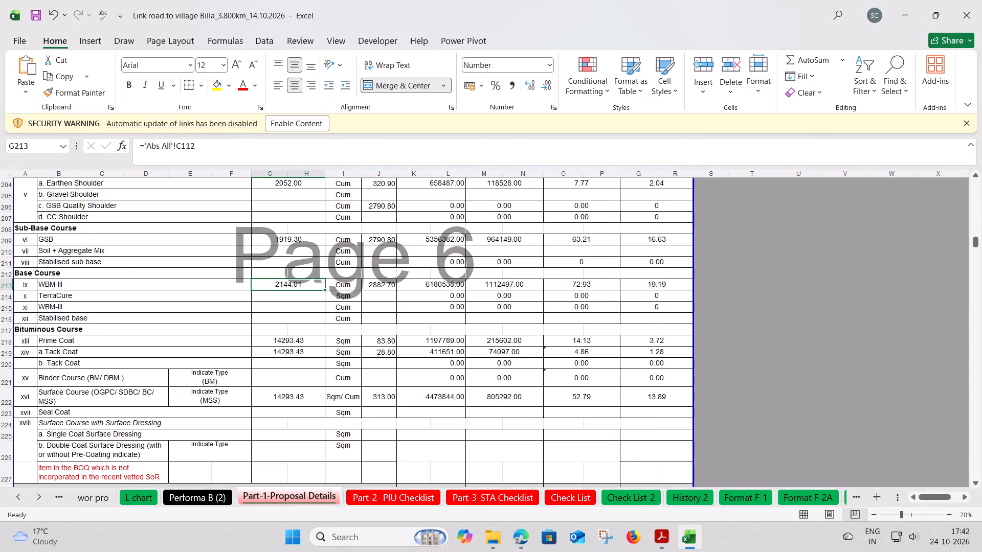
scroll(357, 359, "down", 1)
key("alt+Tab")
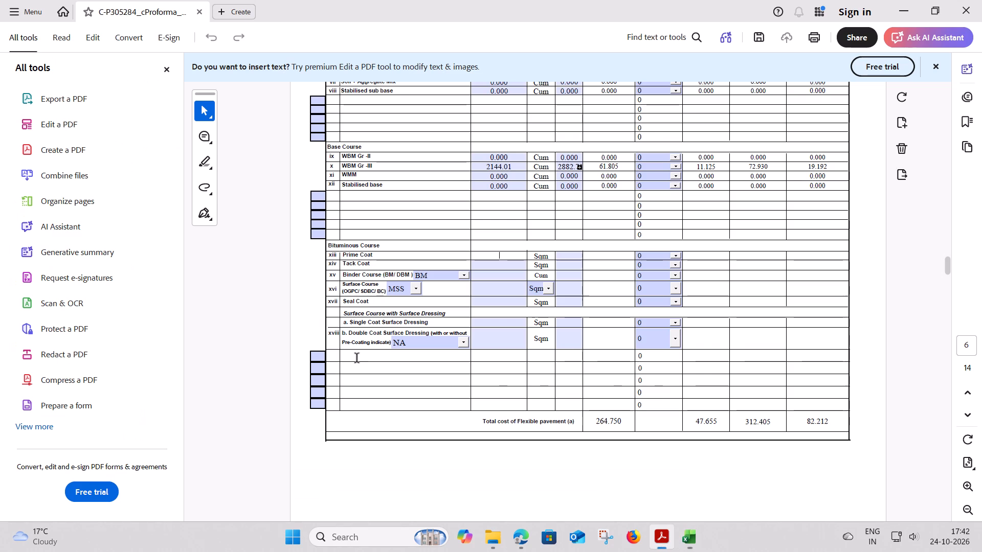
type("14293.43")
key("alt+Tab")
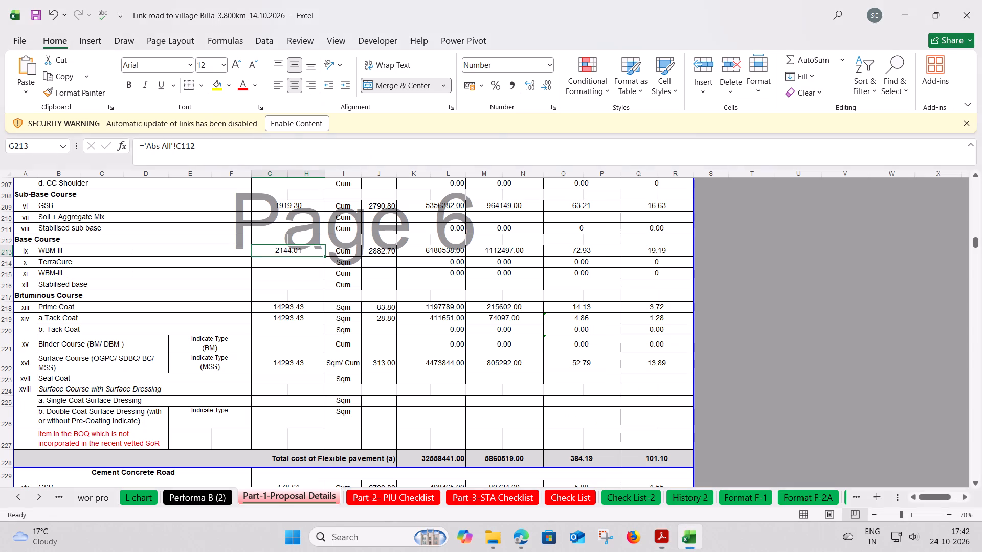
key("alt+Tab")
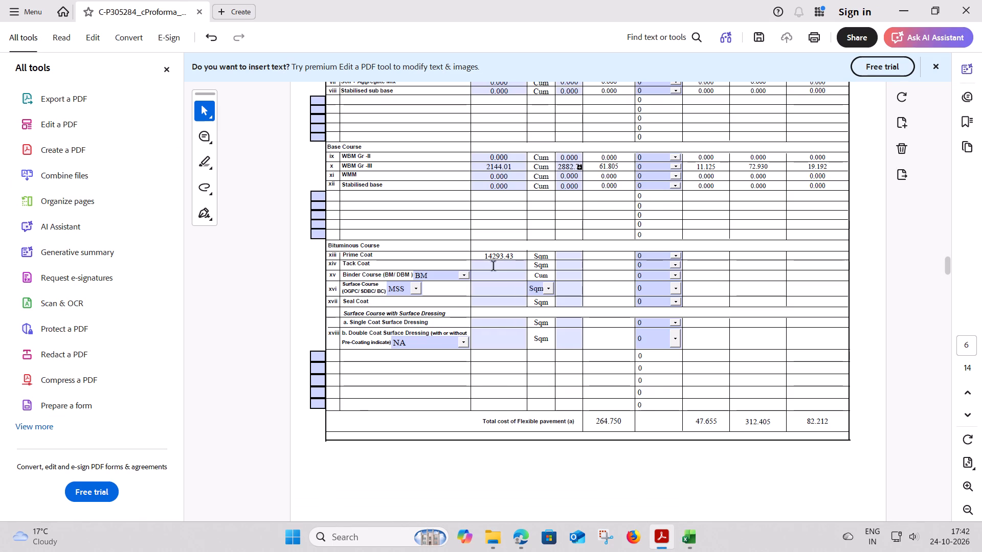
left_click(494, 267)
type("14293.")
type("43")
Enter quantity 0 for the BM Binder Course and 14293.43 for the MSS Surface Course.
left_click(510, 276)
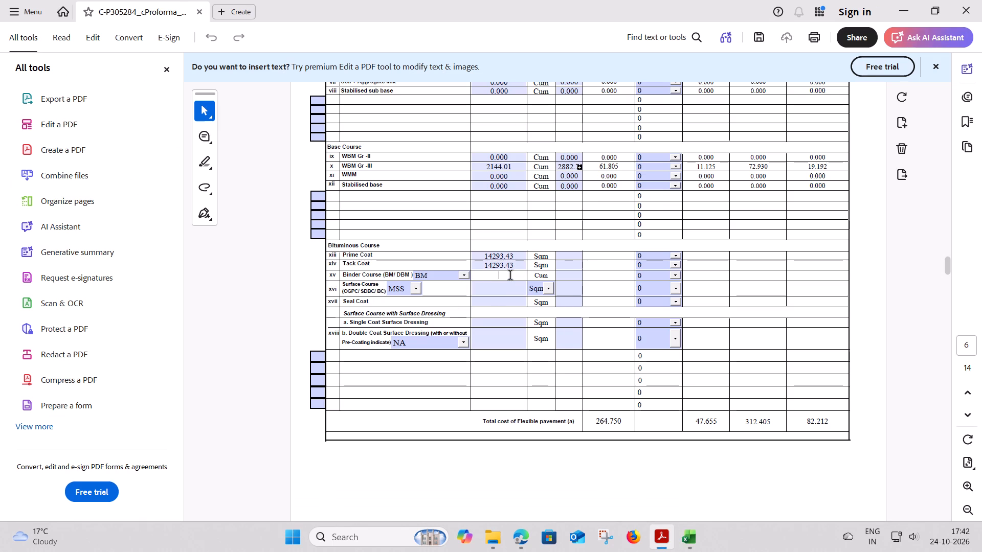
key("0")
left_click(510, 289)
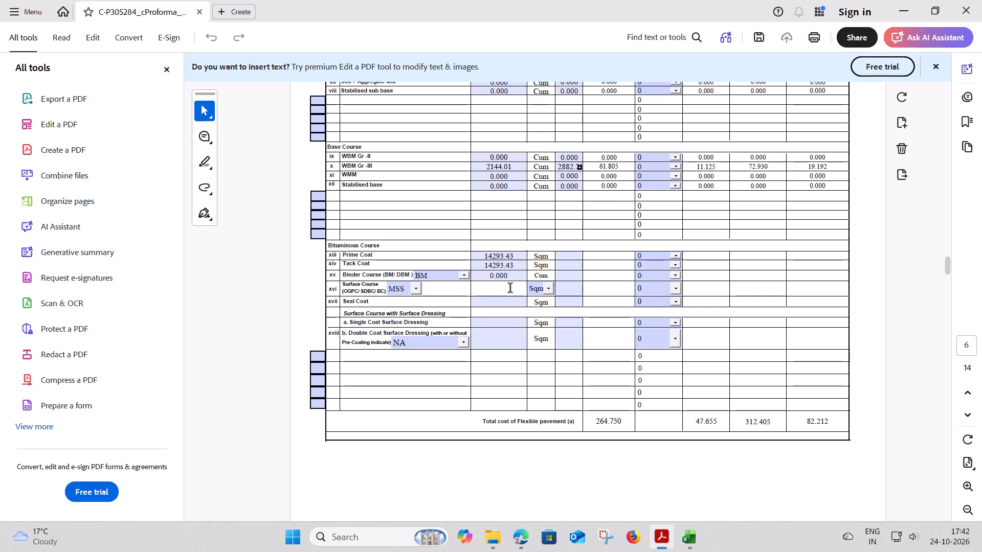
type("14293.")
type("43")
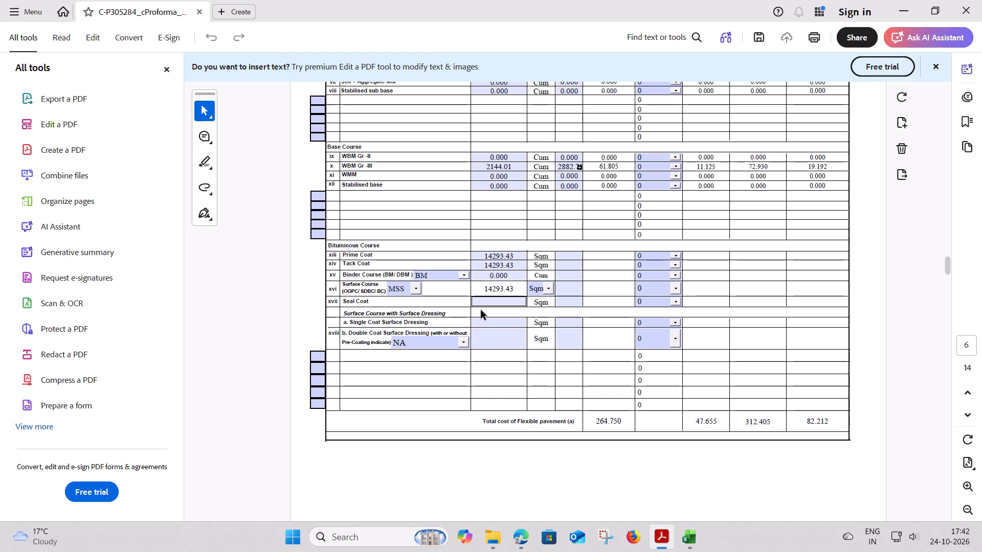
Enter quantity 0 for Seal Coat, Single Coat Surface Dressing and Double Coat Surface Dressing.
left_click(502, 298)
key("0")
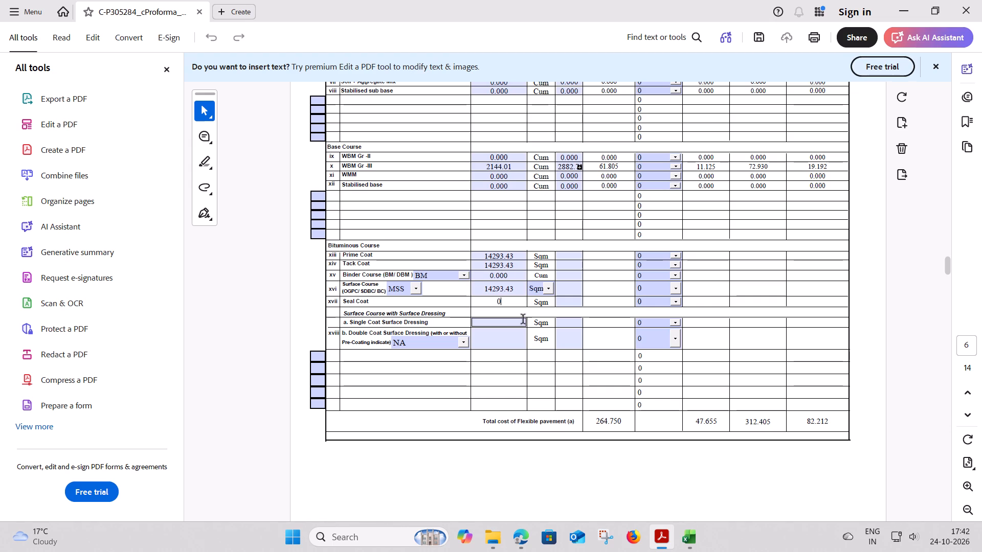
left_click(521, 324)
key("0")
left_click(506, 345)
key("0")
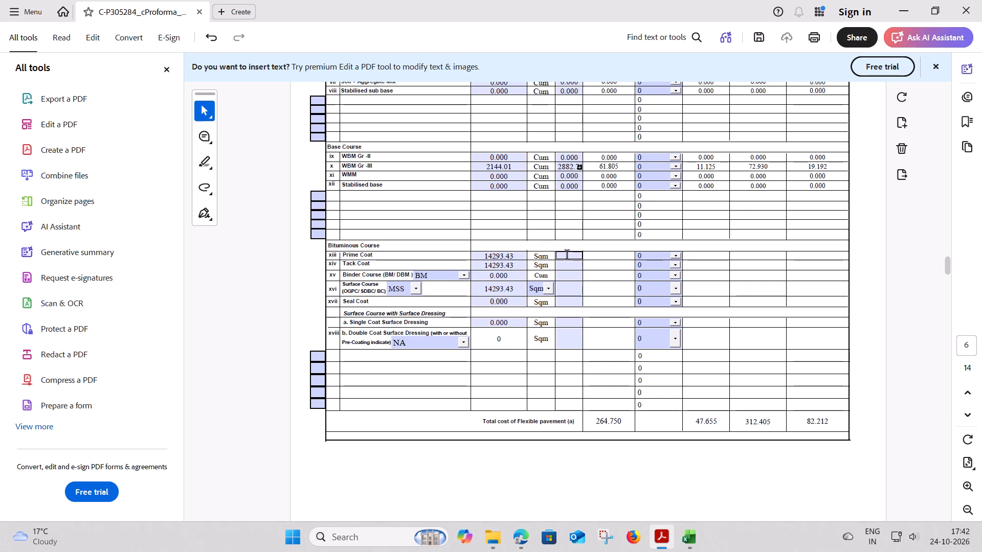
Enter the workbook rates for the bituminous coats: 83.80 for Prime Coat and 28.80 for Tack Coat.
left_click(567, 256)
key("alt+Tab")
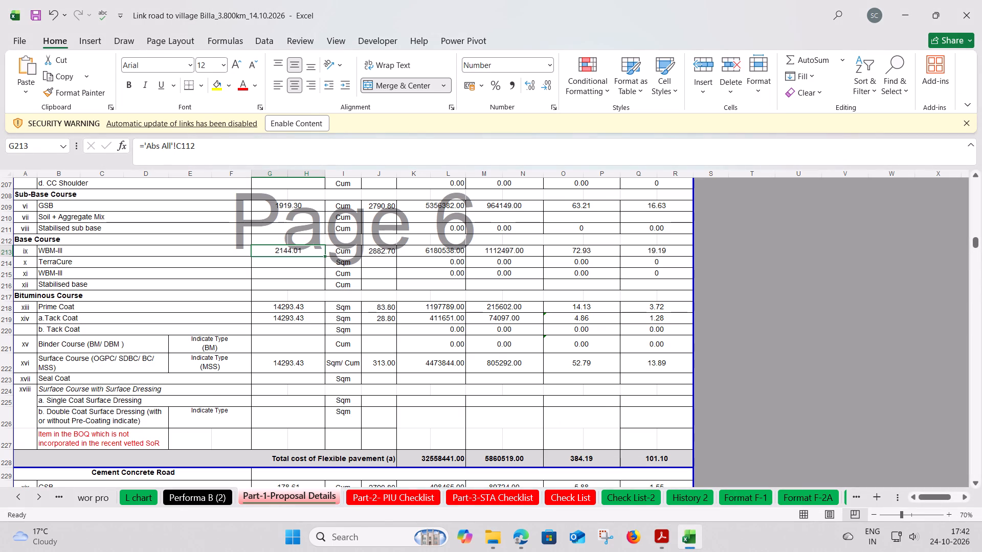
key("alt+Tab")
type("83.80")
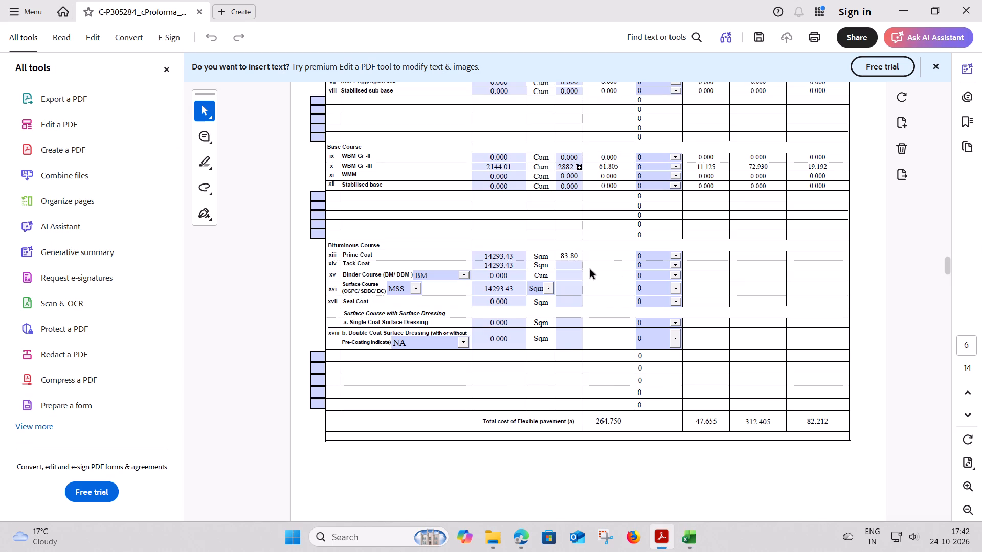
left_click(571, 266)
key("alt+Tab")
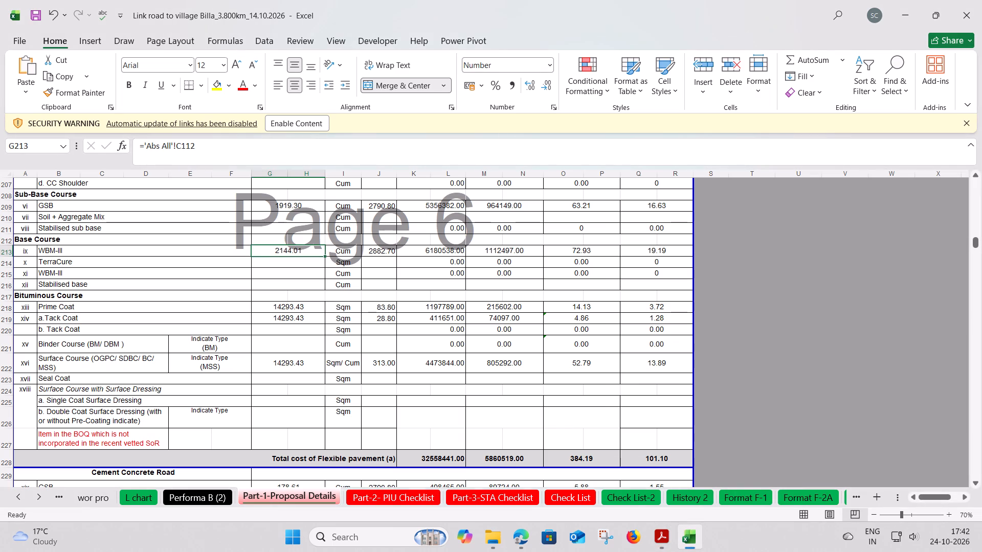
key("alt+Tab")
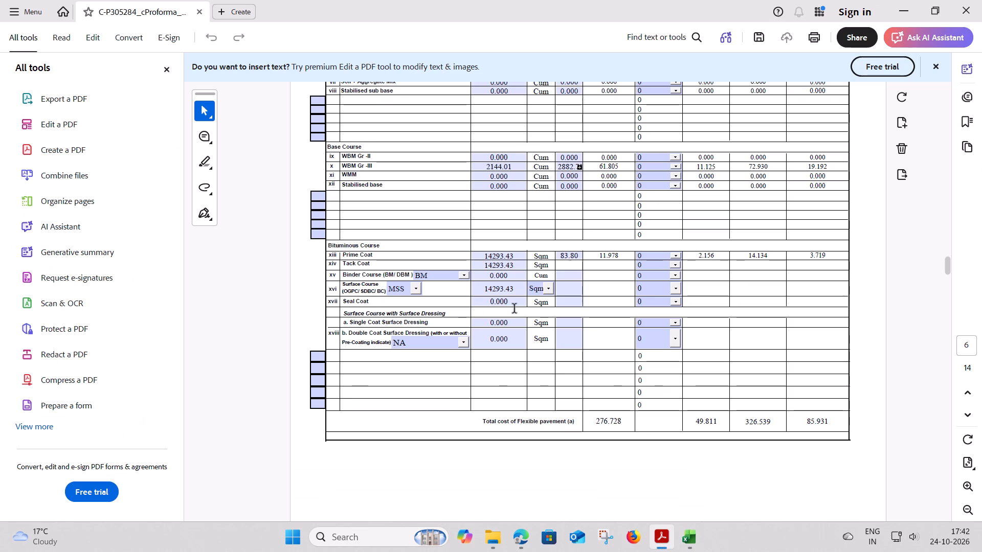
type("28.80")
Enter rate 0 for the Binder Course and the workbook rate 313.00 for the Surface Course.
left_click(564, 273)
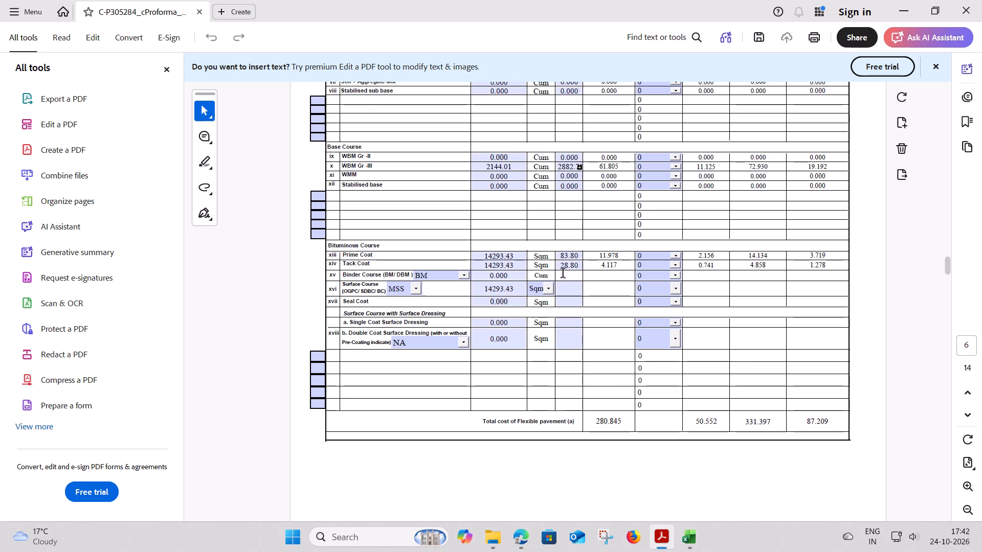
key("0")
left_click(567, 286)
key("alt+Tab")
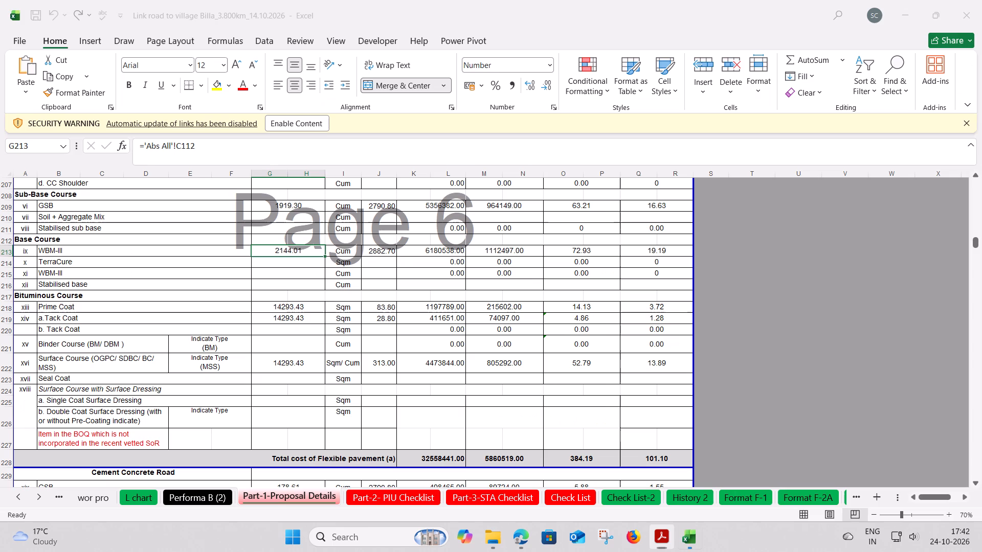
key("alt+Tab")
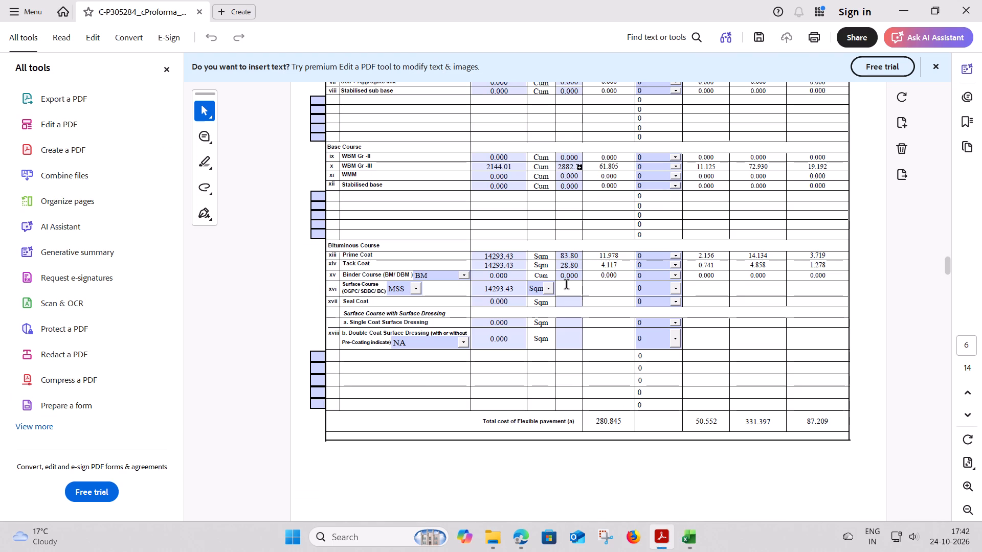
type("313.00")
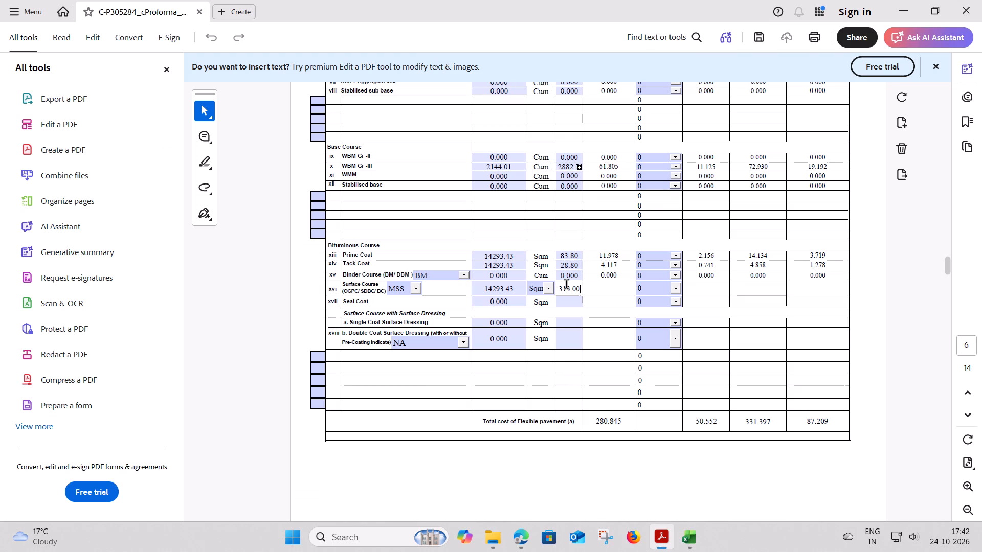
Enter rate 0 for Seal Coat, Single Coat Surface Dressing and Double Coat Surface Dressing.
left_click(569, 302)
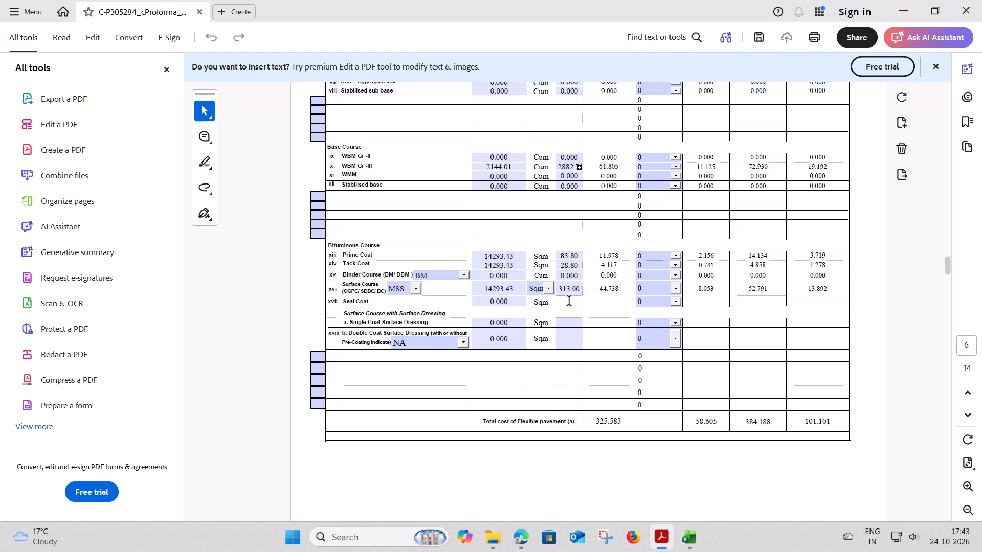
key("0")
left_click(570, 325)
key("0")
left_click(570, 340)
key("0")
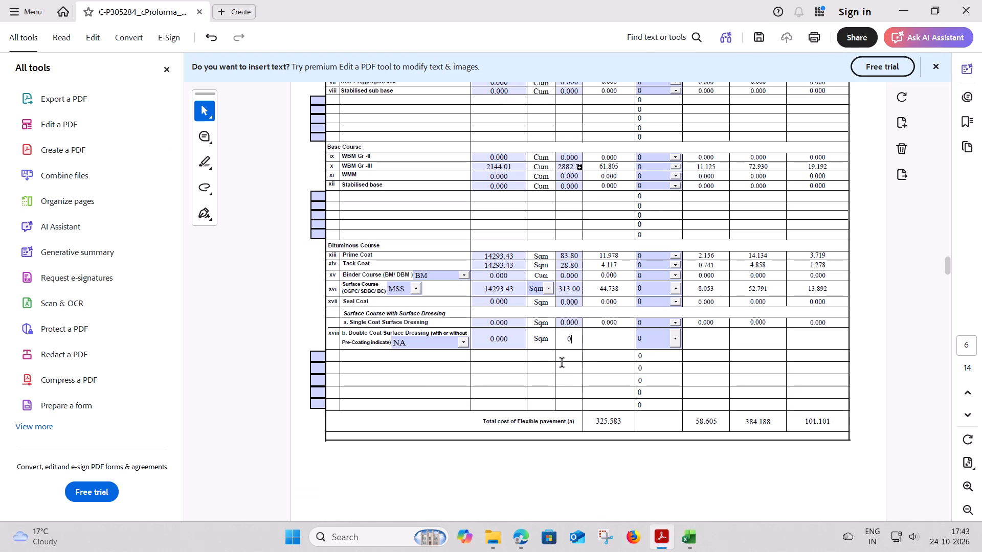
left_click(562, 363)
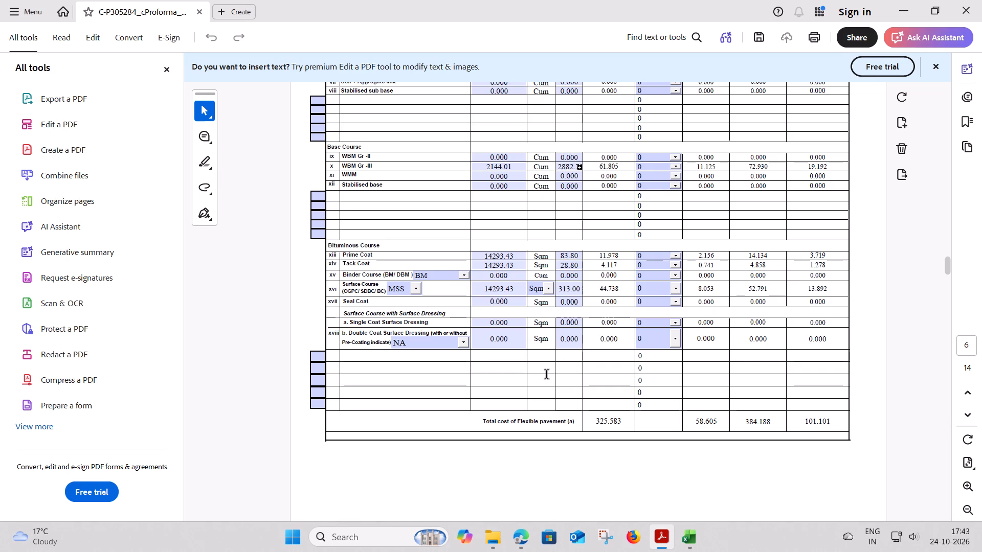
Check the workbook's Cement Concrete Road items and enable the first three additional item rows in the PDF's Cement Concrete Road table.
key("alt+Tab")
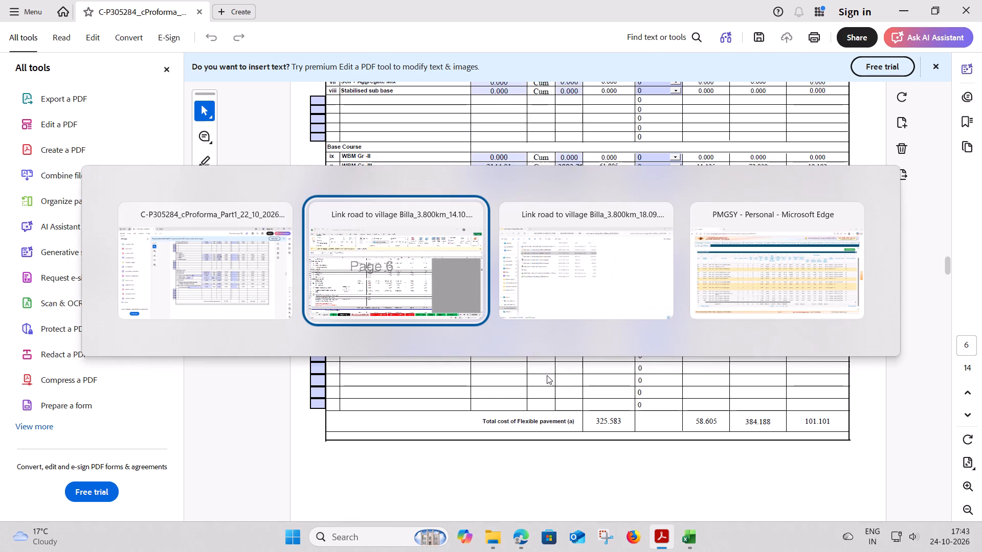
scroll(517, 410, "down", 6)
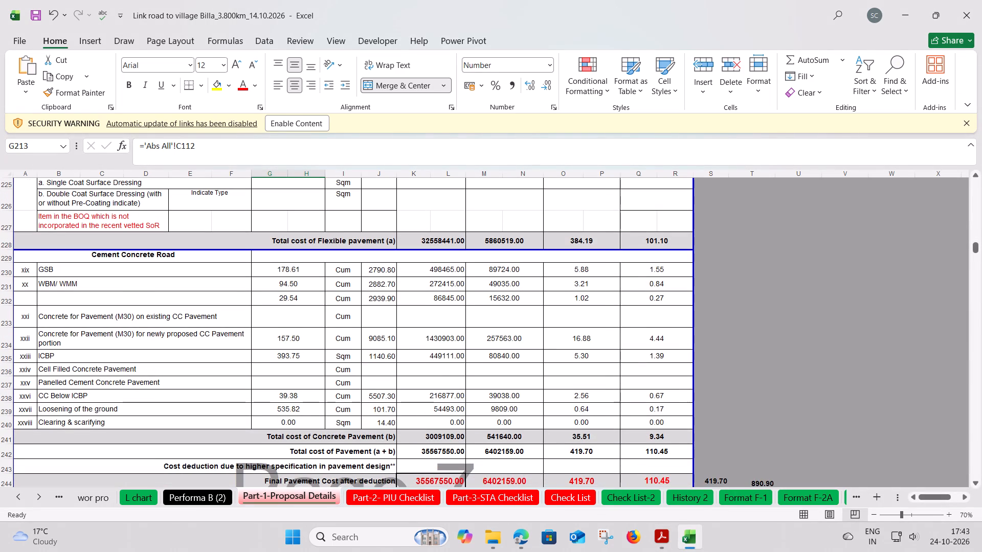
key("alt+Tab")
scroll(453, 354, "down", 3)
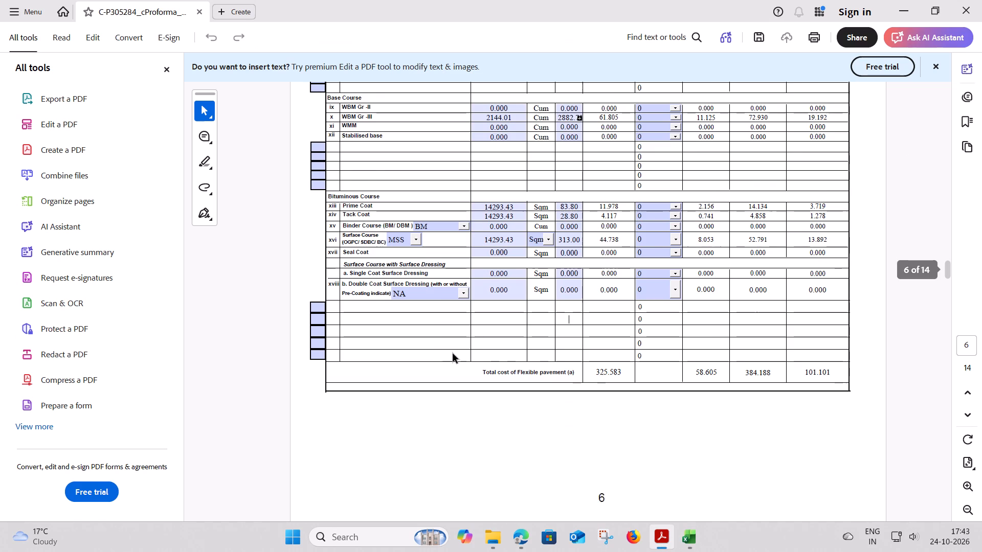
scroll(453, 354, "down", 3)
scroll(453, 354, "up", 1)
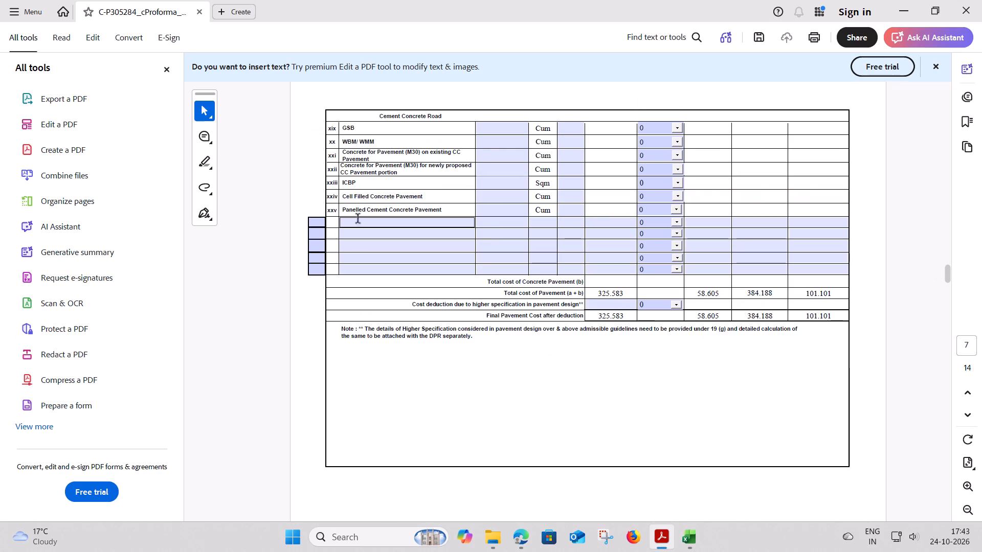
left_click(319, 224)
left_click(320, 232)
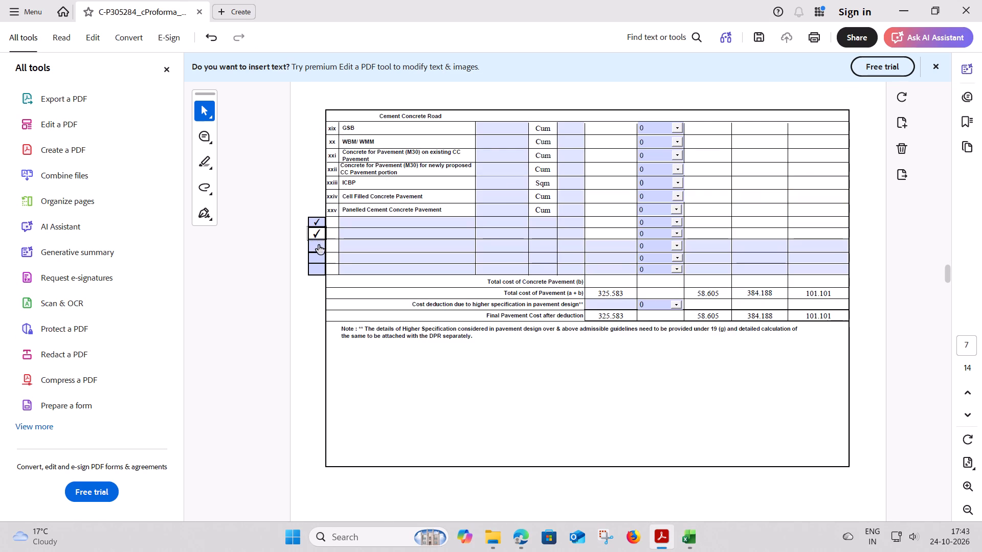
left_click(319, 245)
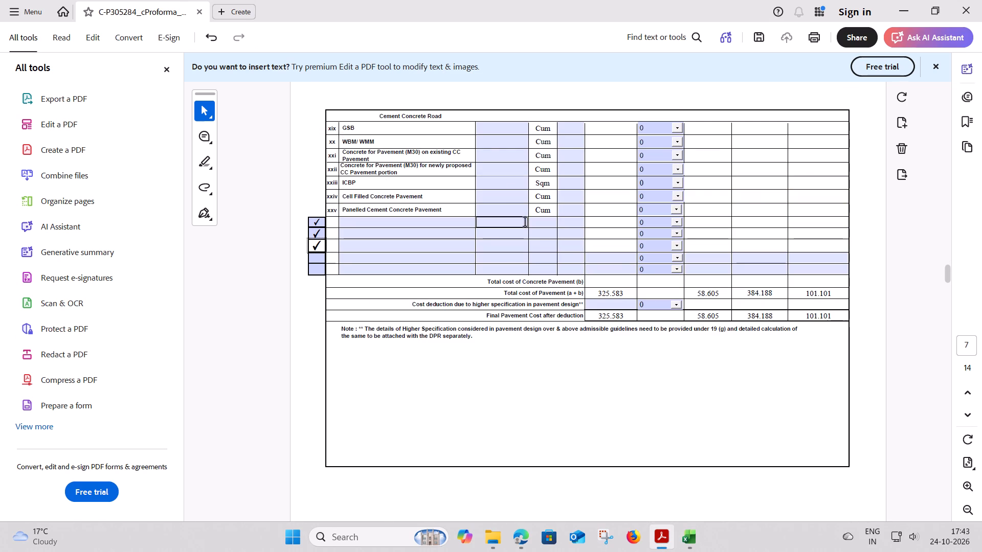
Set the unit of the three additional Cement Concrete Road rows to Cum.
left_click(542, 226)
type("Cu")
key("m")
left_click(543, 236)
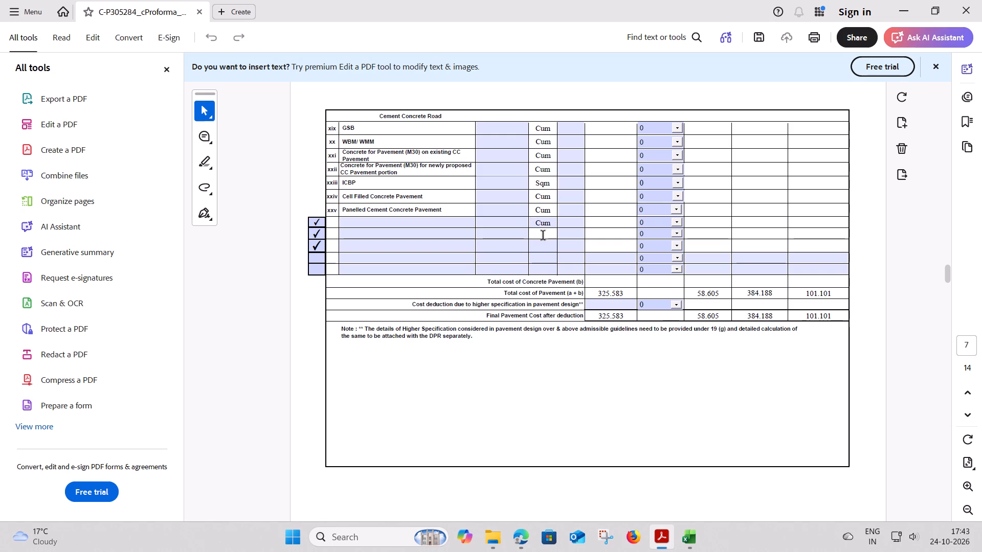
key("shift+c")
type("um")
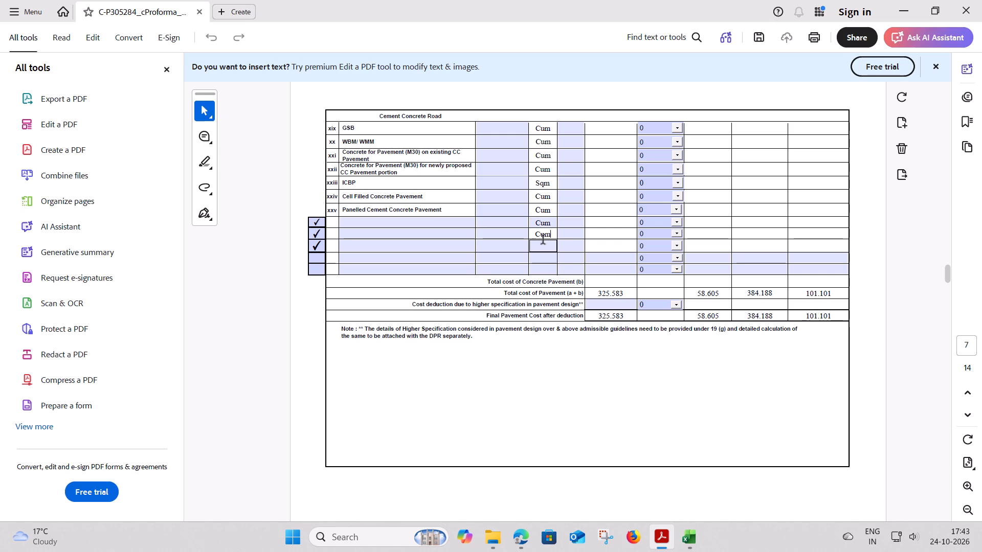
left_click(544, 244)
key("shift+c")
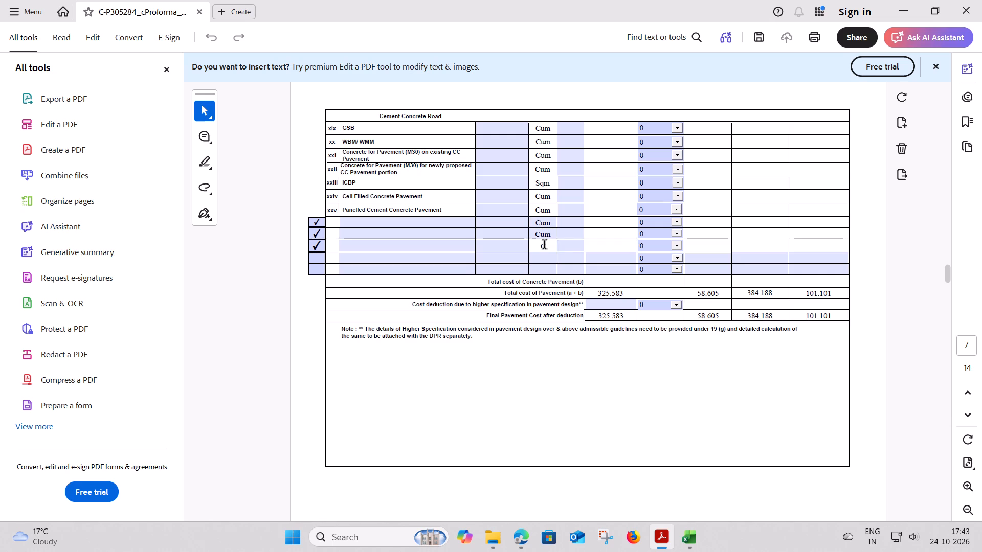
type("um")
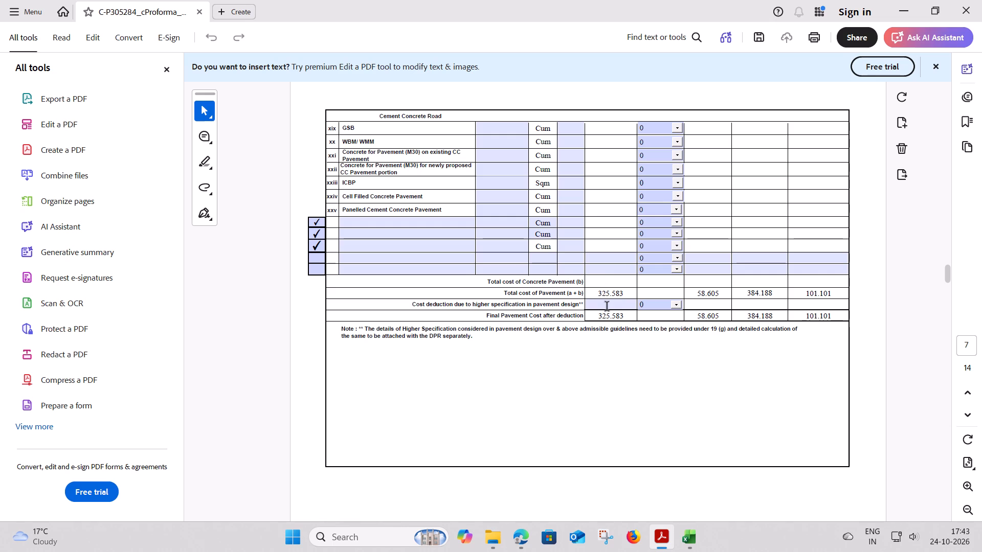
Enter 0 as the cost deduction due to higher specification in pavement design.
left_click(608, 307)
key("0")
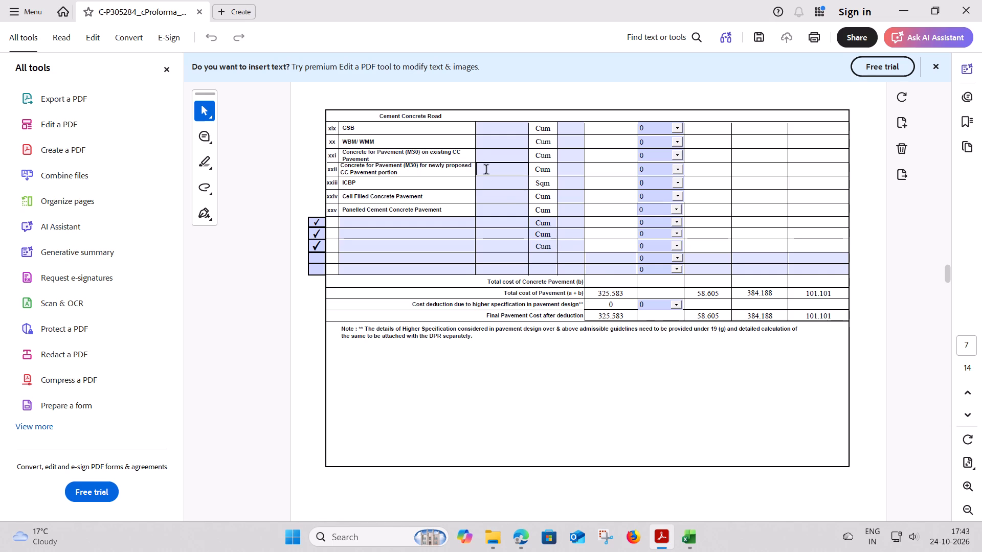
left_click(487, 128)
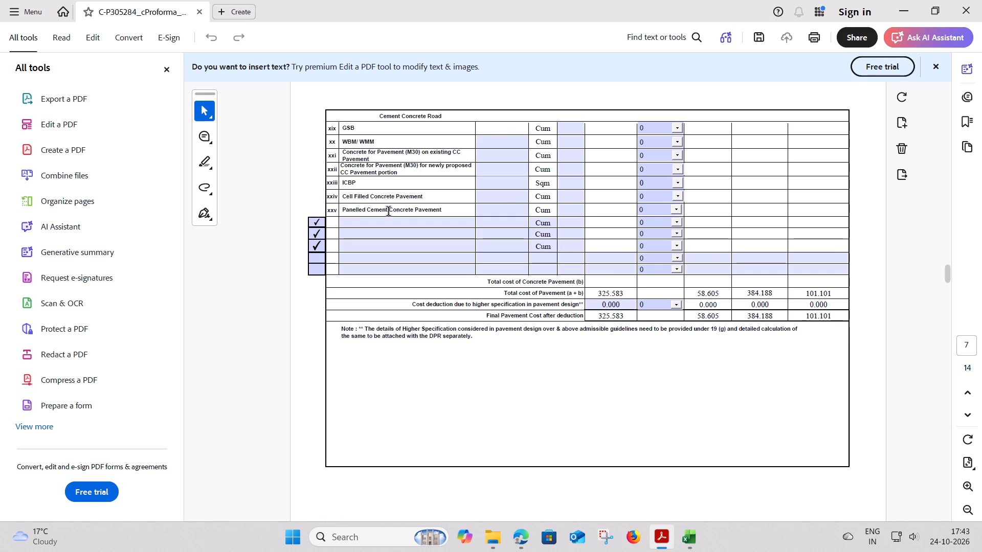
Name the first additional Cement Concrete Road item row WBM-II, checking the item against the Billa workbook.
left_click(377, 219)
key("alt+Tab")
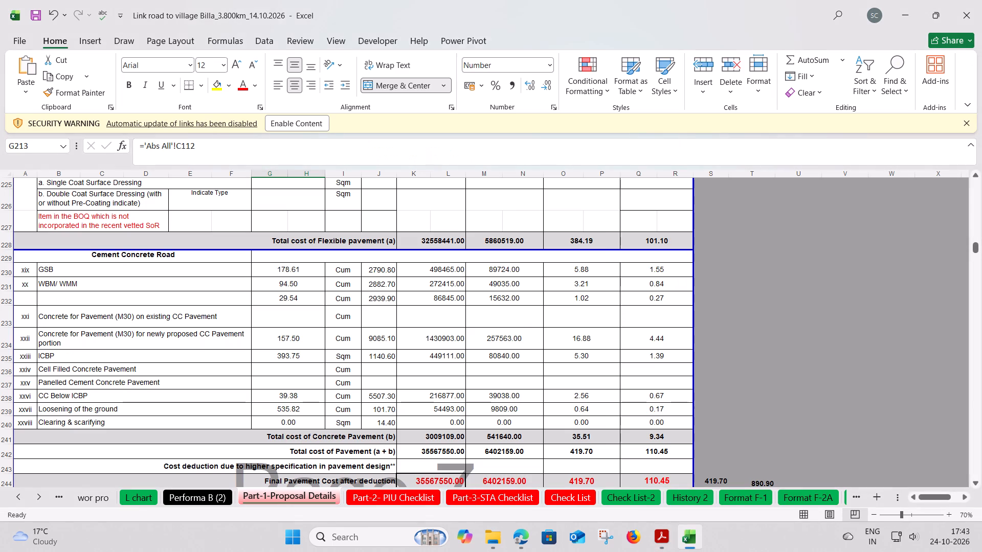
key("alt+Tab")
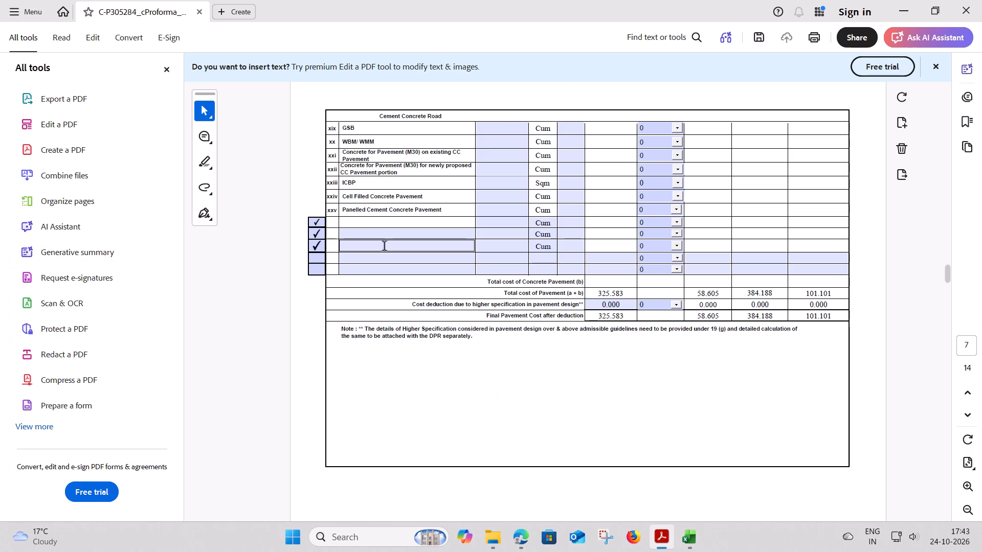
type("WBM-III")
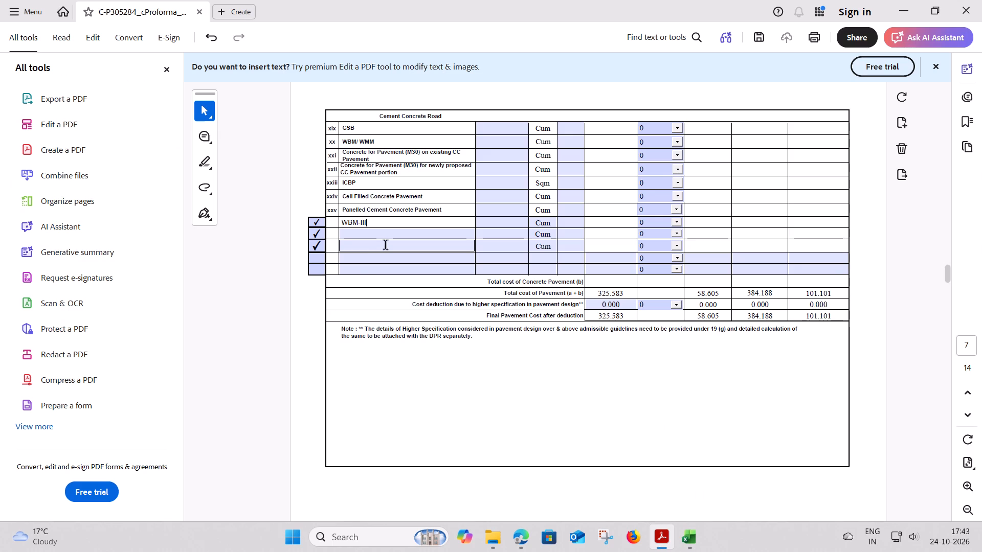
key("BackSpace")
Name the second and third additional Cement Concrete Road rows "CC below ICBP" and "Loosening of the ground", following the workbook.
left_click(373, 236)
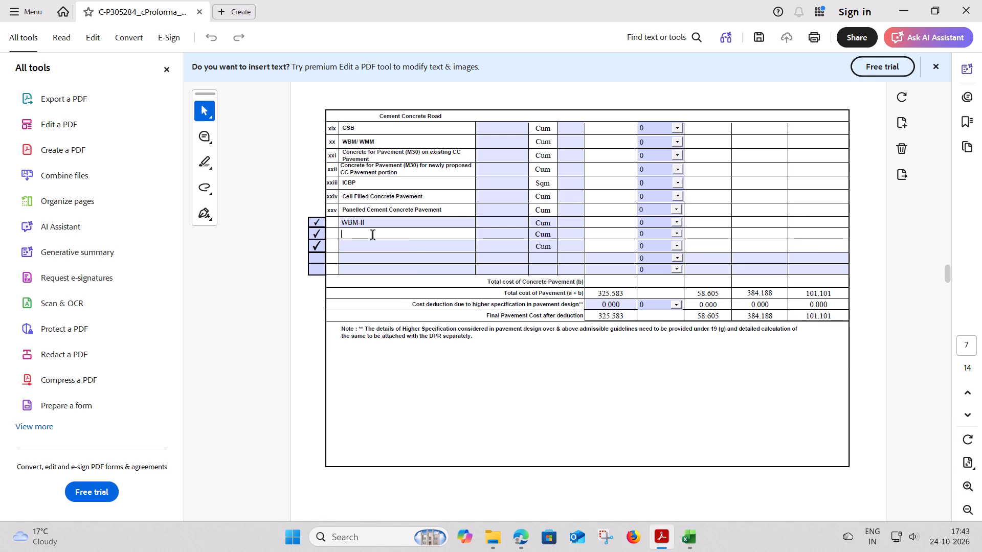
key("alt+Tab")
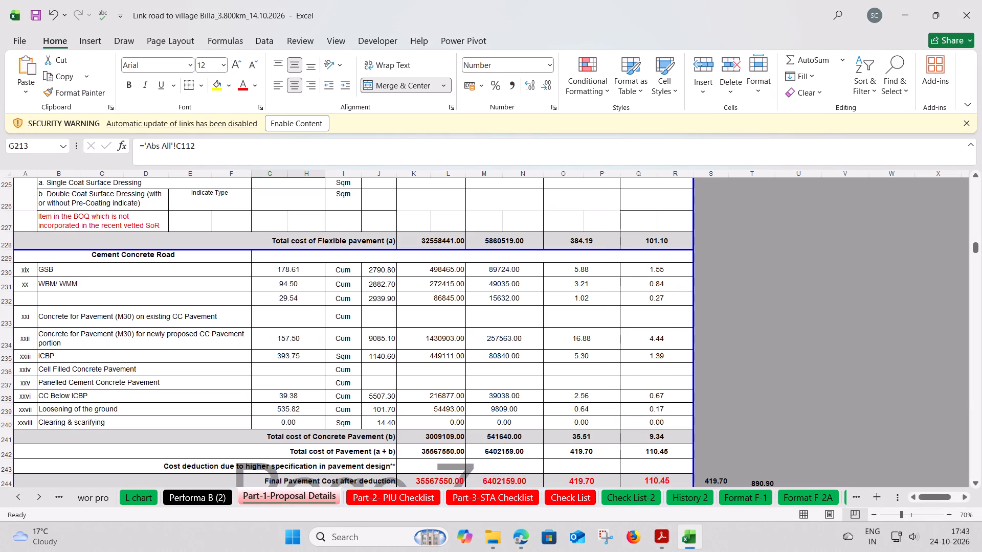
key("alt+Tab")
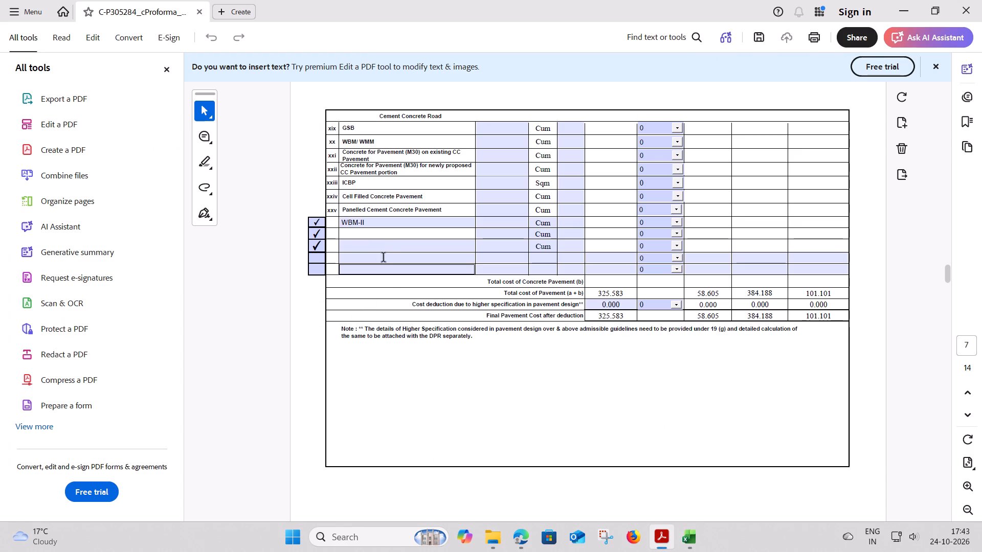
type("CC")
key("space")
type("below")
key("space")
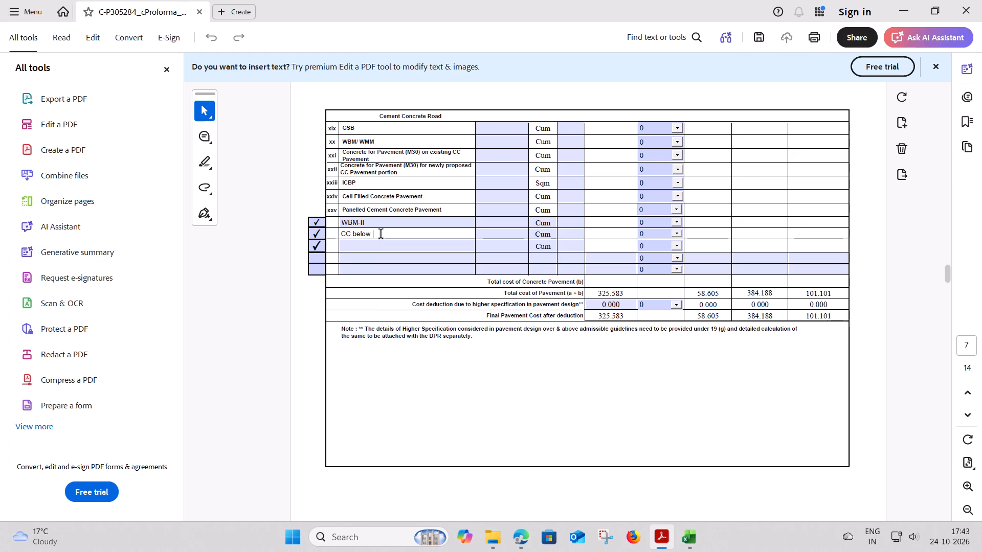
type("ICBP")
left_click(374, 248)
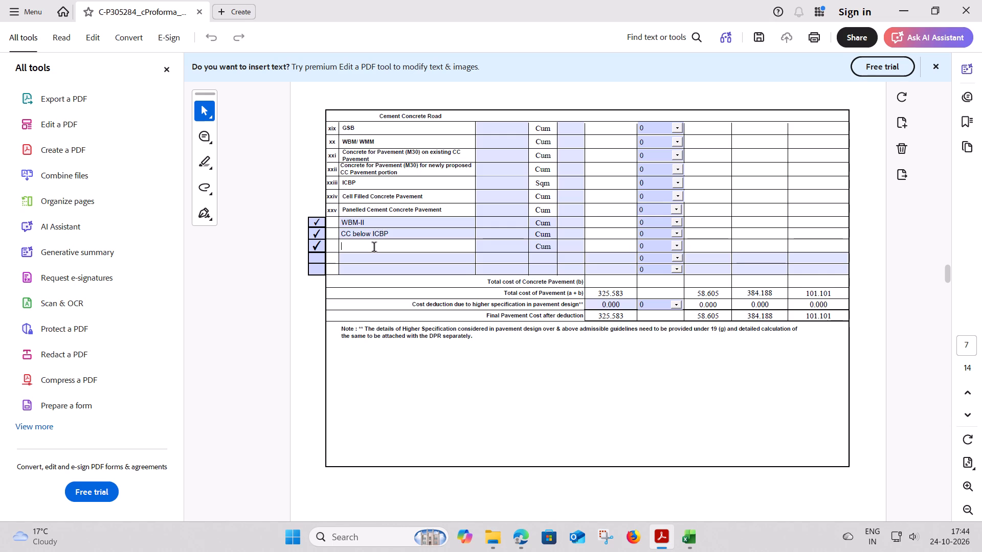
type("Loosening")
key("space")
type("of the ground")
Enter the Cement Concrete Road quantities from the workbook: 178.61 for GSB and 94.50 for WBM/WMM.
left_click(490, 128)
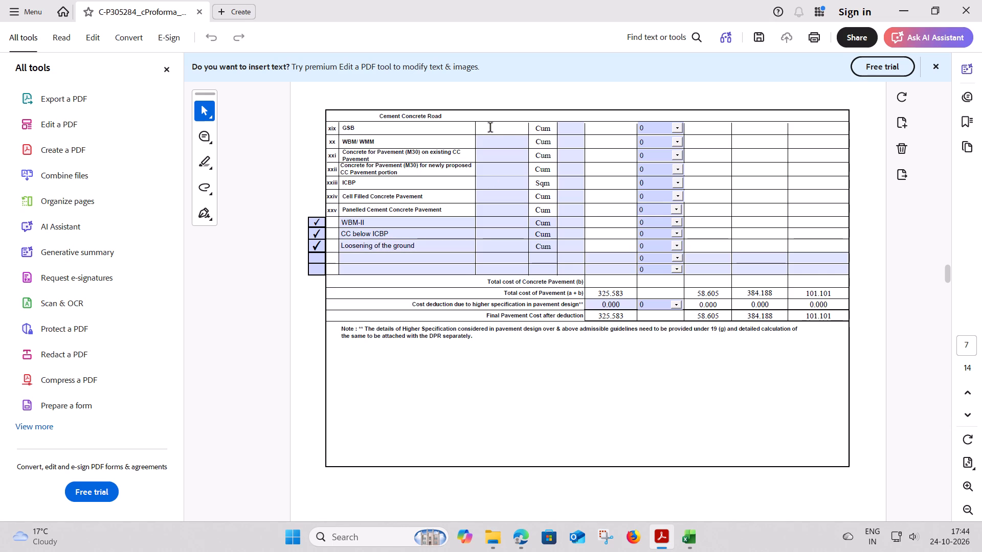
key("alt+Tab")
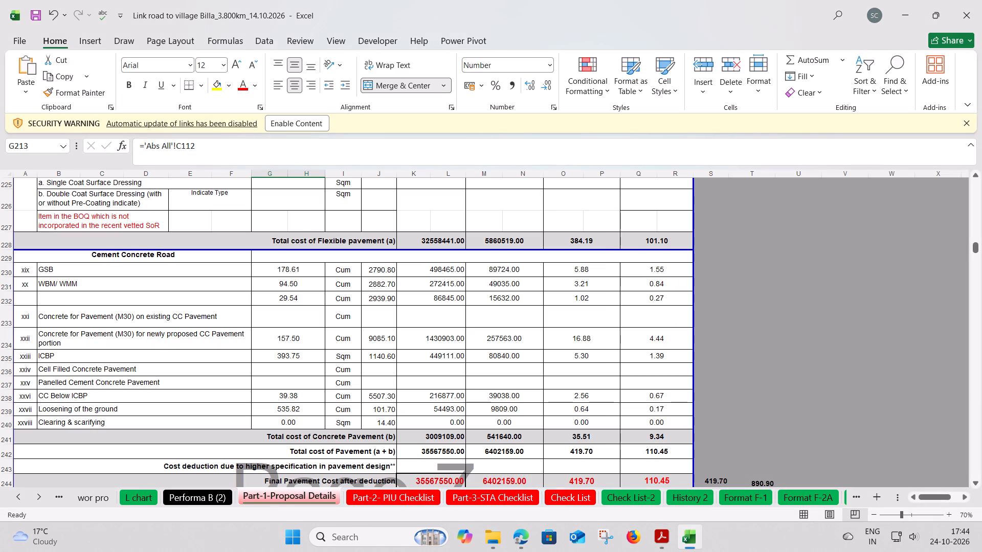
key("alt+Tab")
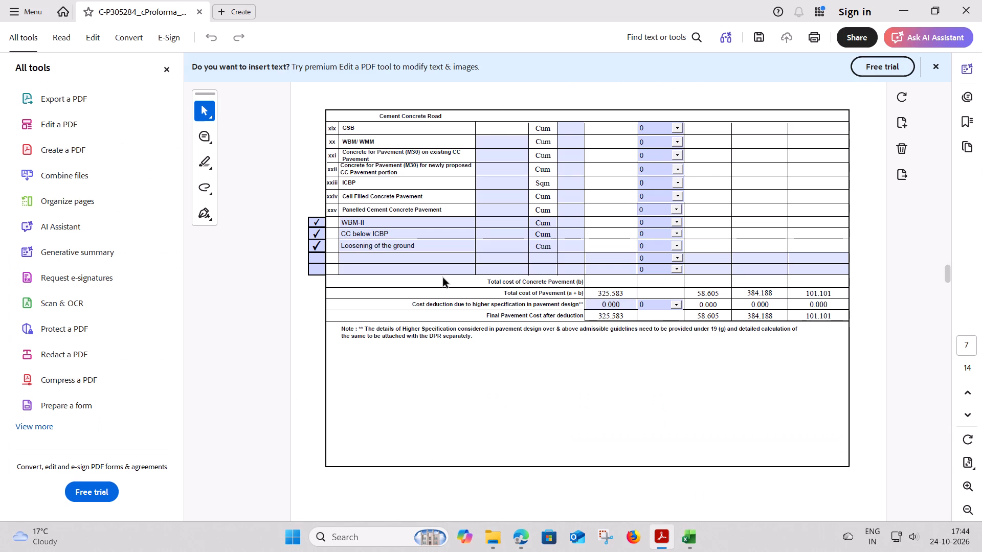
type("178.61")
left_click(500, 142)
key("alt+Tab")
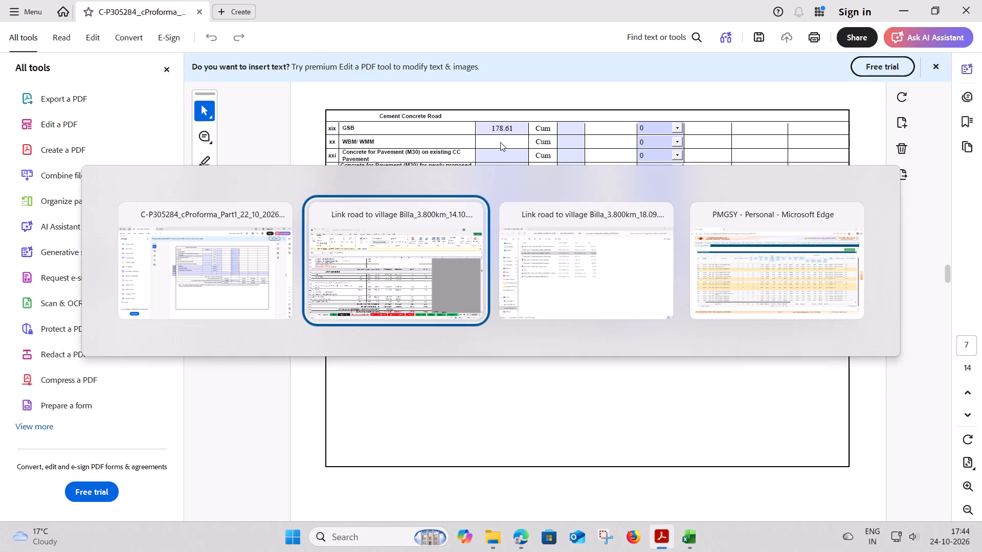
key("alt+Tab")
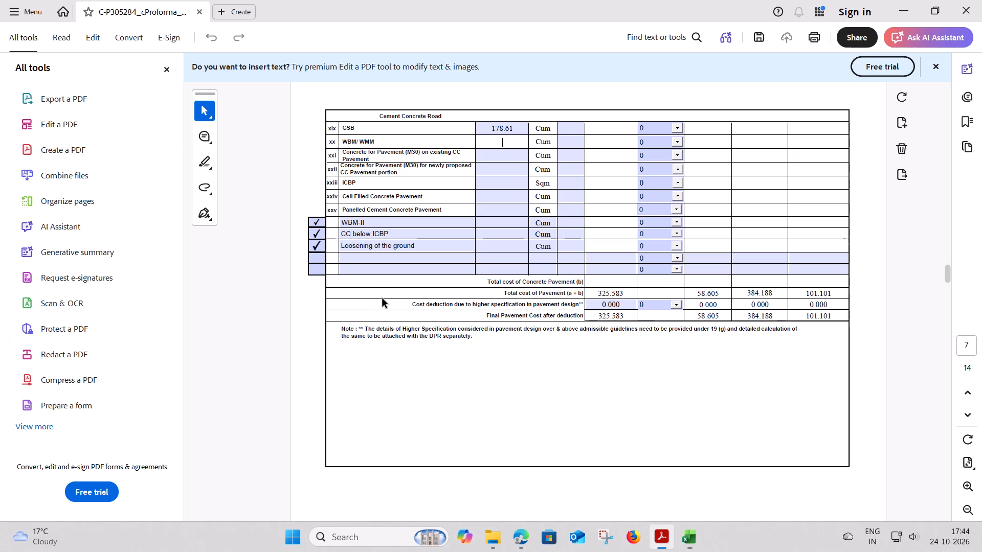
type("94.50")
Enter the workbook quantity 393.75 for ICBP and the quantity 157.50 for Panelled Cement Concrete Pavement.
left_click(493, 184)
key("alt+Tab")
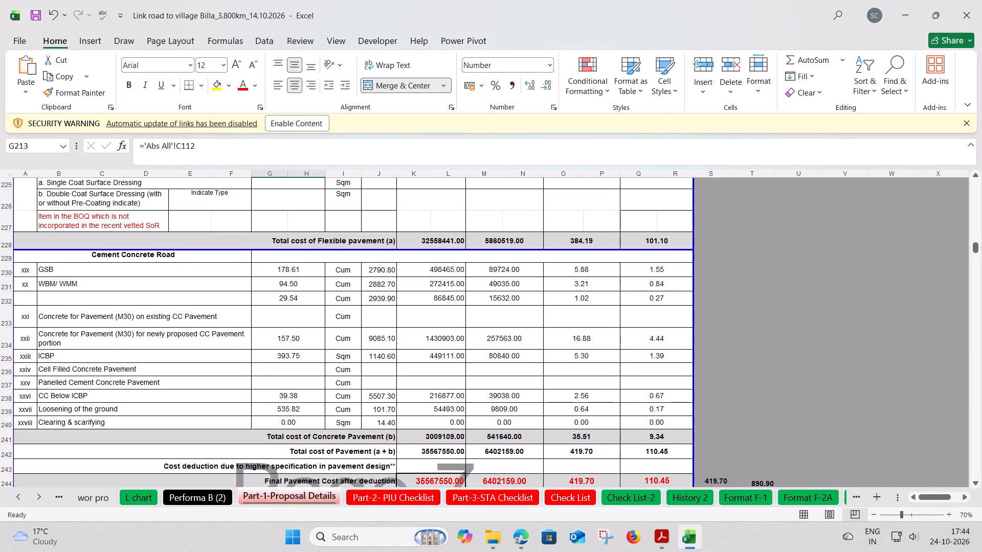
key("alt+Tab")
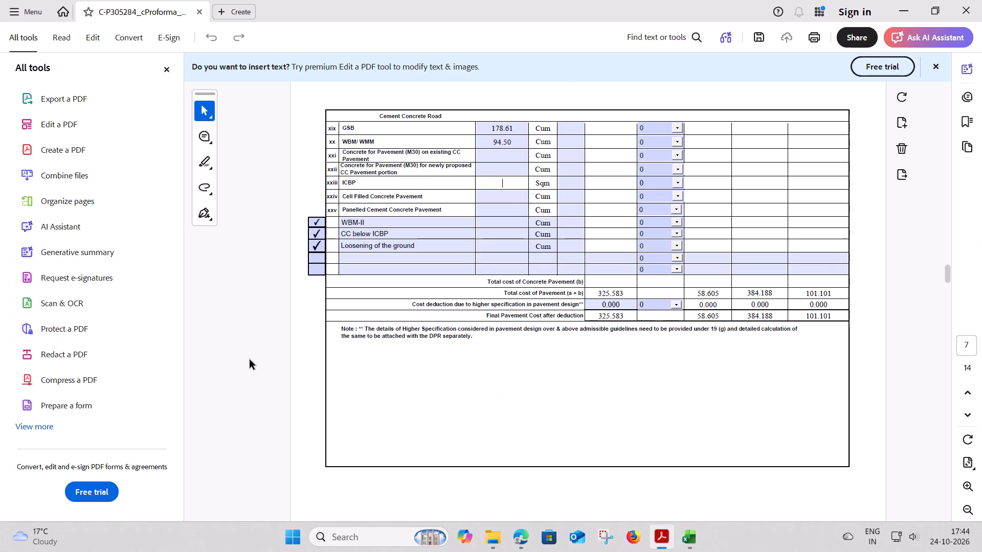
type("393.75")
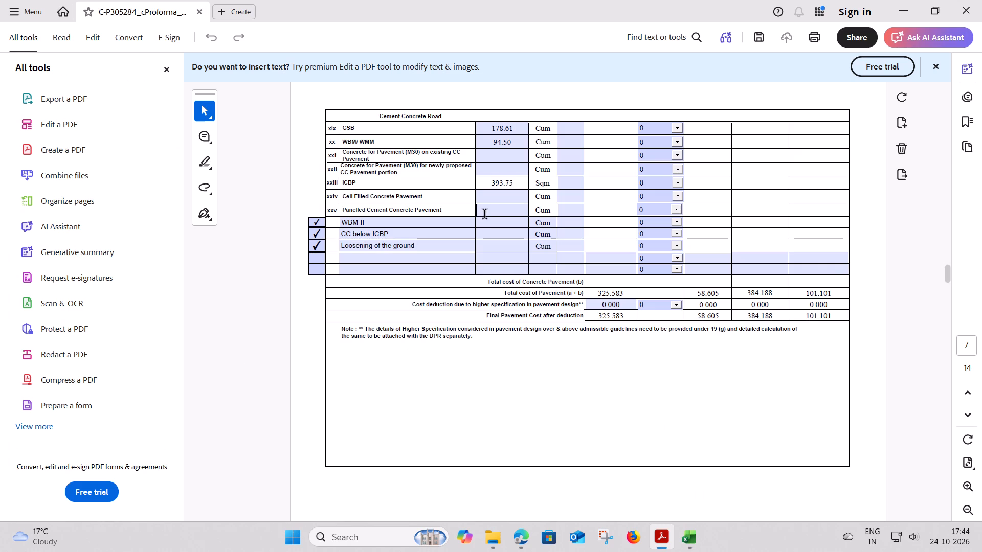
left_click(488, 214)
key("alt+Tab")
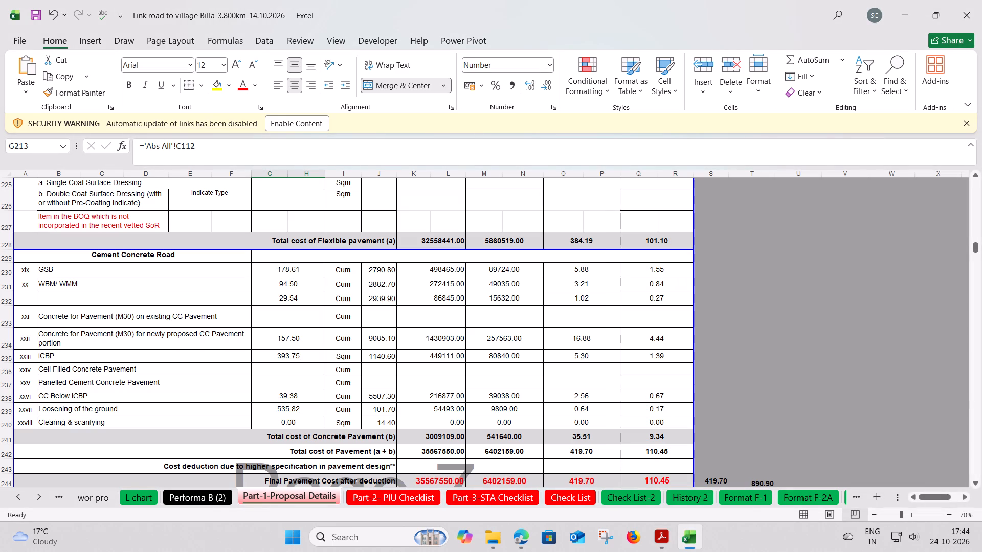
key("alt+Tab")
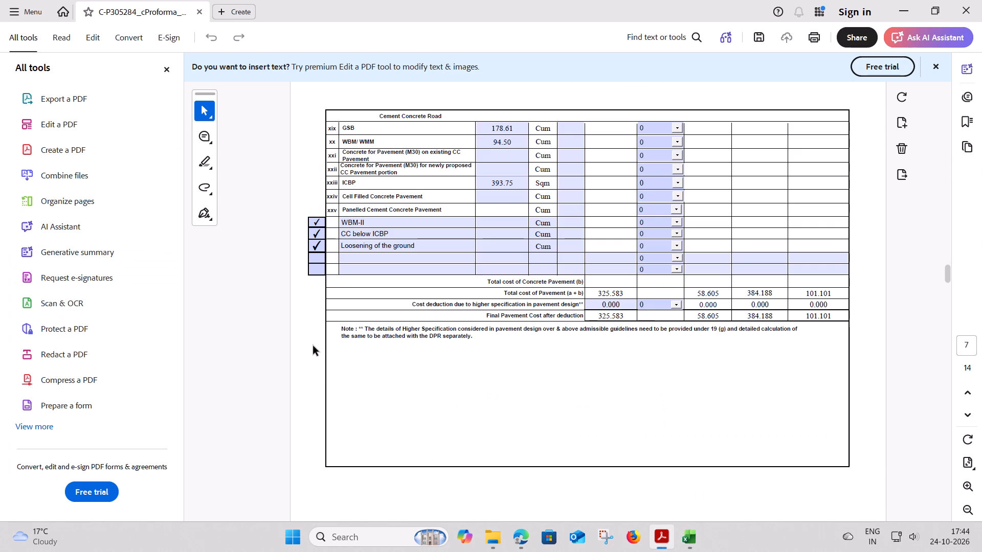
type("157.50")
Enter the workbook quantities 29.54 for WBM-II and 39.38 for CC below ICBP in the additional Cement Concrete Road rows.
left_click(514, 223)
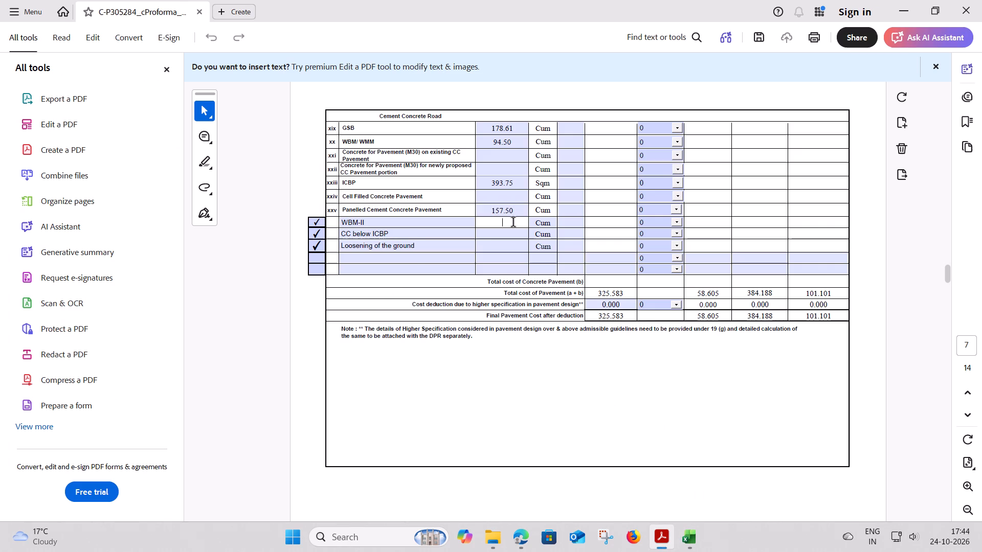
key("alt+Tab")
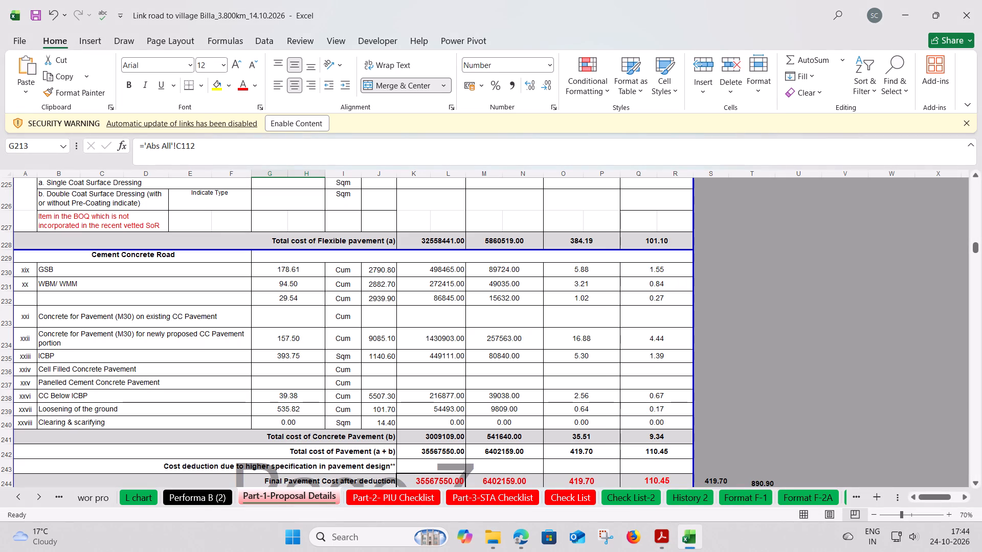
key("alt+Tab")
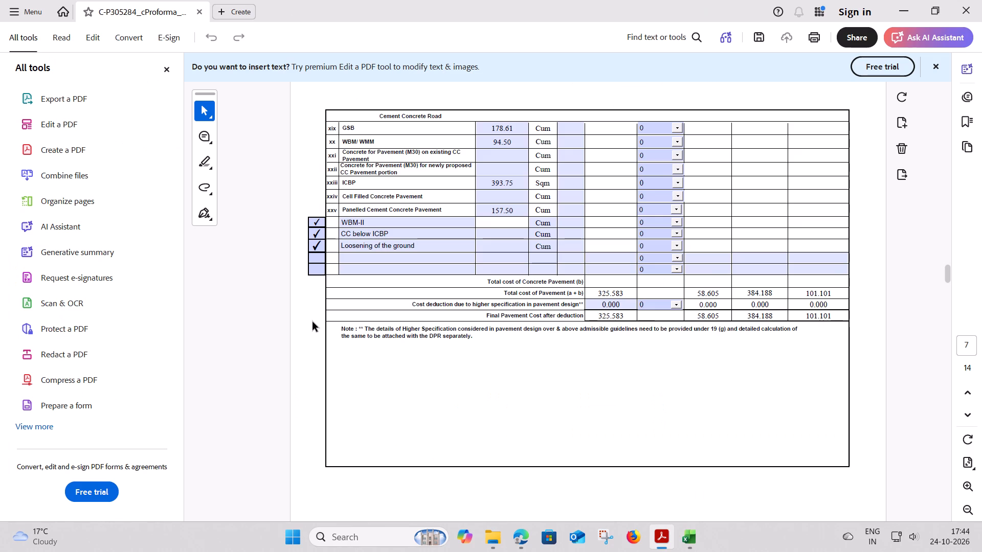
key("alt+Tab")
key("alt+Tab")
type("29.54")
left_click(489, 233)
key("alt+Tab")
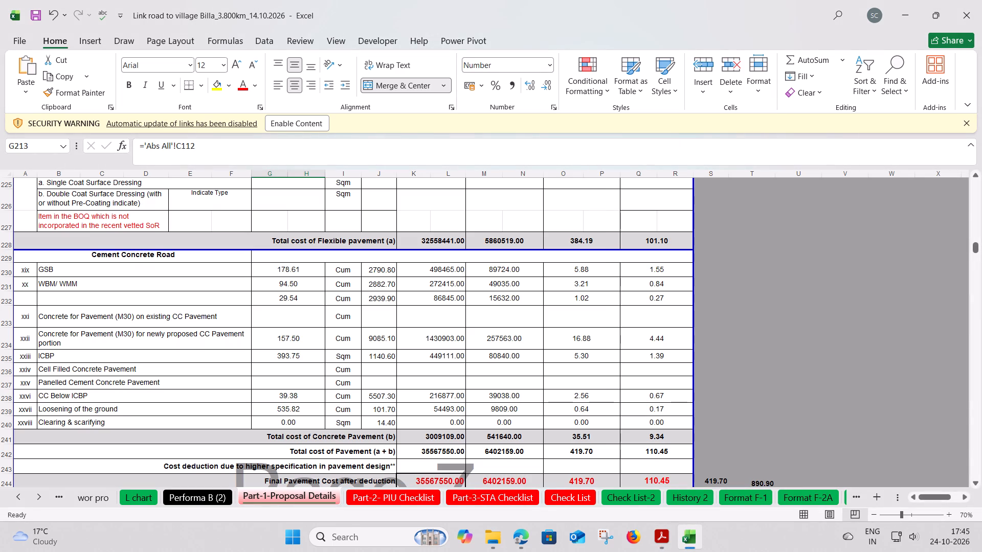
key("alt+Tab")
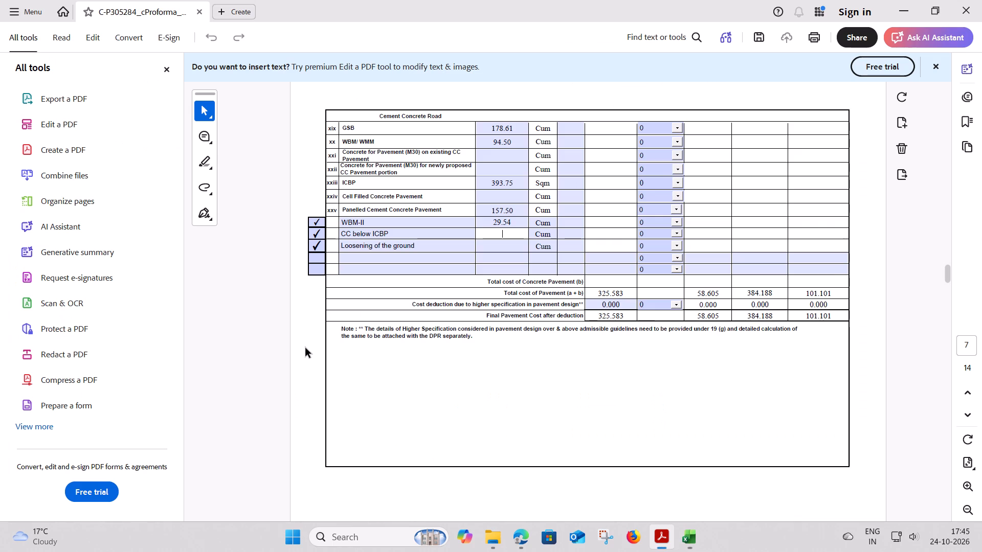
key("alt+Tab")
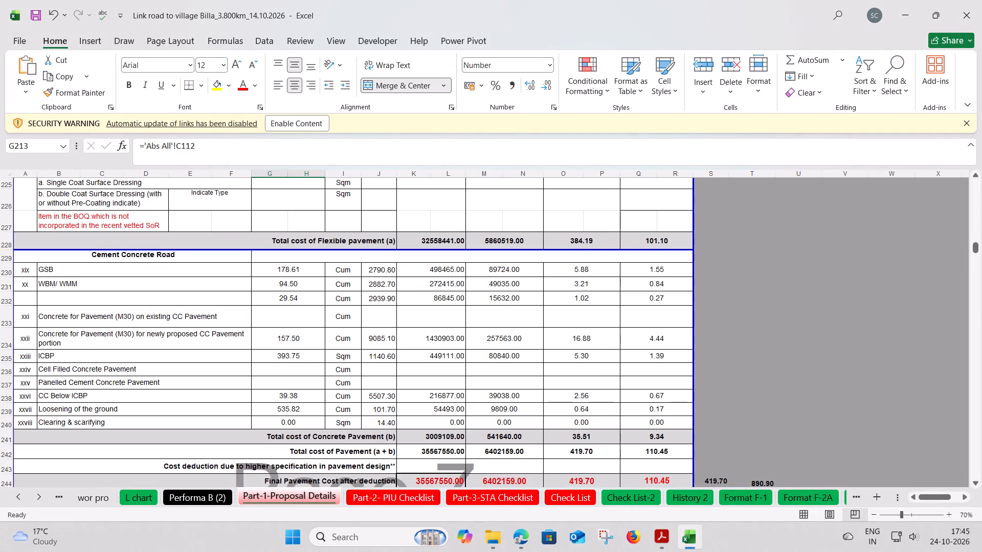
left_click(291, 394)
key("alt+Tab")
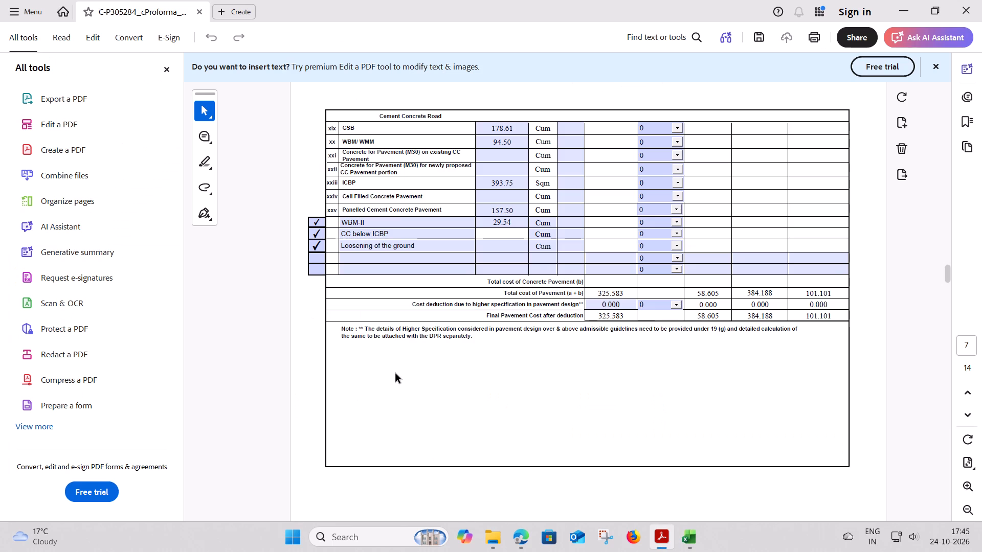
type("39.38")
Enter the workbook quantity 535.82 for the Loosening of the ground row.
left_click(489, 246)
key("alt+Tab")
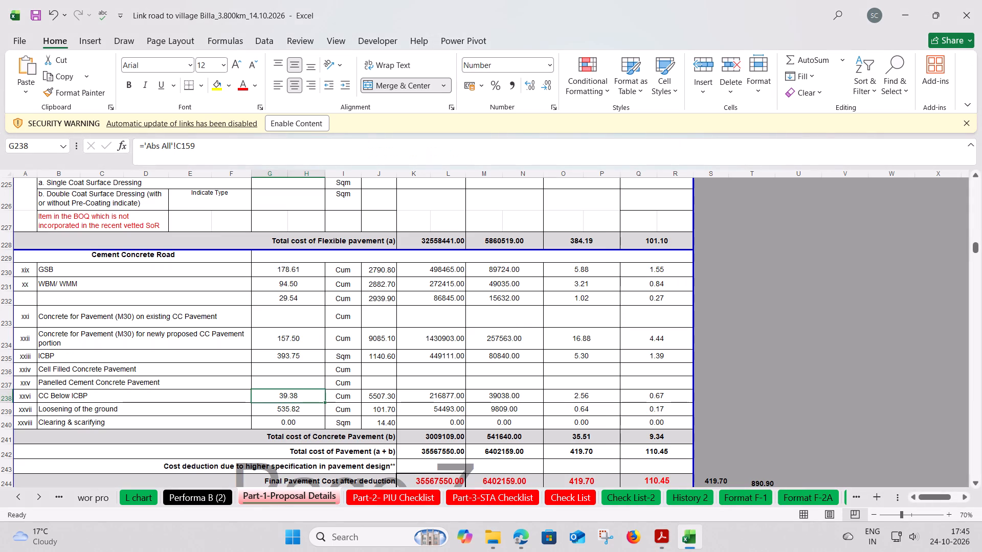
key("alt+Tab")
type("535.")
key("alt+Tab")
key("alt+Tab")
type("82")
Enter the Cement Concrete Road rates from the workbook: 2790.80 for GSB and 2882.70 for WBM/WMM.
left_click(570, 130)
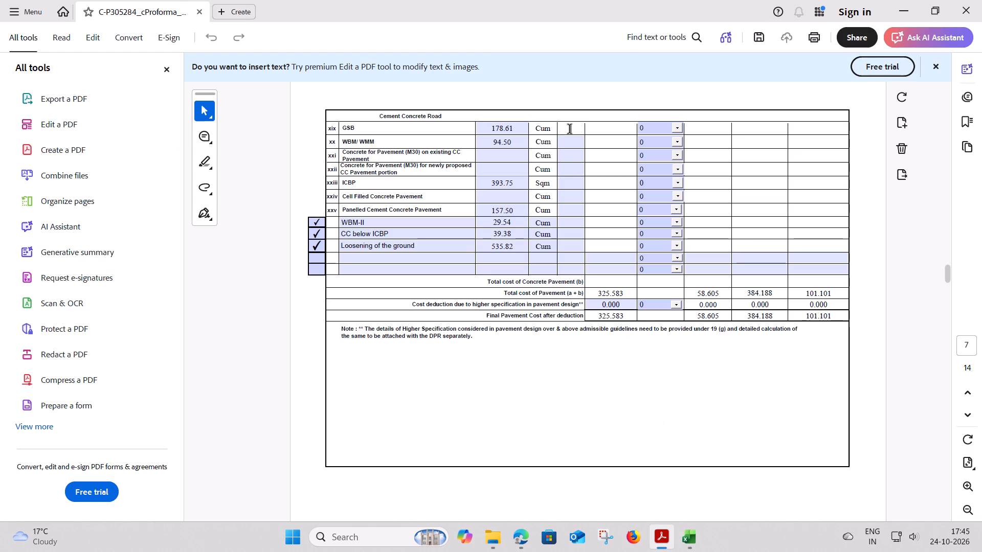
key("alt+Tab")
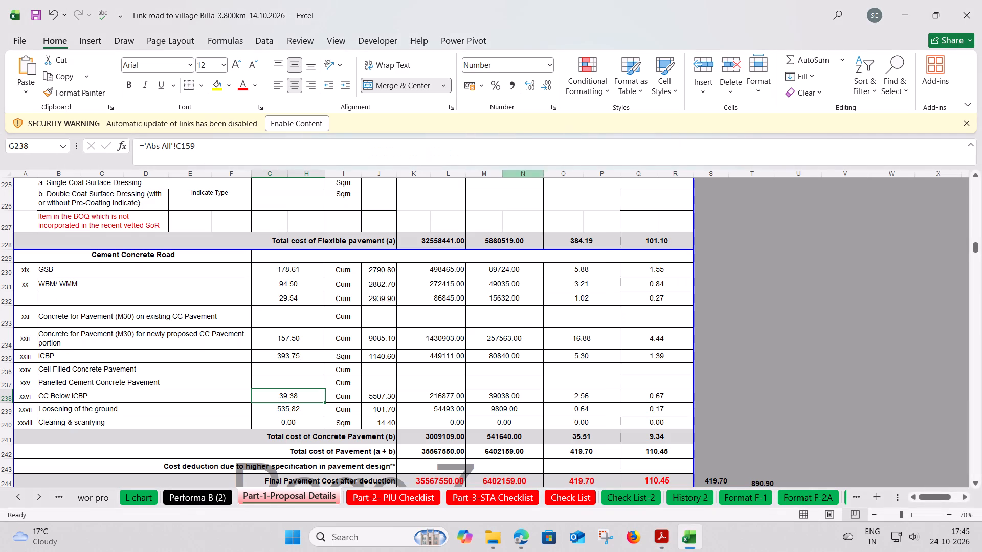
key("alt+Tab")
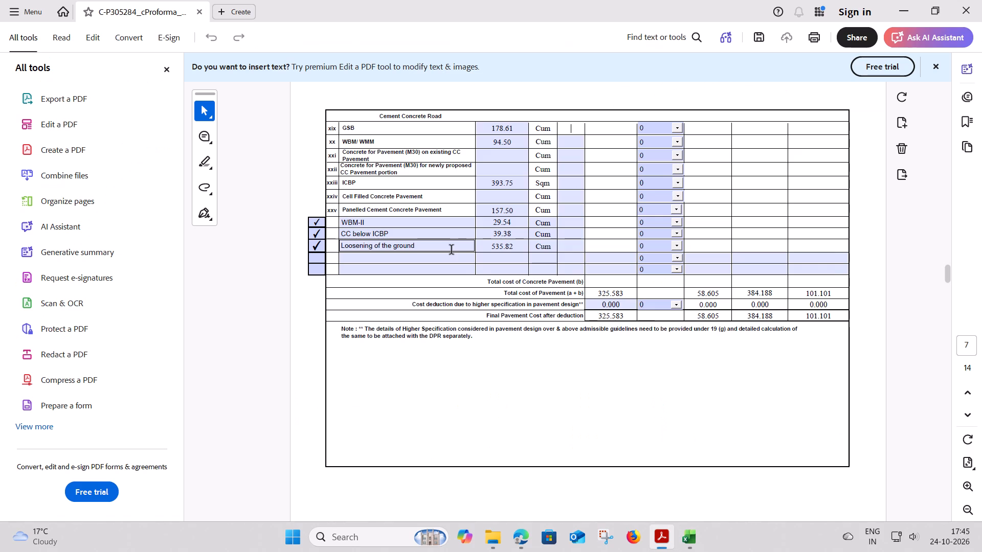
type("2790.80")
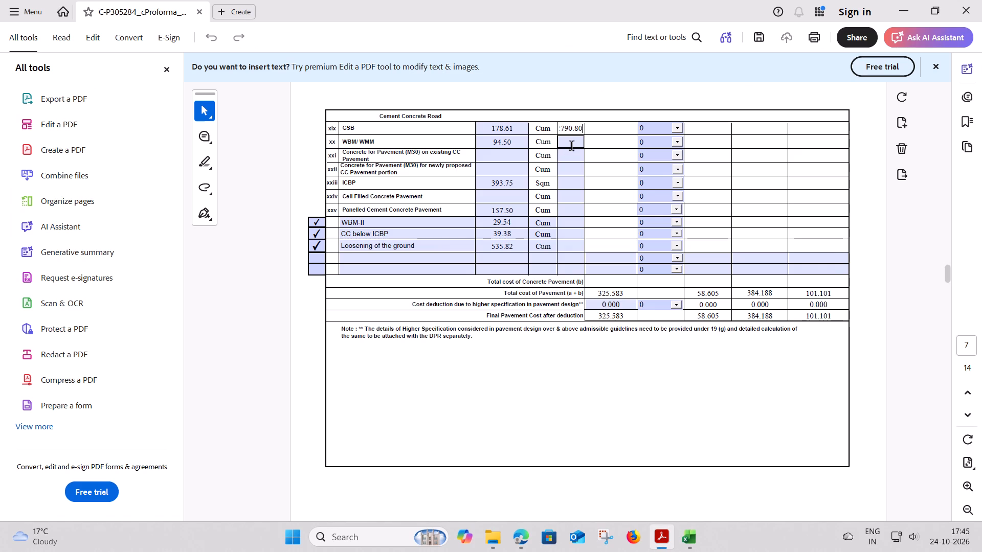
left_click(572, 144)
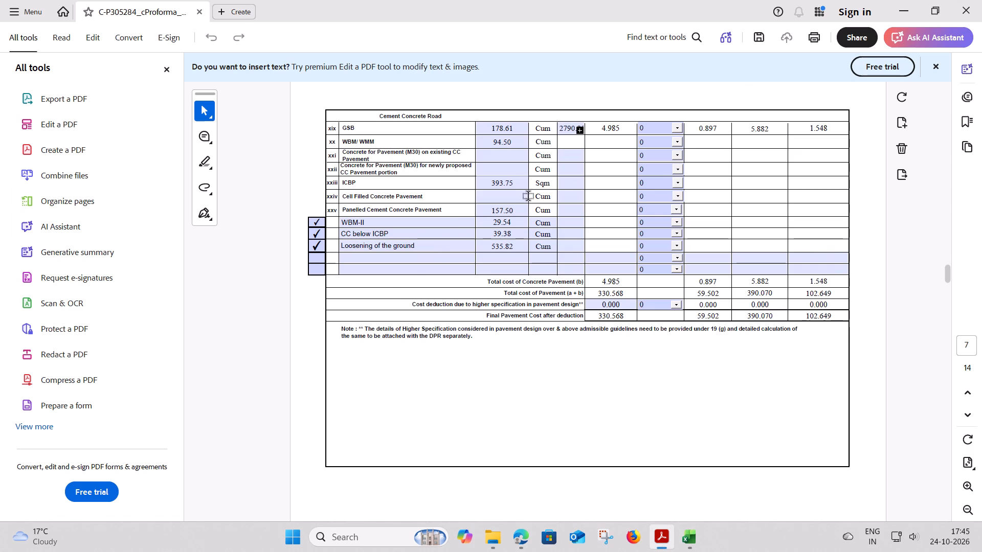
key("alt+Tab")
left_click(391, 286)
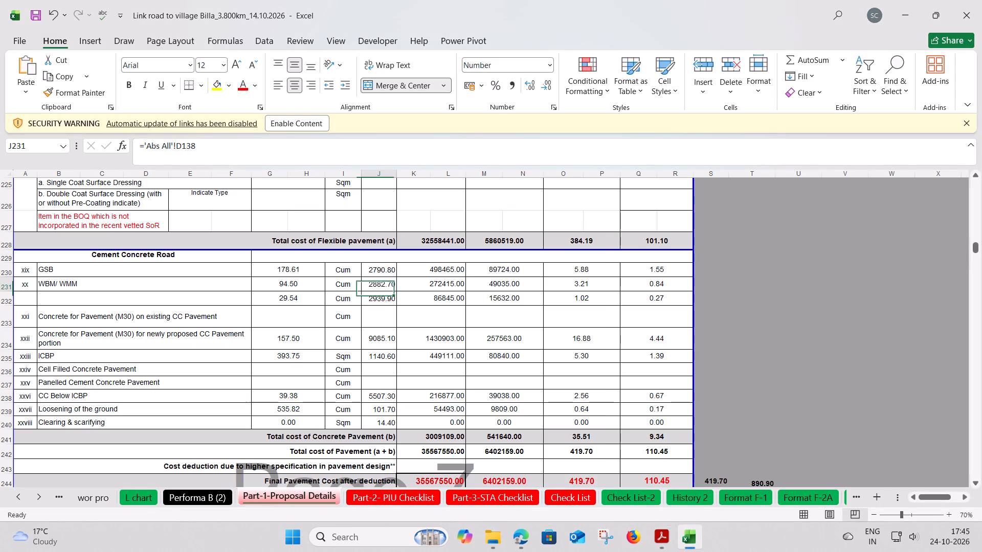
key("alt+Tab")
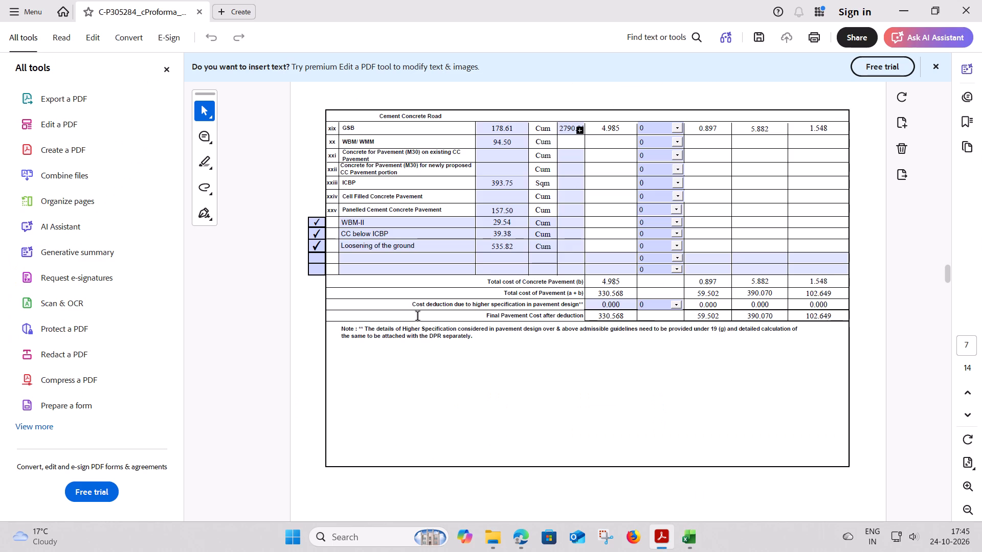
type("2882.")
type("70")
Enter the workbook rate 2939.90 for the additional WBM-II row.
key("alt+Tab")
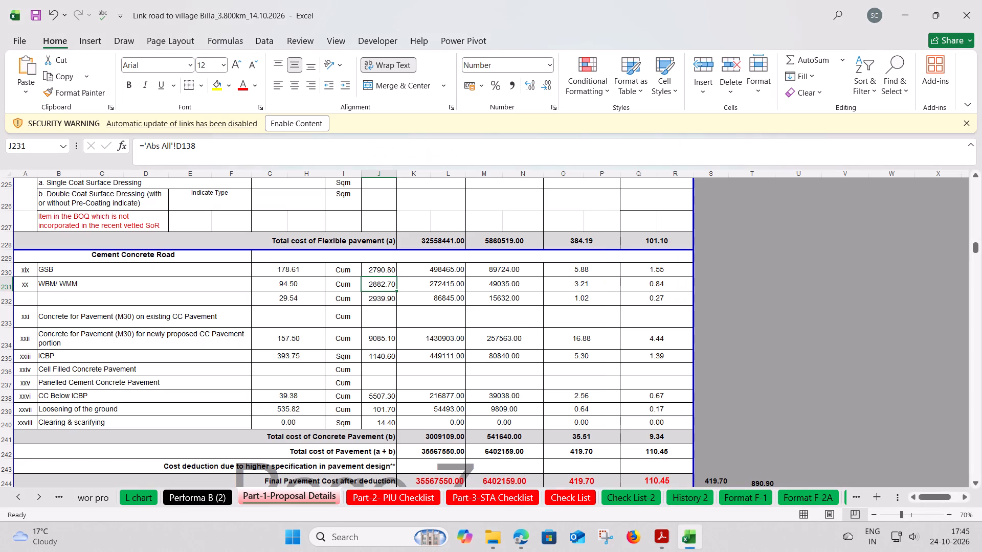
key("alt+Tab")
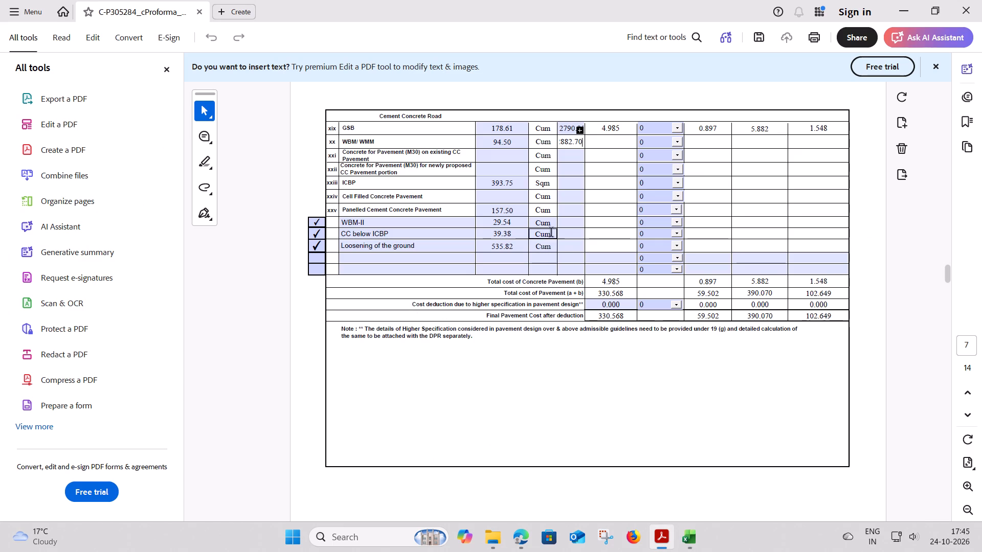
left_click(565, 226)
key("alt+Tab")
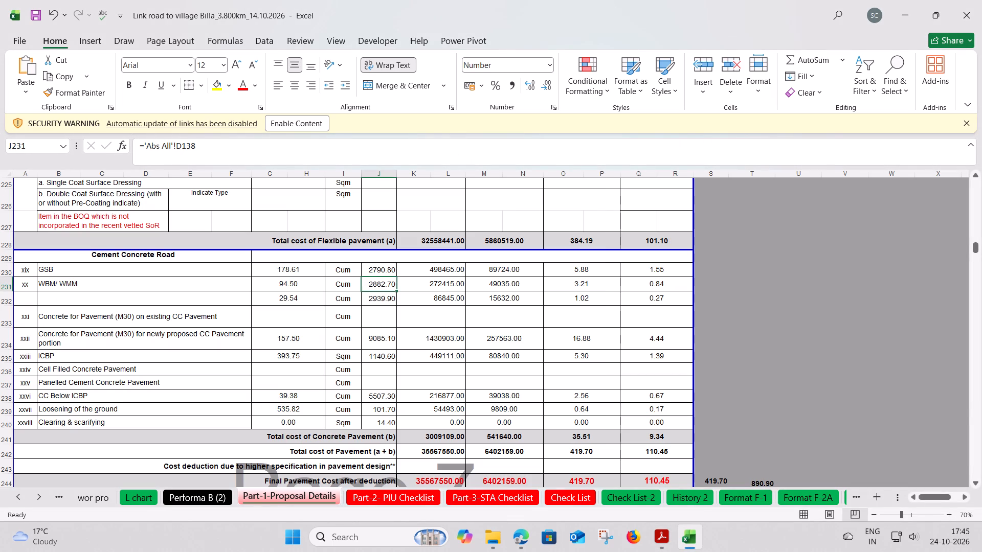
key("alt+Tab")
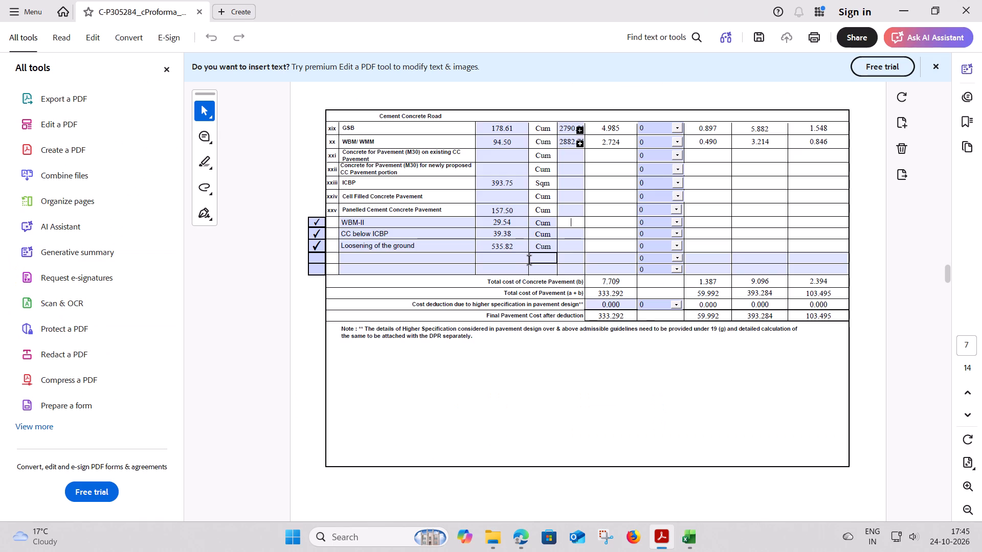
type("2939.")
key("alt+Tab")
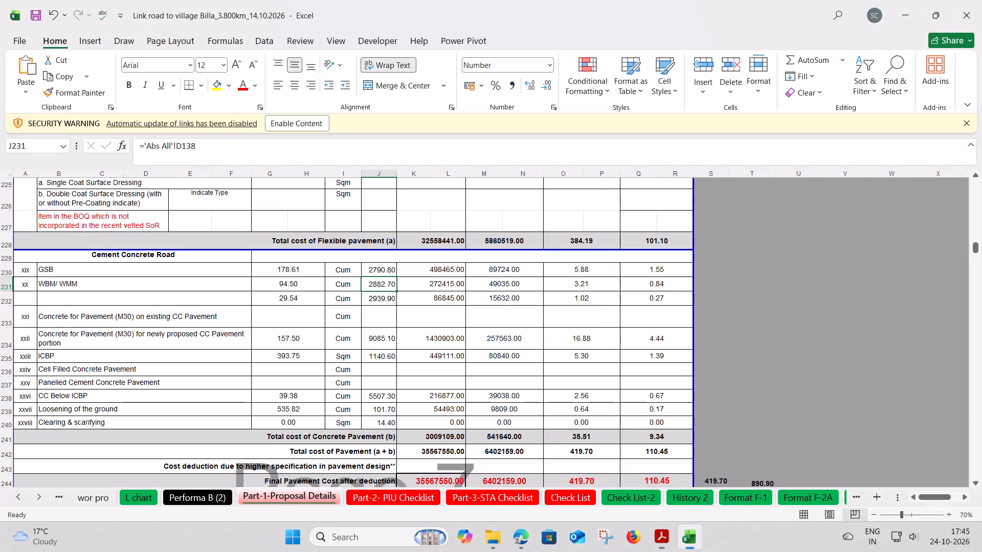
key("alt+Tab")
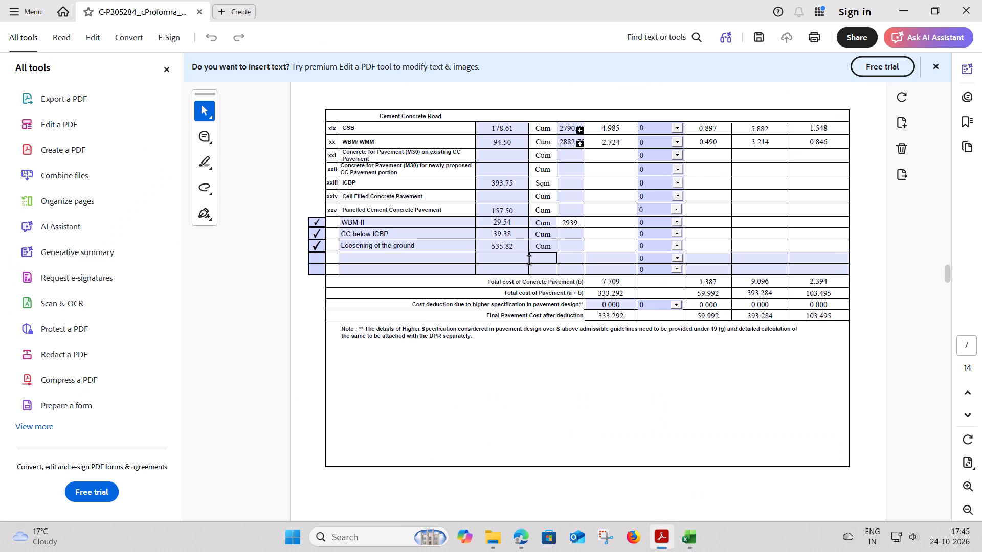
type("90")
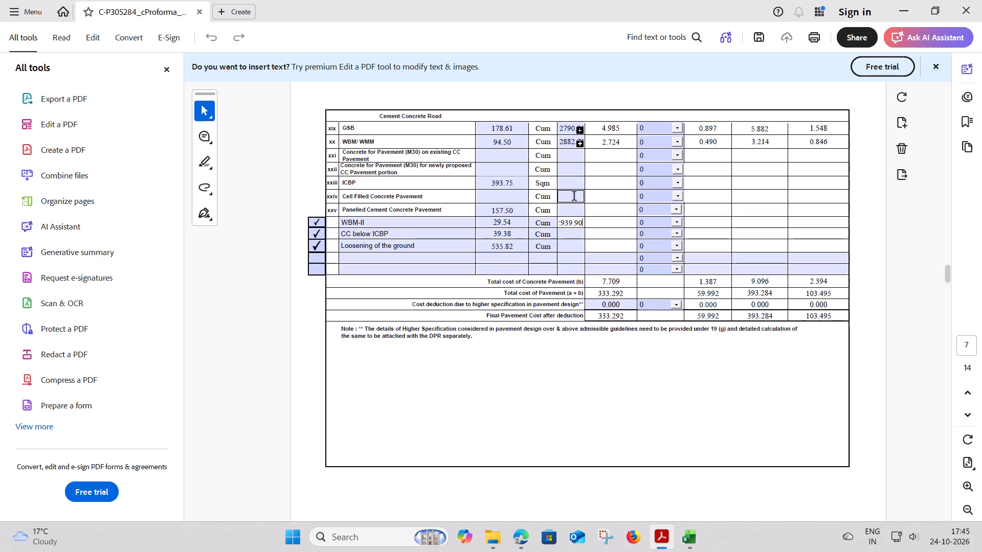
Enter the rate 9085.10 for Panelled Cement Concrete Pavement, taken from the workbook's newly proposed CC Pavement (M30) item.
left_click(573, 208)
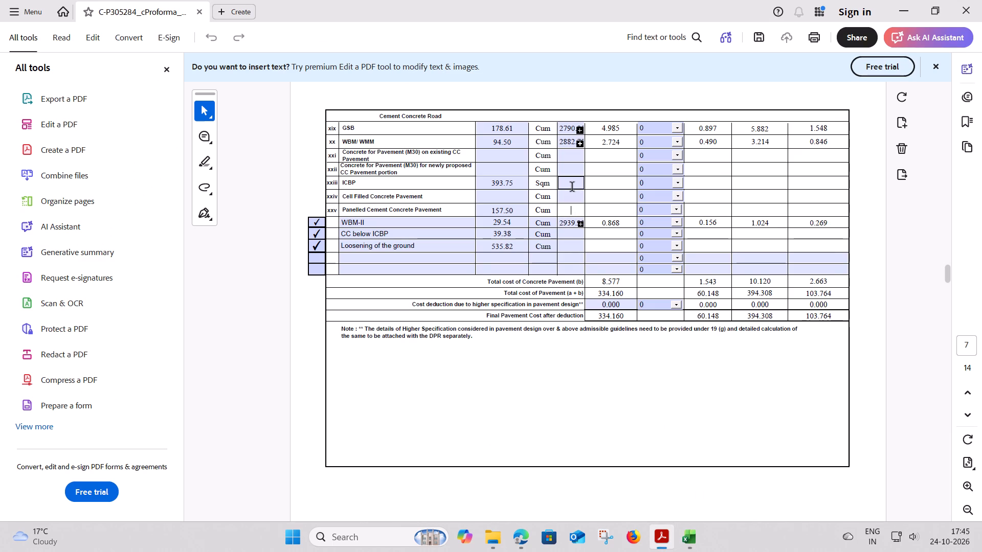
left_click(572, 188)
key("alt+Tab")
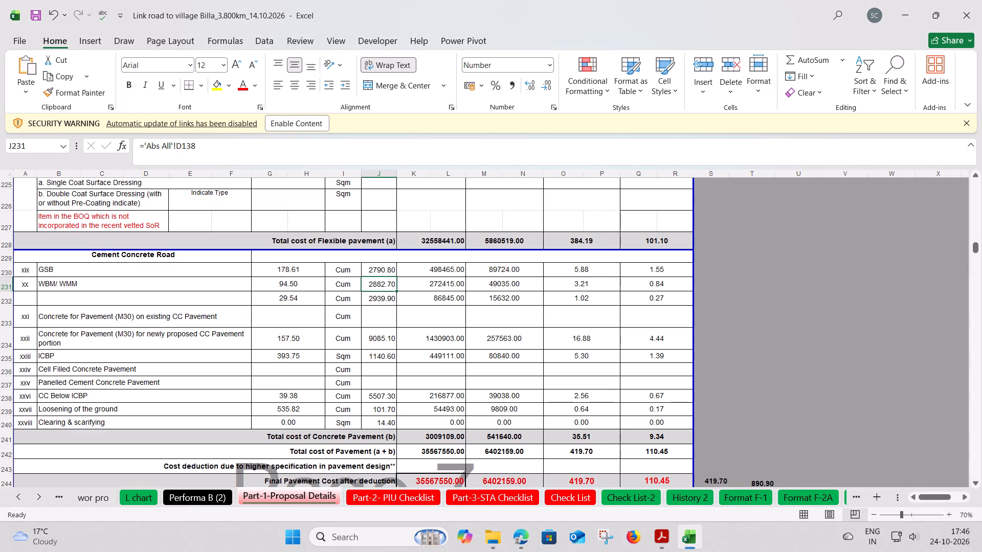
key("alt+Tab")
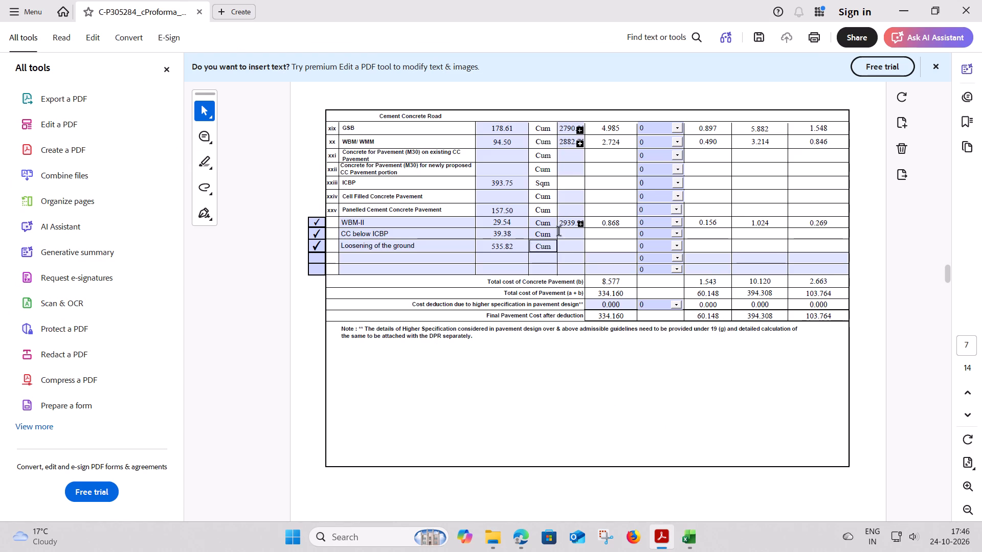
left_click(561, 228)
left_click(572, 223)
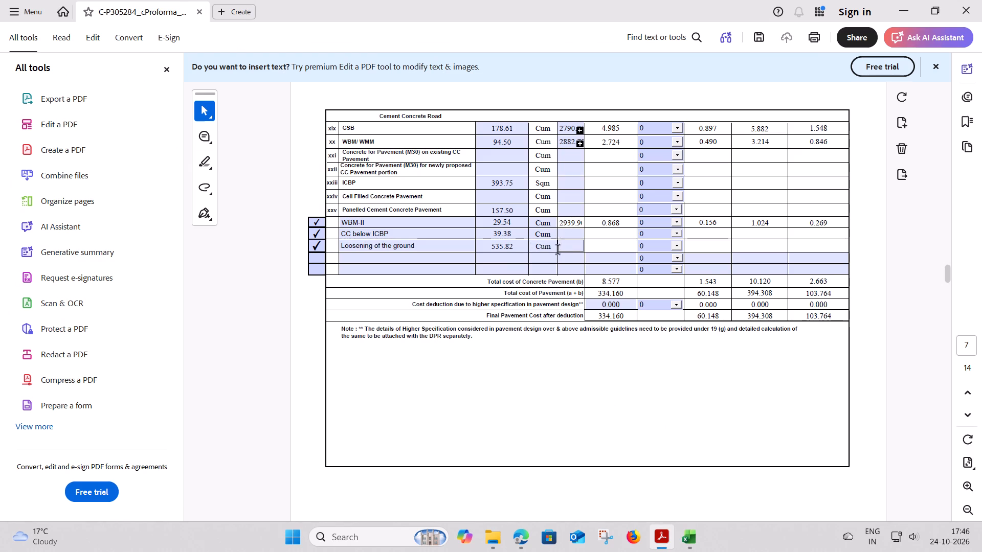
left_click(570, 183)
key("alt+Tab")
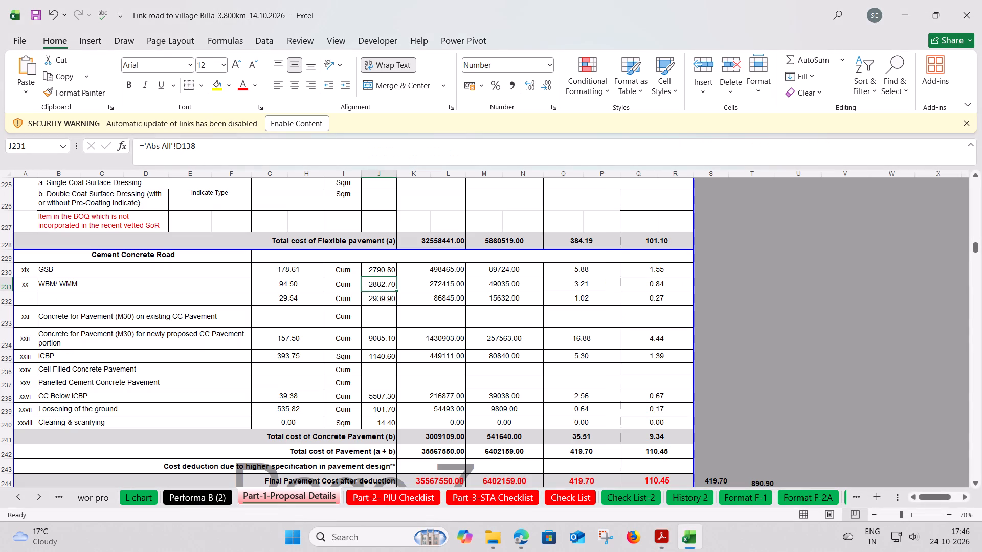
left_click(374, 337)
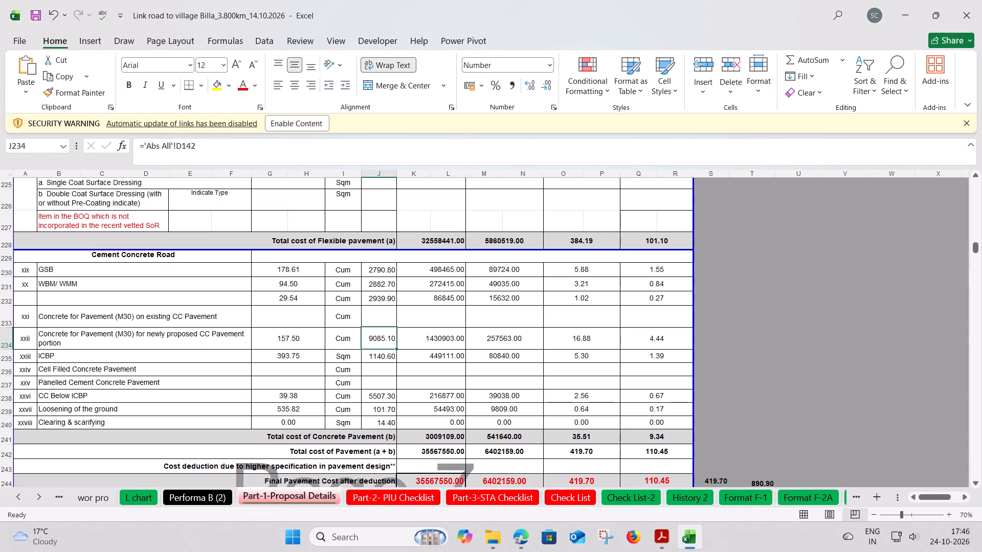
key("alt+Tab")
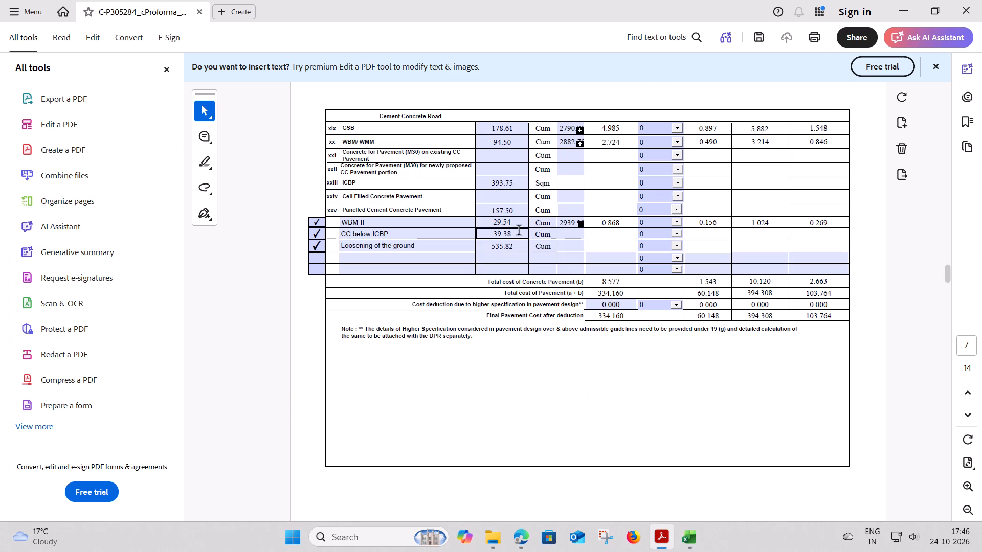
left_click(566, 215)
key("alt+Tab")
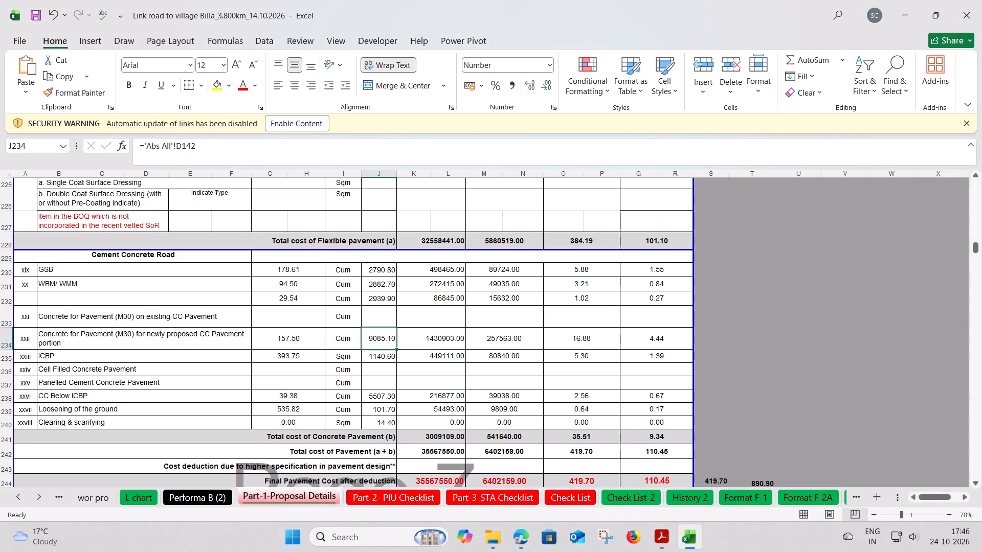
key("alt+Tab")
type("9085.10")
Enter the workbook rate 1140.60 for ICBP in the Cement Concrete Road items.
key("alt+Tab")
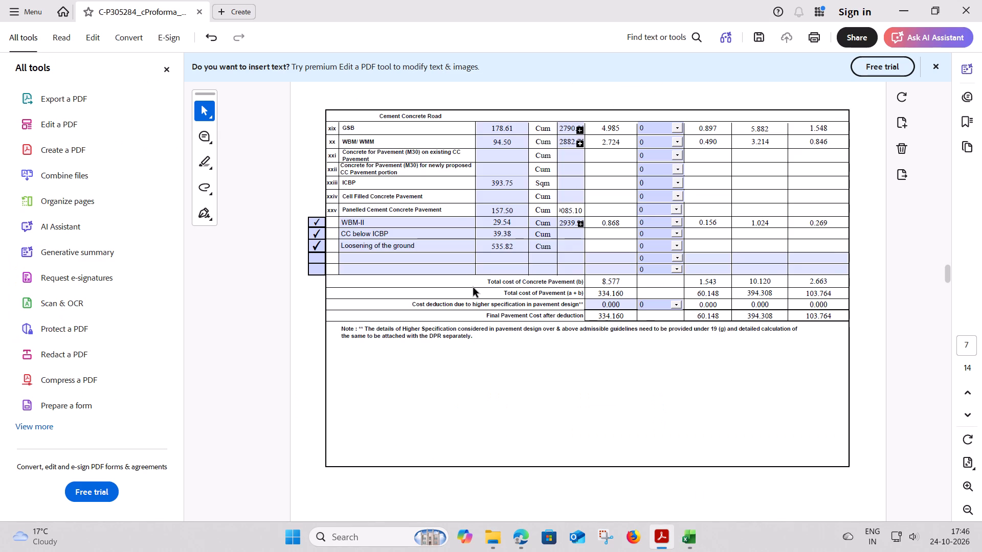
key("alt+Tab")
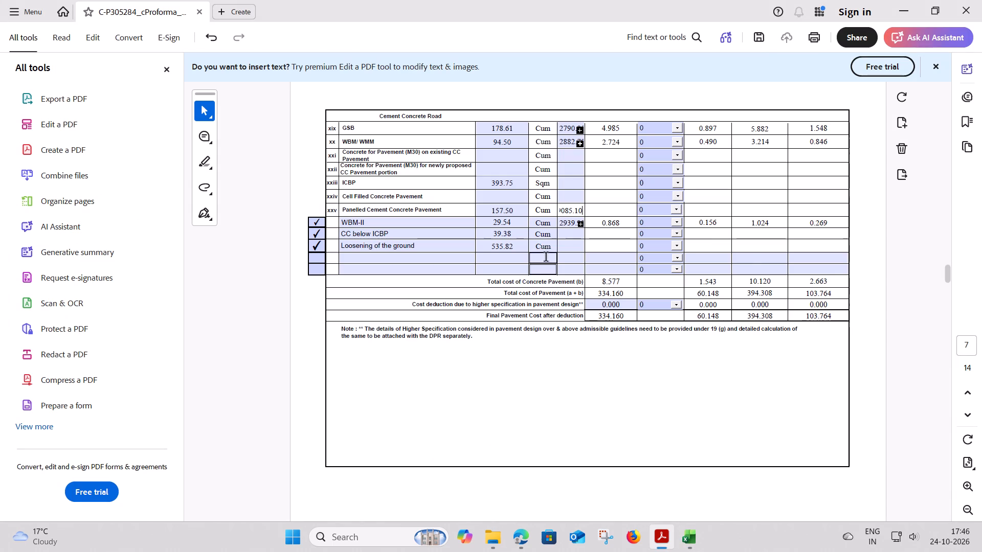
left_click(568, 185)
key("alt+Tab")
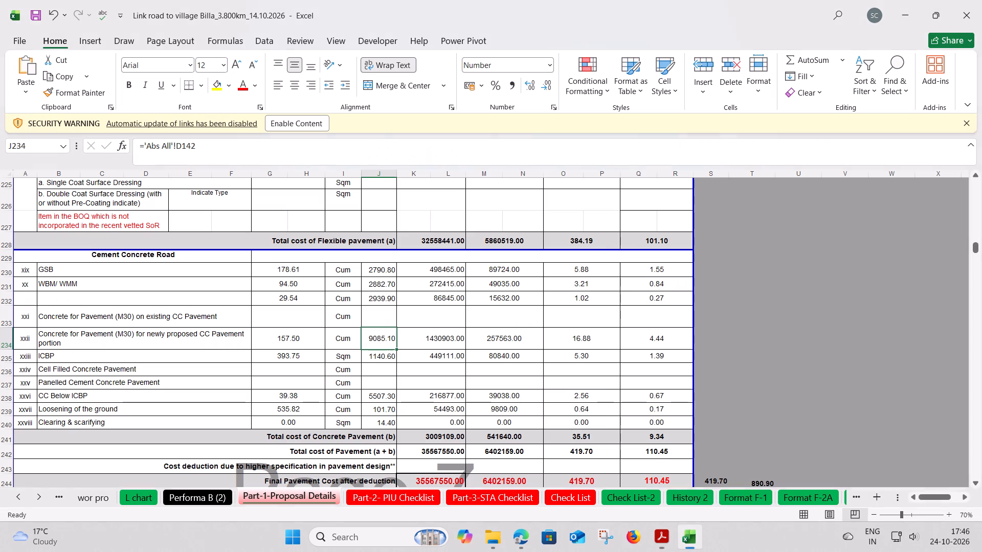
left_click(363, 359)
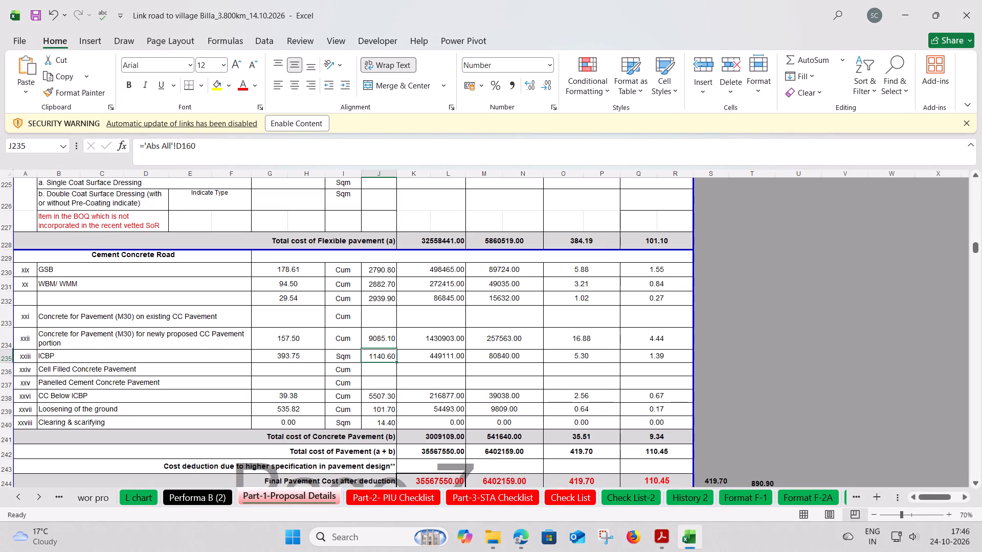
key("alt+Tab")
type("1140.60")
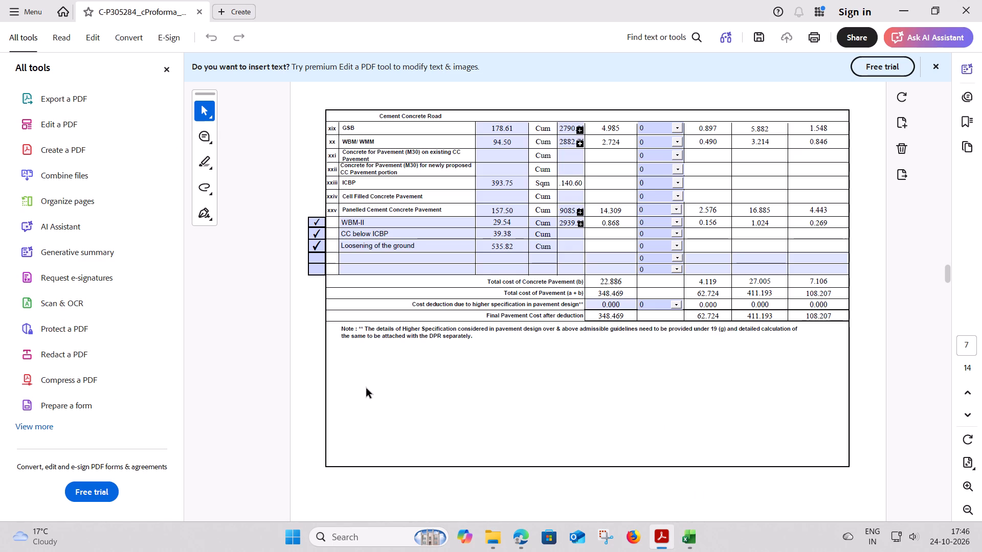
Enter the workbook rate 5507.30 for the additional CC below ICBP row.
left_click(565, 231)
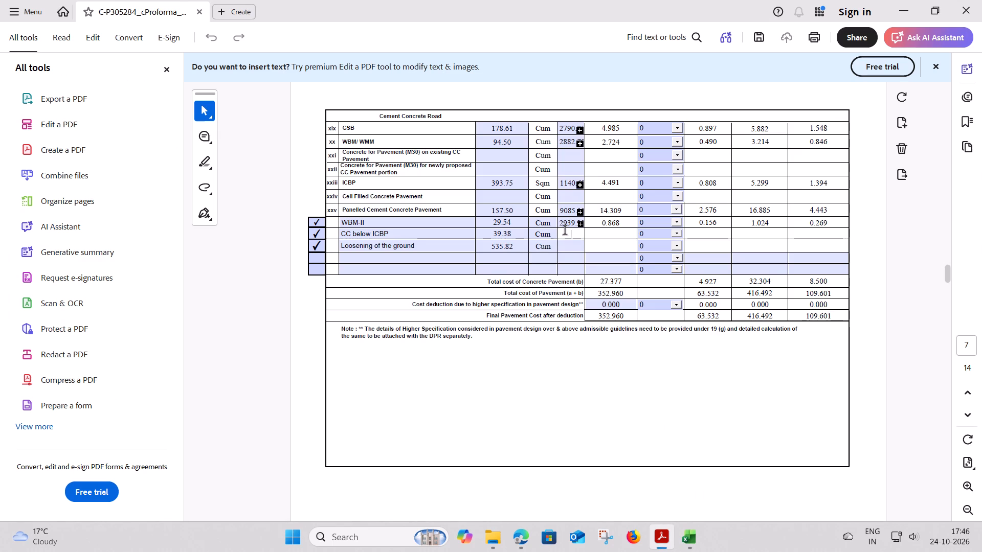
key("alt+Tab")
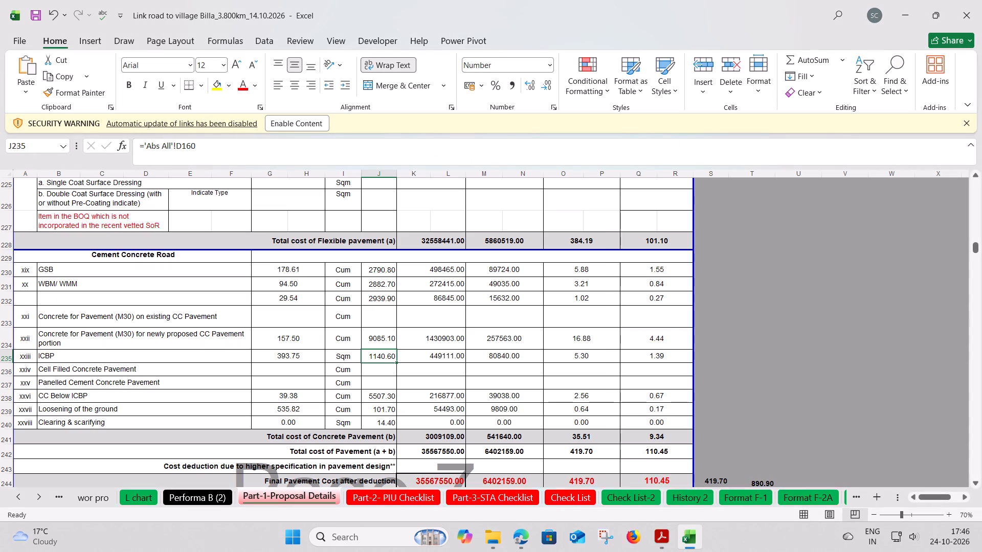
left_click(371, 400)
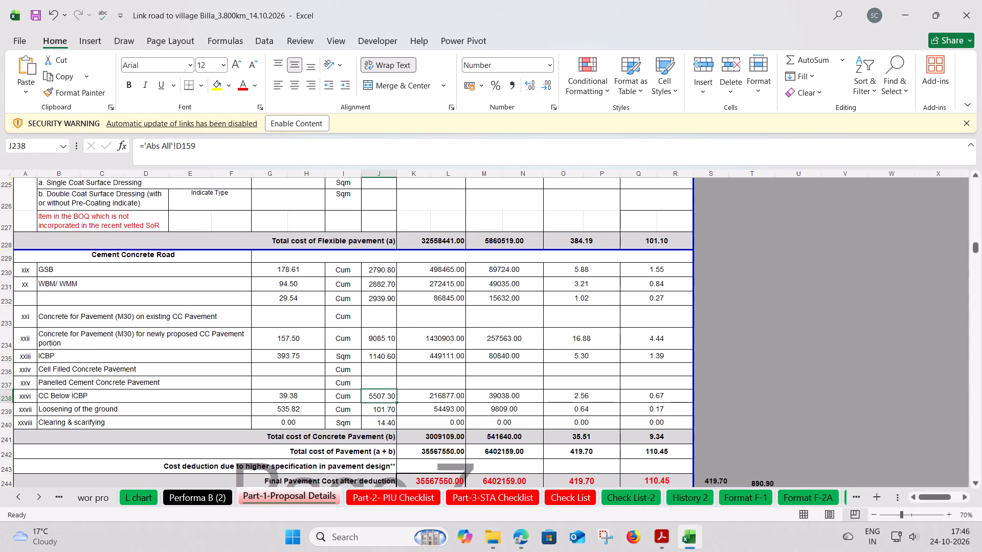
key("alt+Tab")
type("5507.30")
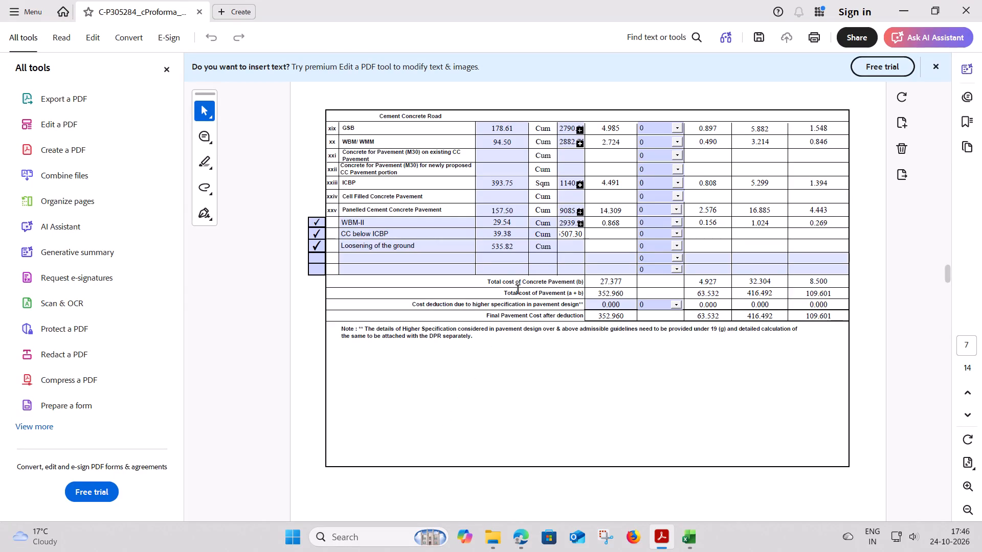
Enter the workbook rate 101.70 for the additional Loosening of the ground row.
left_click(569, 247)
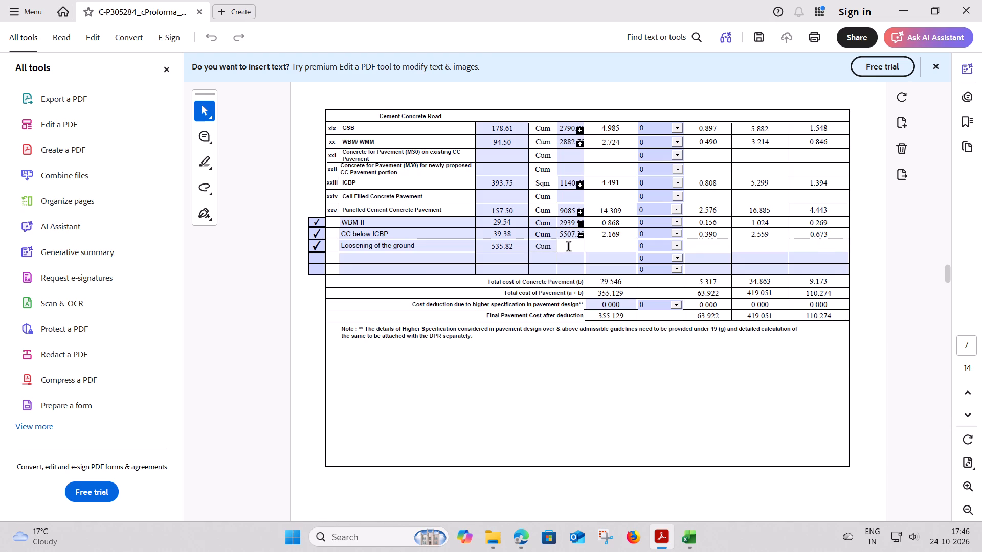
key("alt+Tab")
key("alt+Tab")
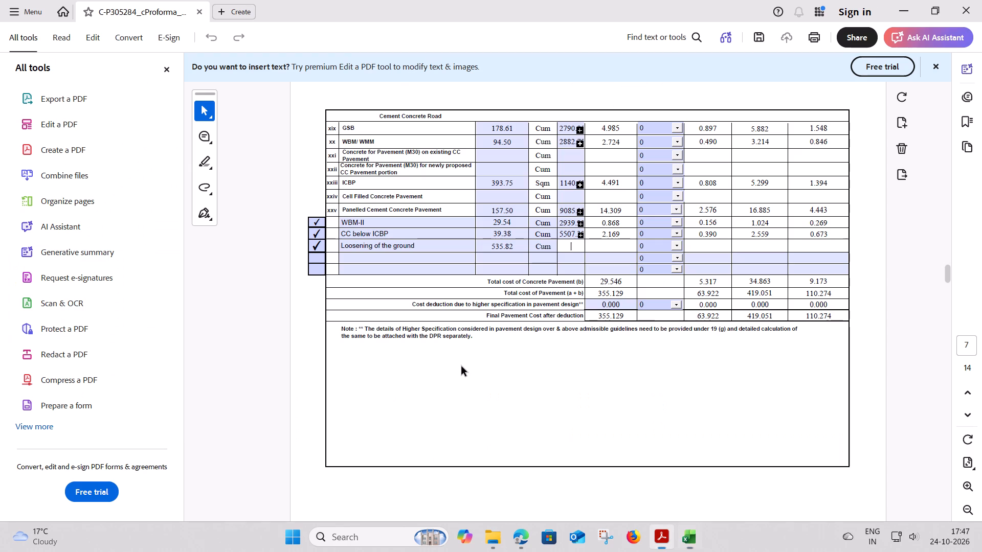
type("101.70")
left_click(550, 261)
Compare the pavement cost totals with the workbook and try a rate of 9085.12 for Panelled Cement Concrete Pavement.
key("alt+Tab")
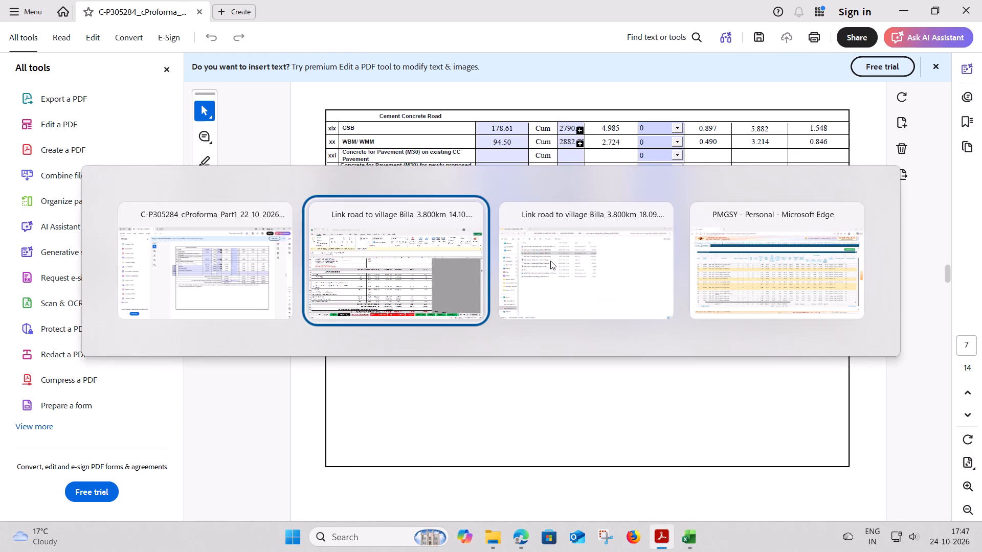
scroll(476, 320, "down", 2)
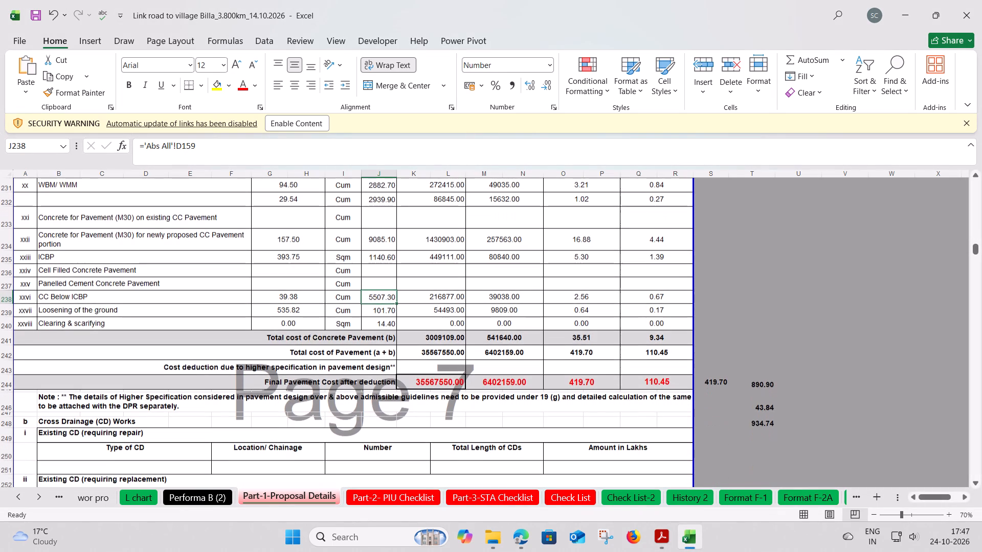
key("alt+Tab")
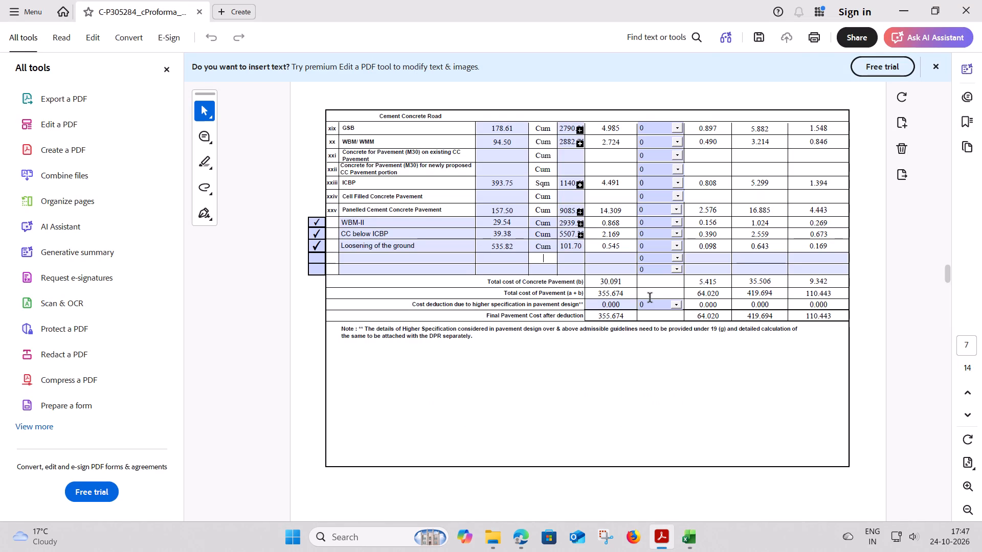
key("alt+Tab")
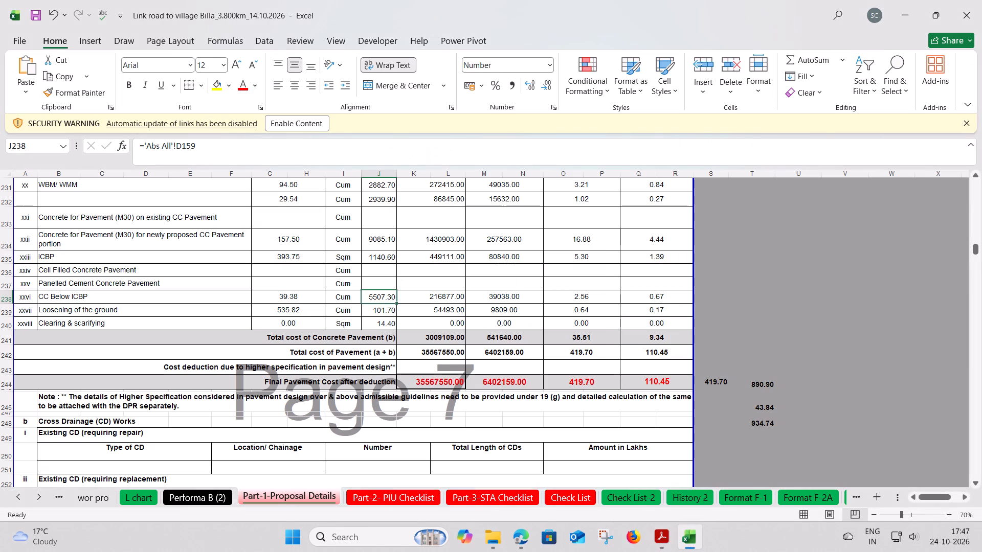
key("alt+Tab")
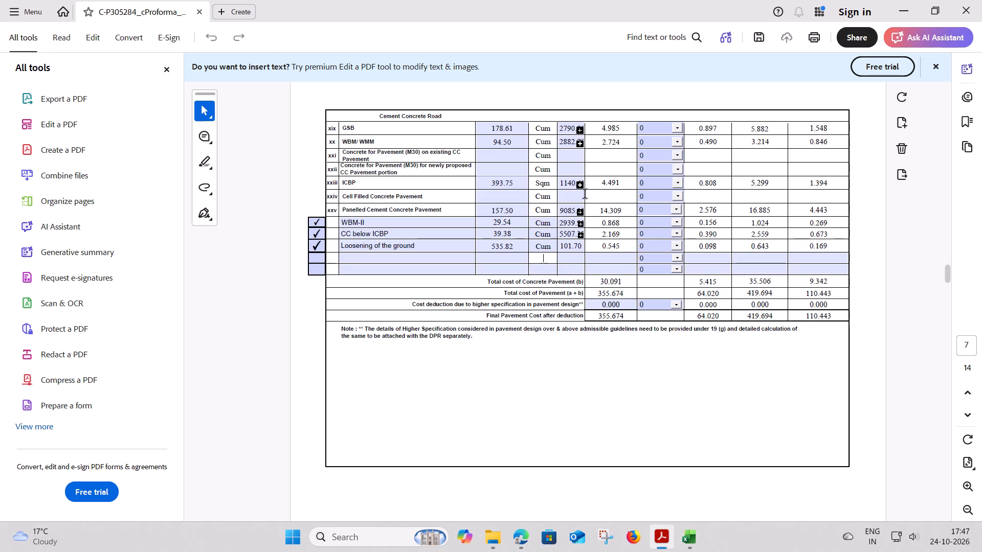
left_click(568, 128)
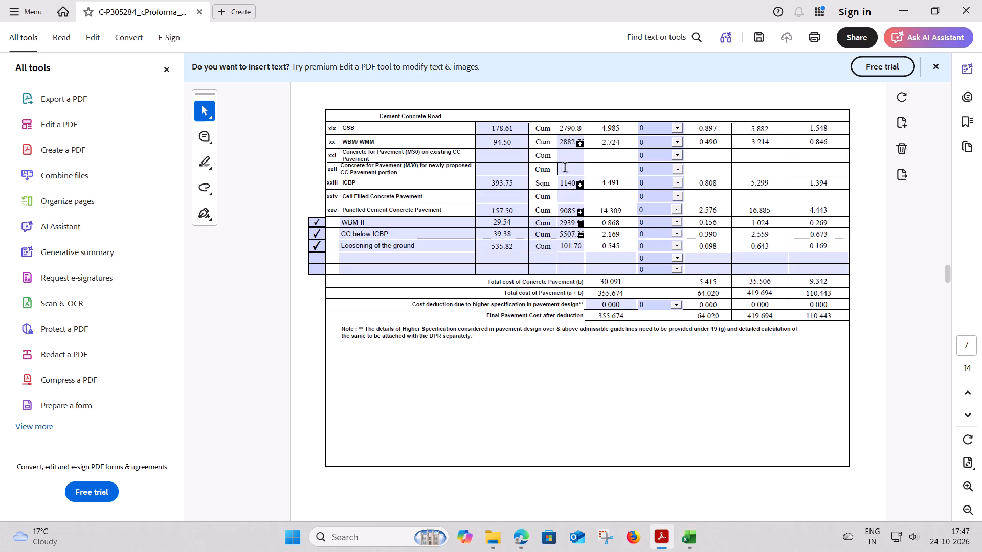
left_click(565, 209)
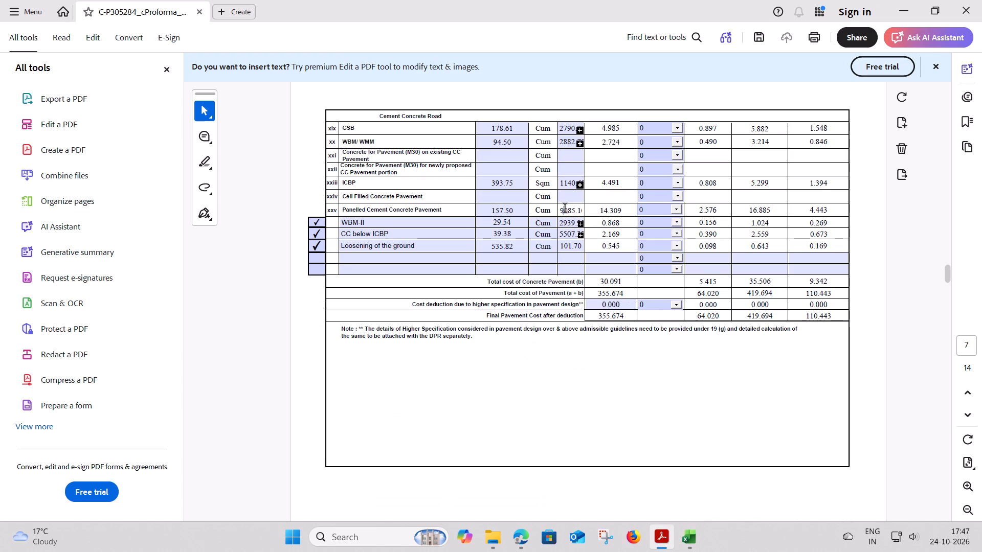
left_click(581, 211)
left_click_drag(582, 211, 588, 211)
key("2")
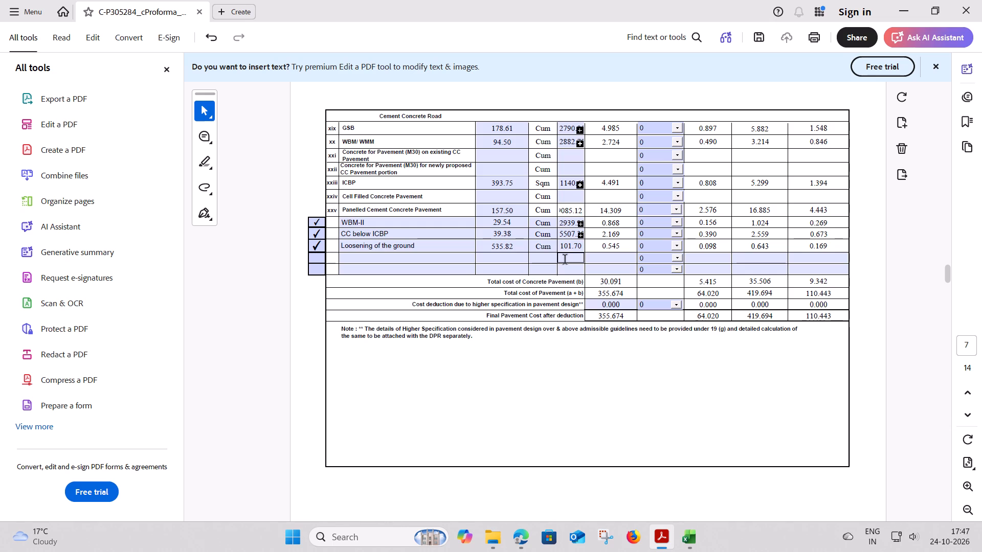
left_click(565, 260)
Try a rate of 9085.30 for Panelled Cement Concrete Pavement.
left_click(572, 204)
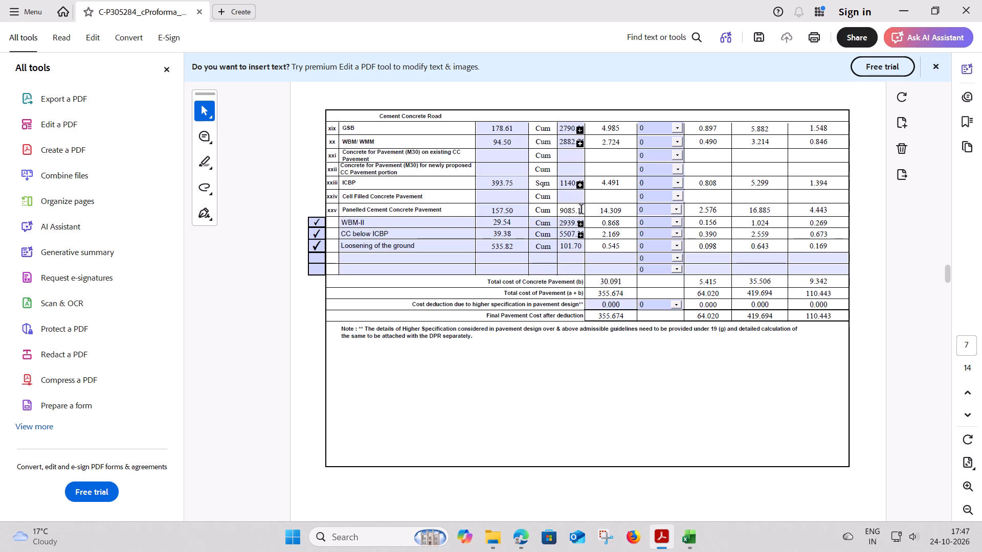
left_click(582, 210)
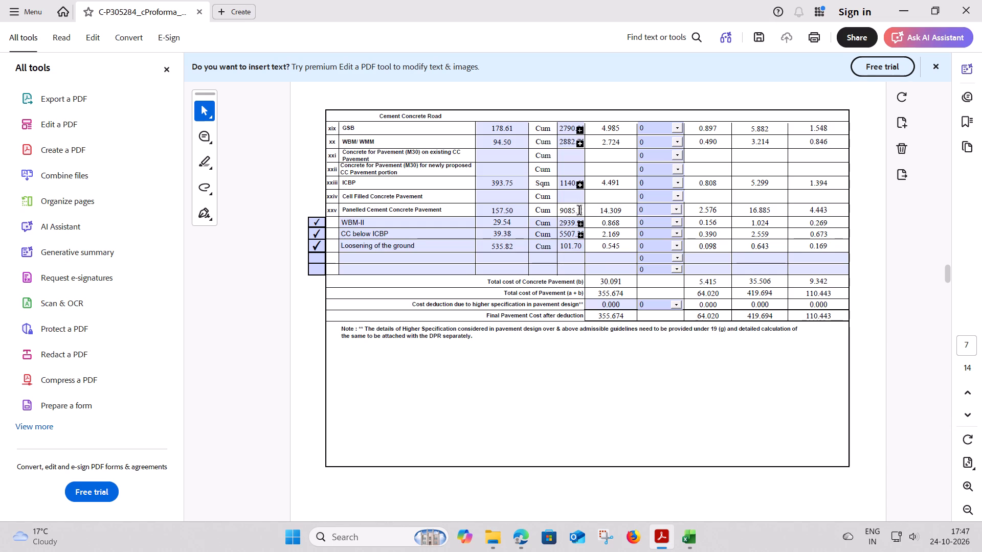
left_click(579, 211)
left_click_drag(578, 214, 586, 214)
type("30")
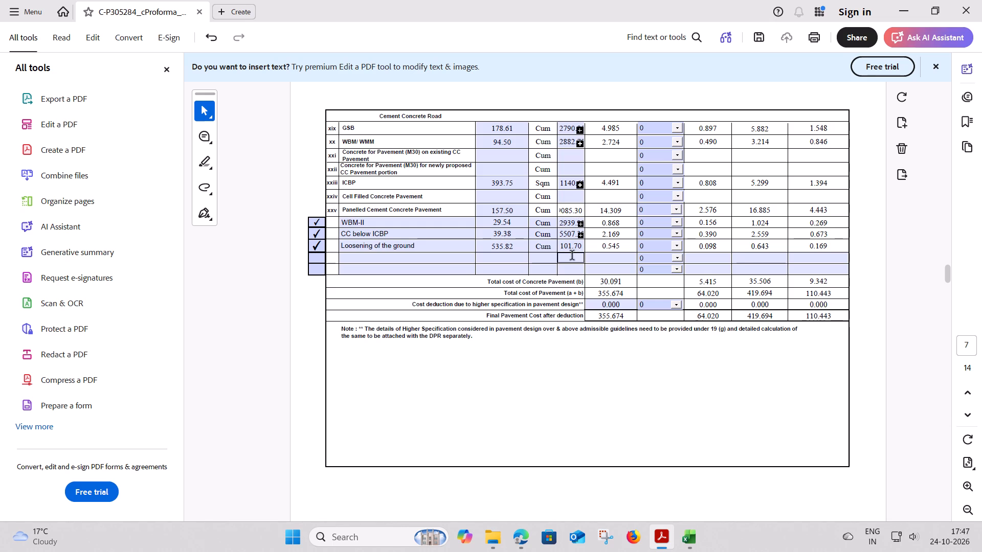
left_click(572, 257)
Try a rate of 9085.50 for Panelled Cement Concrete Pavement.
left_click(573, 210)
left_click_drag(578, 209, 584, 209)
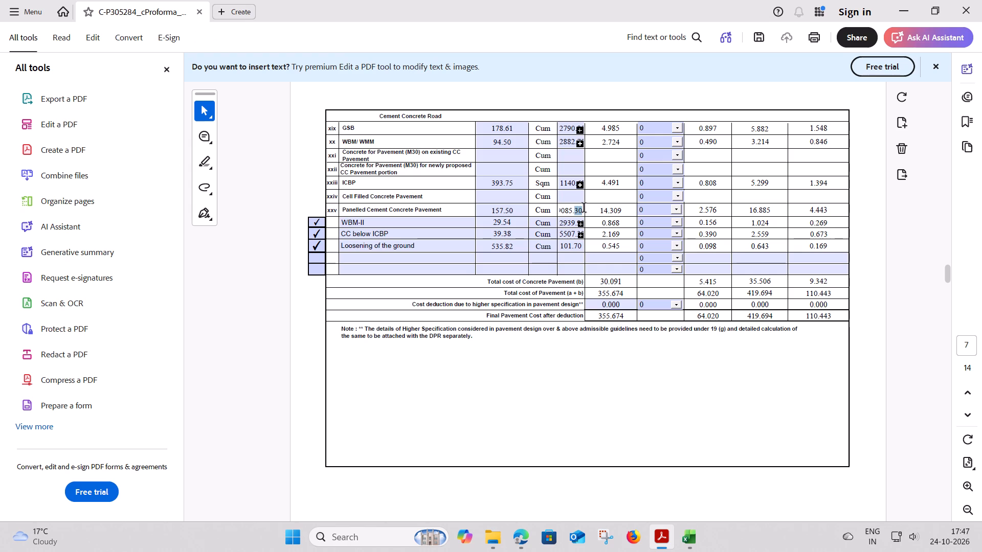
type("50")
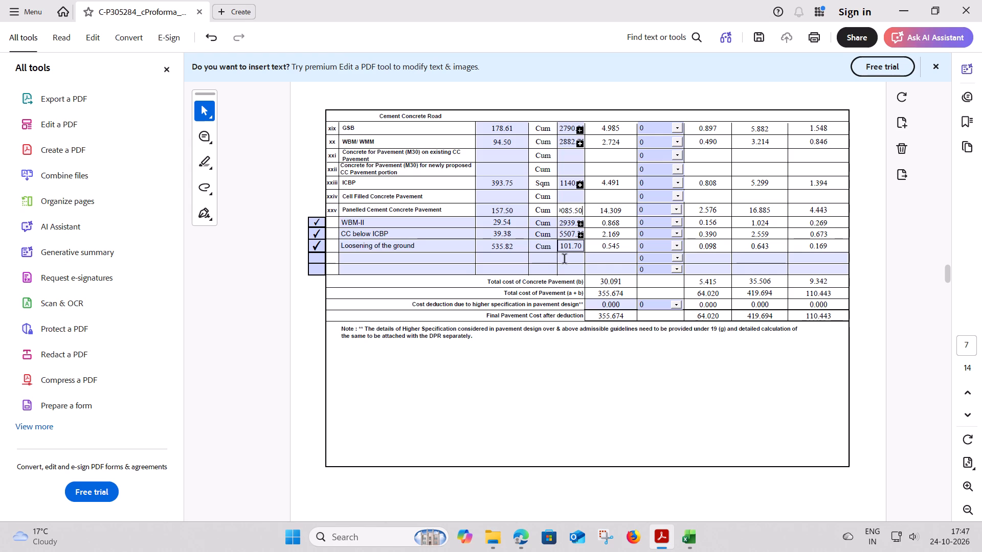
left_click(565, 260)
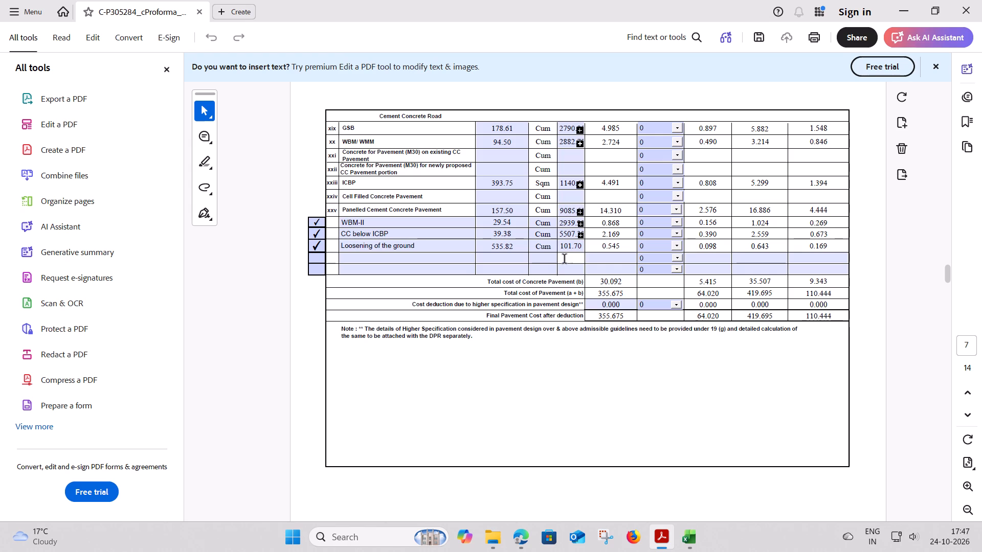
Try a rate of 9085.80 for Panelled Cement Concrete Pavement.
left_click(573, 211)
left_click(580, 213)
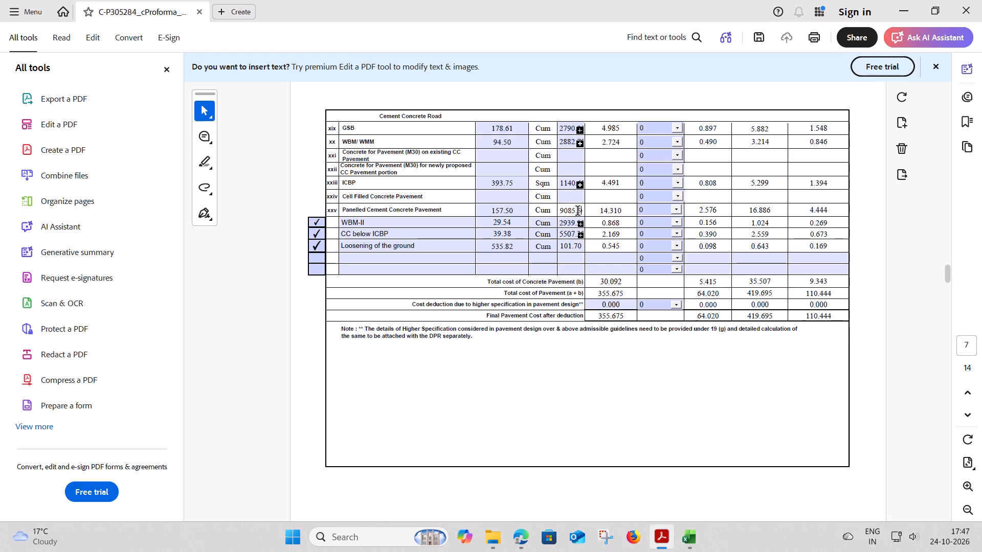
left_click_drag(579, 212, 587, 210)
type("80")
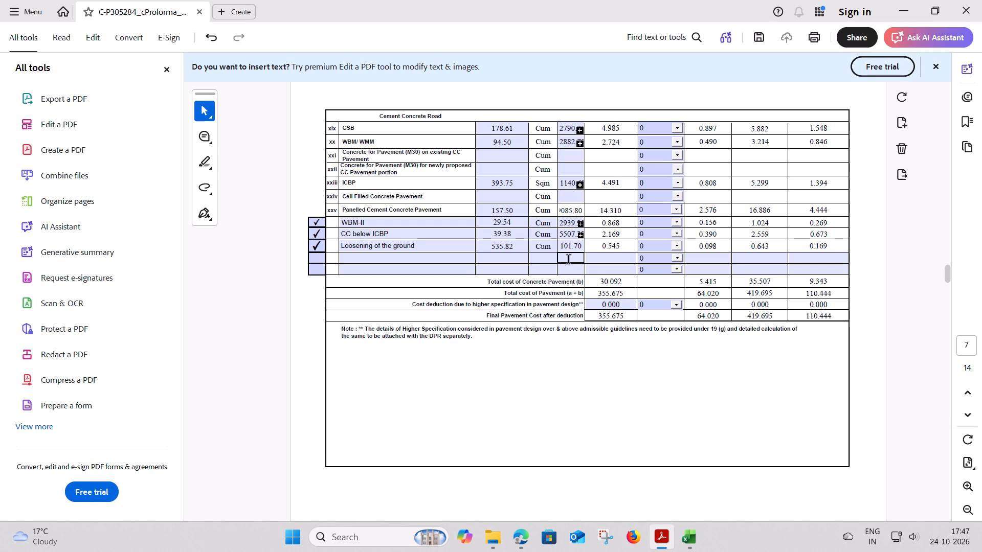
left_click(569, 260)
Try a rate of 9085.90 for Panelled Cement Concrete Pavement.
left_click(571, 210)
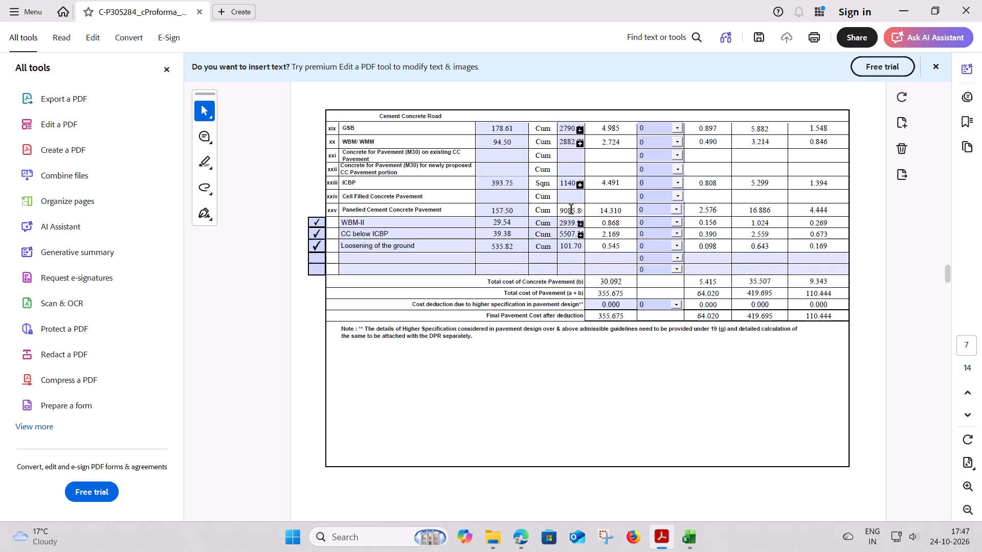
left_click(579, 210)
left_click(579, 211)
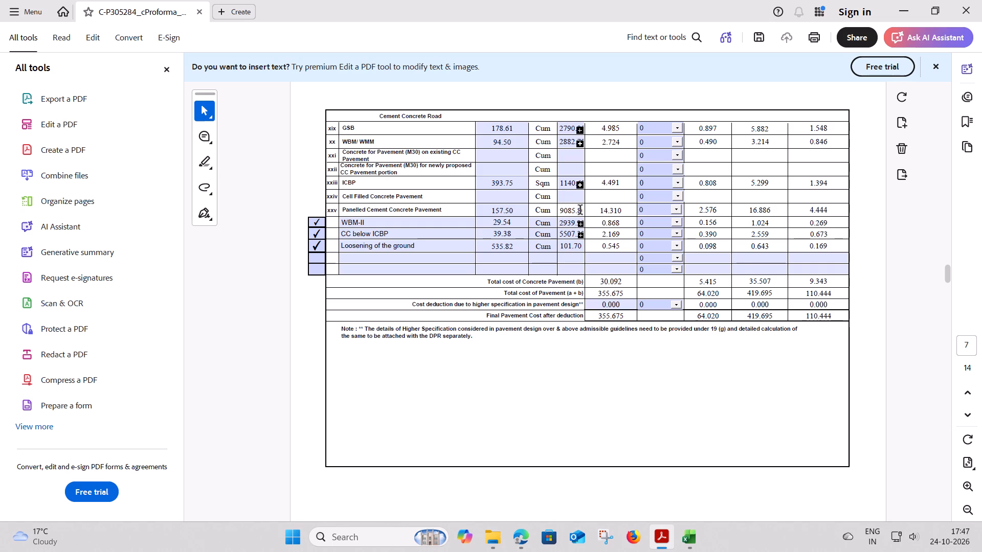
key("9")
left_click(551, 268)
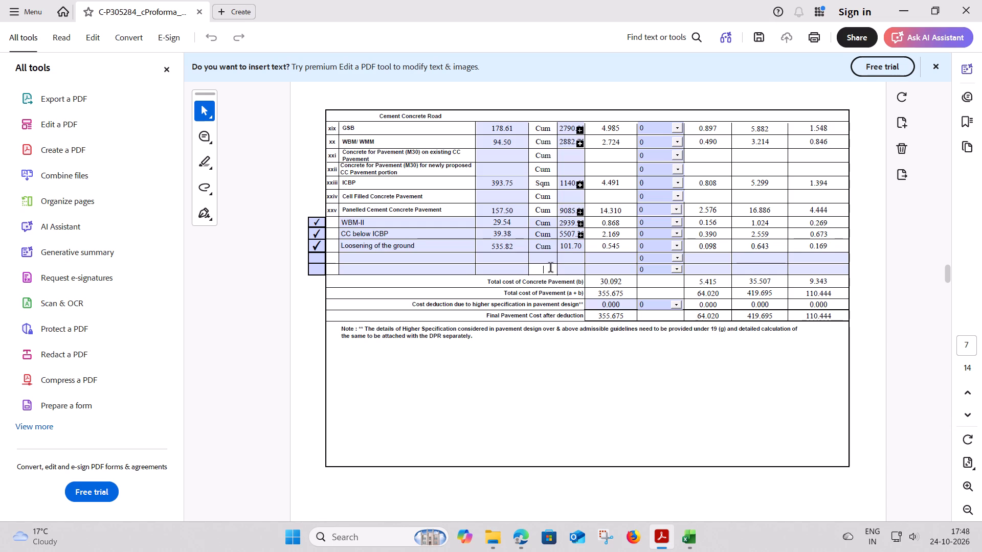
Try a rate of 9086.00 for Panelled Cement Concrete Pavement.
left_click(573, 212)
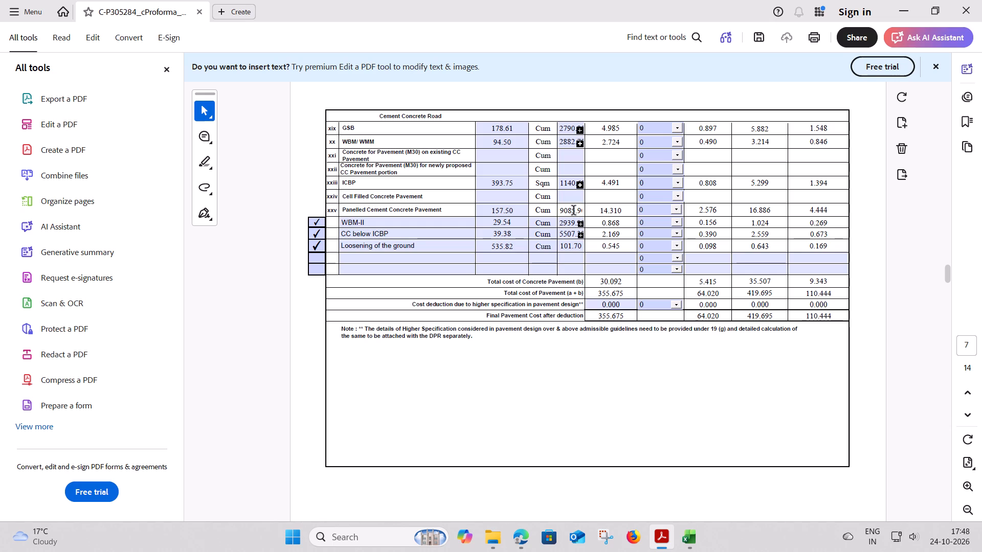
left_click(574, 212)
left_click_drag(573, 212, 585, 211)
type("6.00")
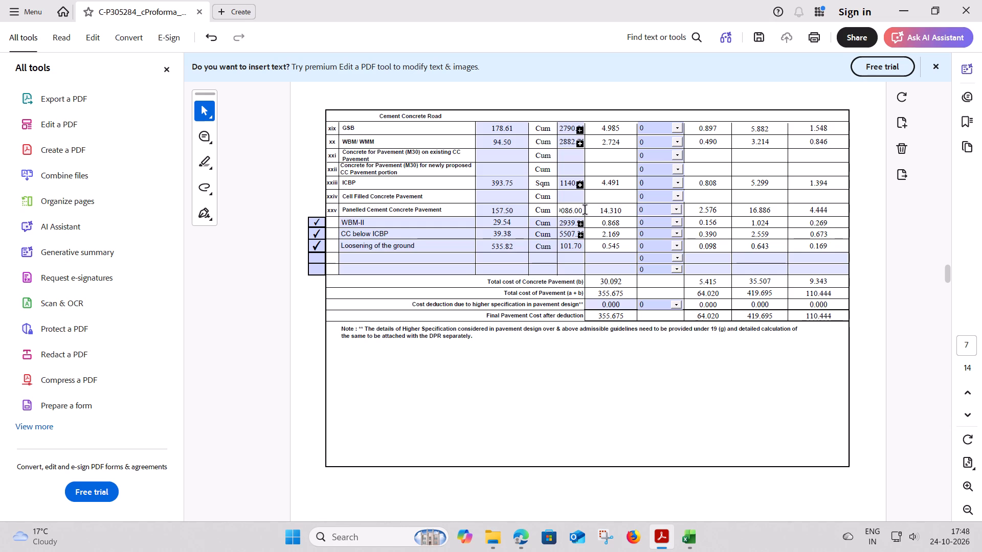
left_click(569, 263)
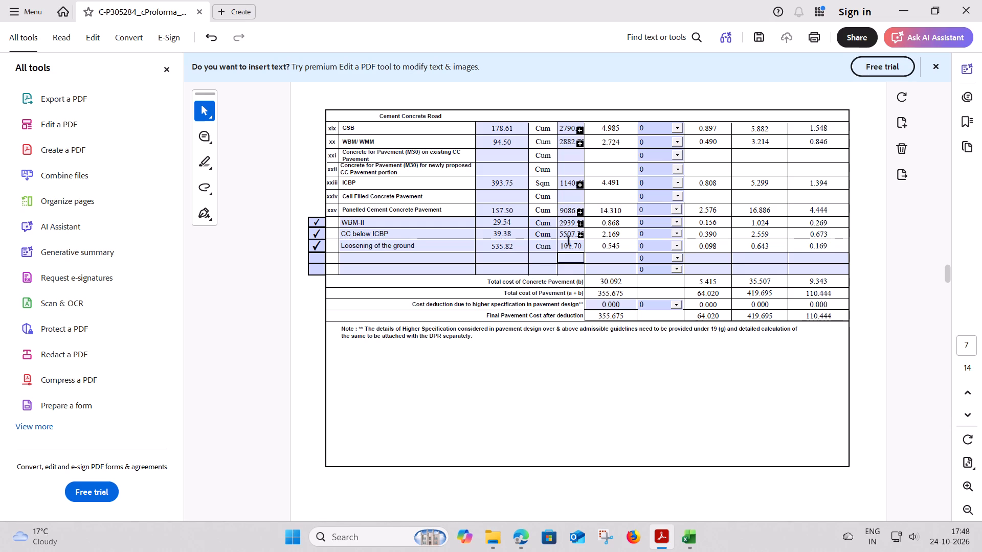
Set the Panelled Cement Concrete Pavement rate to 9086.20 in the Cement Concrete Road items.
left_click(572, 210)
left_click_drag(578, 210, 584, 211)
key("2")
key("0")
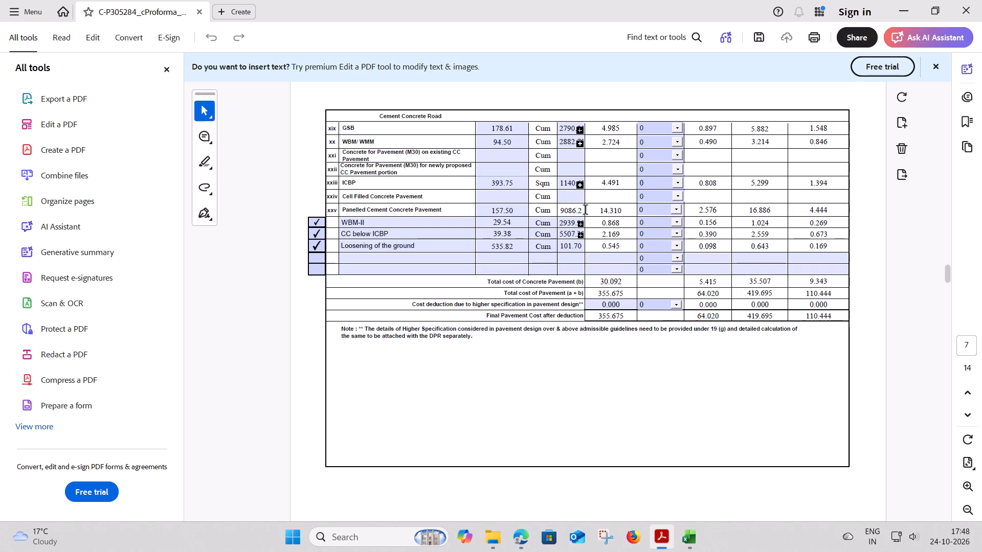
left_click(577, 259)
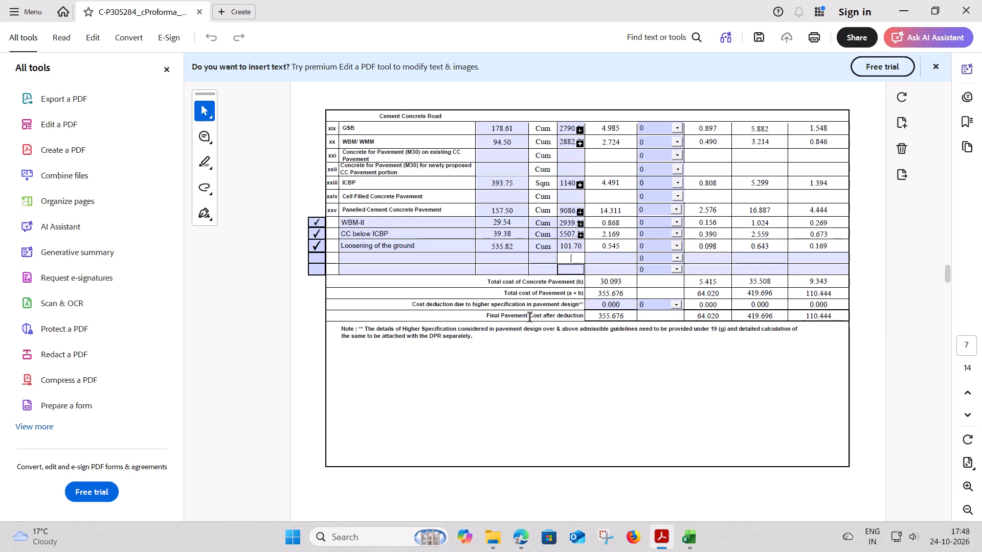
Check the workbook's Cross Drainage section, and choose HP as the CD type in the first Existing CD (requiring repair) row of the proforma.
key("alt+Tab")
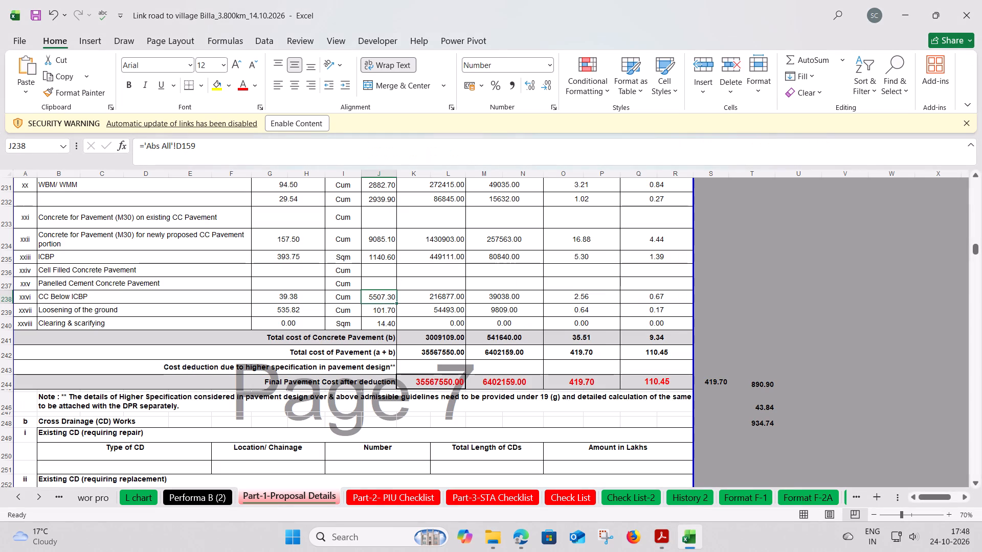
scroll(480, 372, "down", 5)
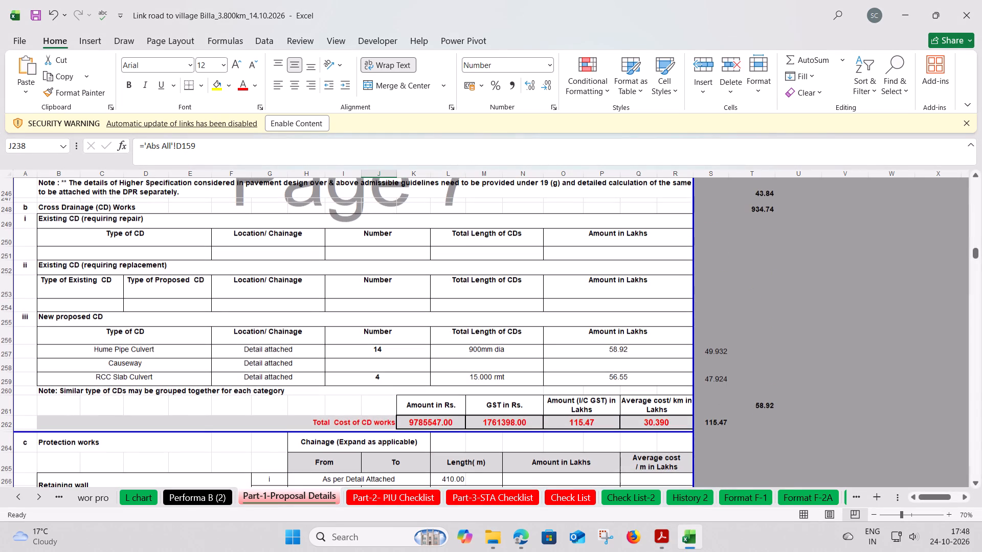
key("alt+Tab")
scroll(418, 382, "down", 2)
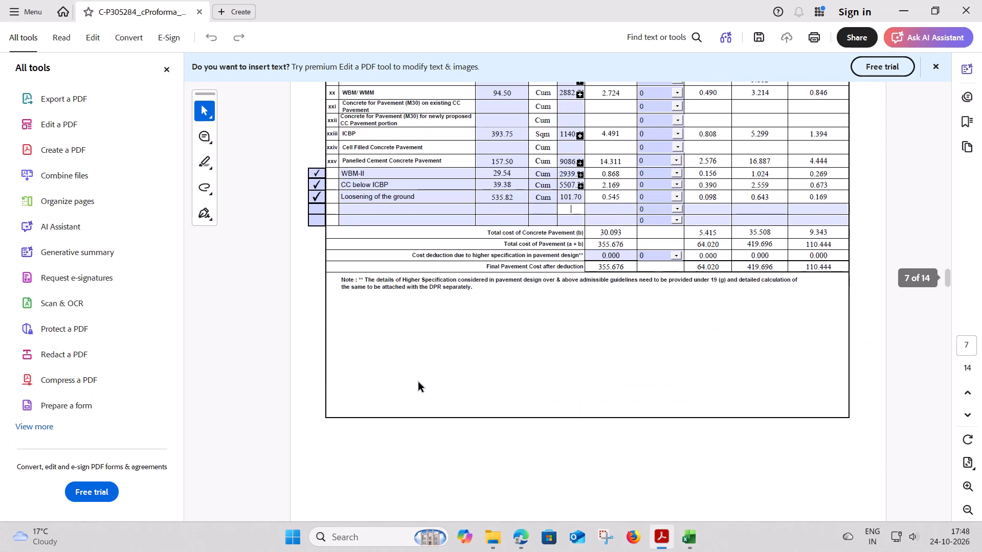
scroll(418, 382, "down", 14)
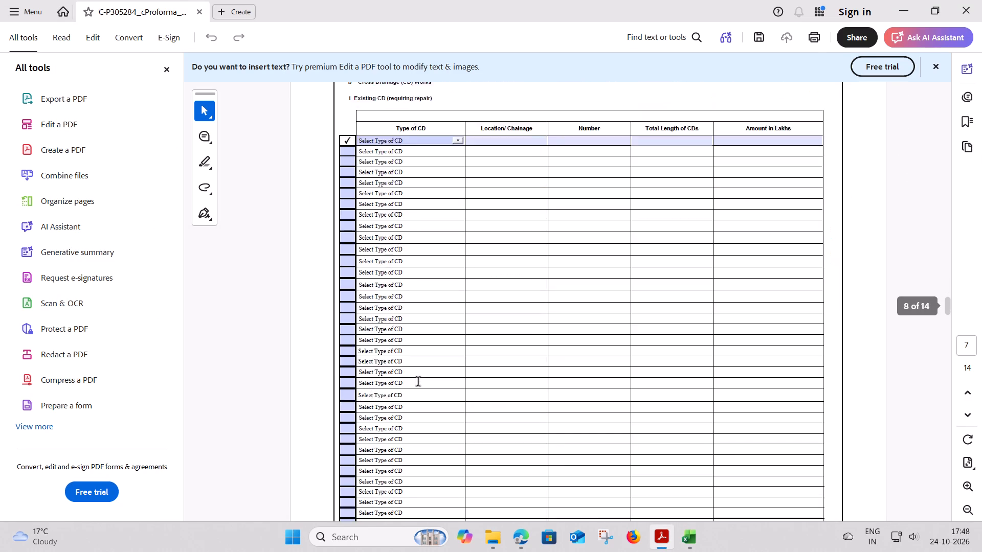
scroll(418, 382, "down", 3)
scroll(418, 382, "up", 3)
left_click(460, 140)
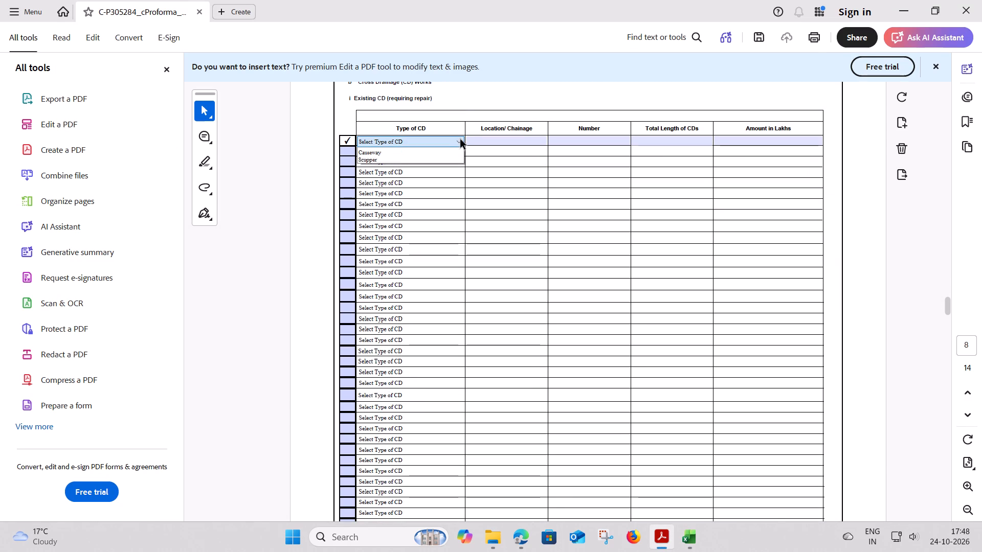
left_click(456, 144)
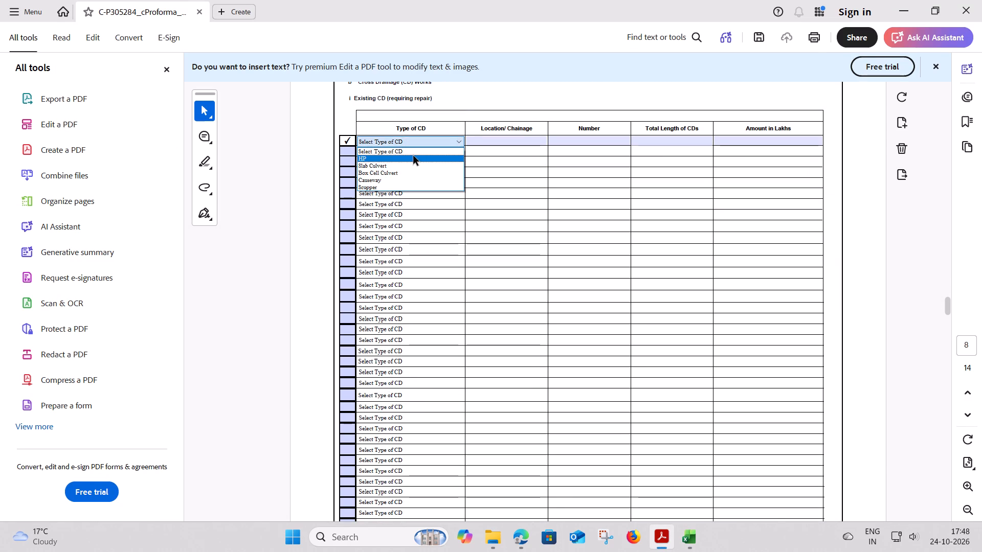
left_click(413, 156)
Fill the HP repair row with location NA and 0 for number, total length and amount in lakhs.
left_click(485, 139)
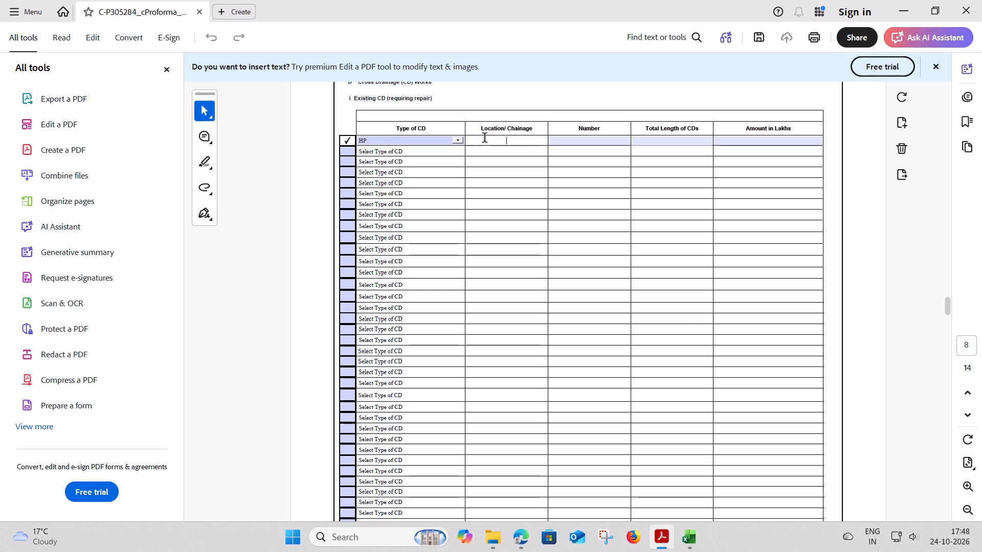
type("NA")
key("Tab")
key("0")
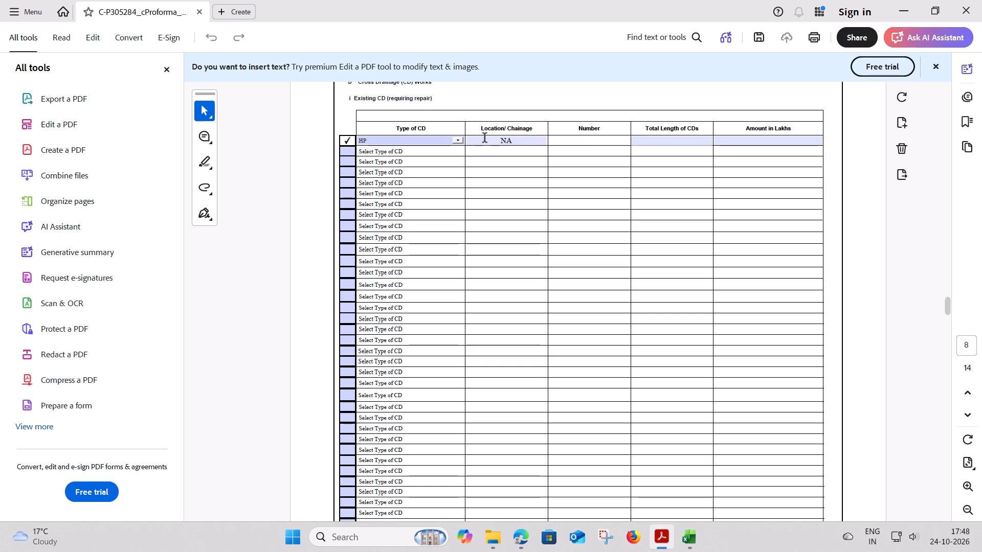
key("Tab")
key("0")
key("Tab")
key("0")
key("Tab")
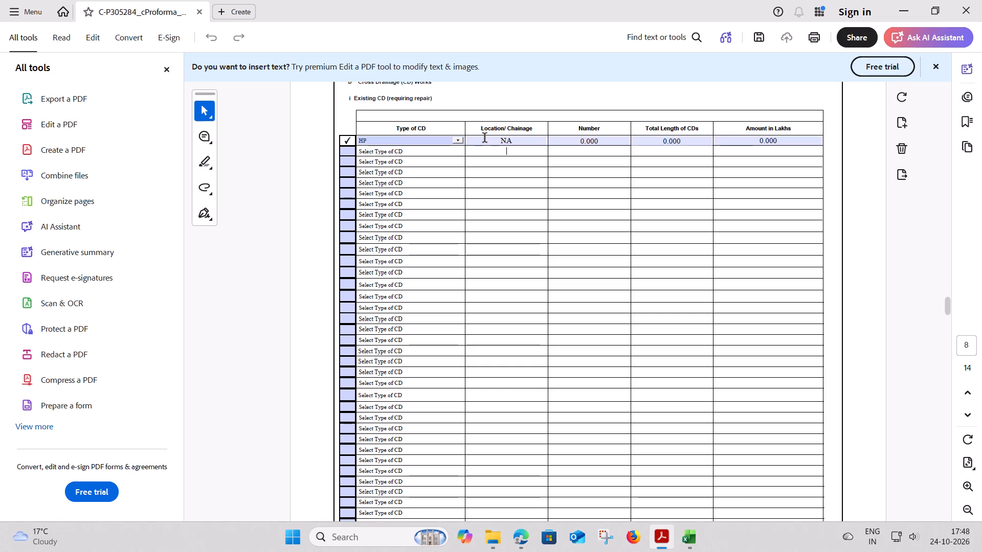
Choose HP as both existing and proposed CD type in the first Existing CD (requiring replacement) row.
scroll(498, 254, "down", 9)
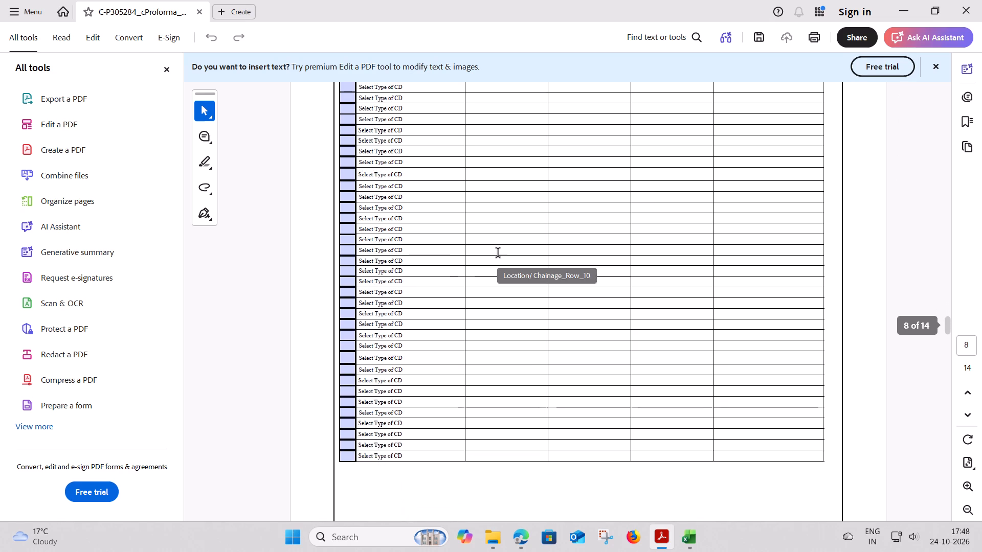
scroll(498, 254, "down", 4)
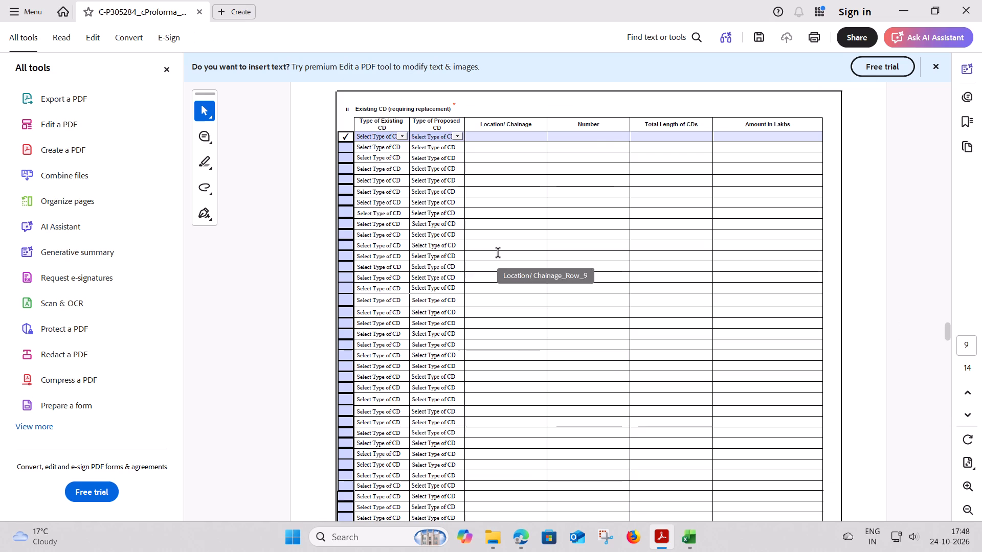
left_click(405, 137)
left_click(405, 137)
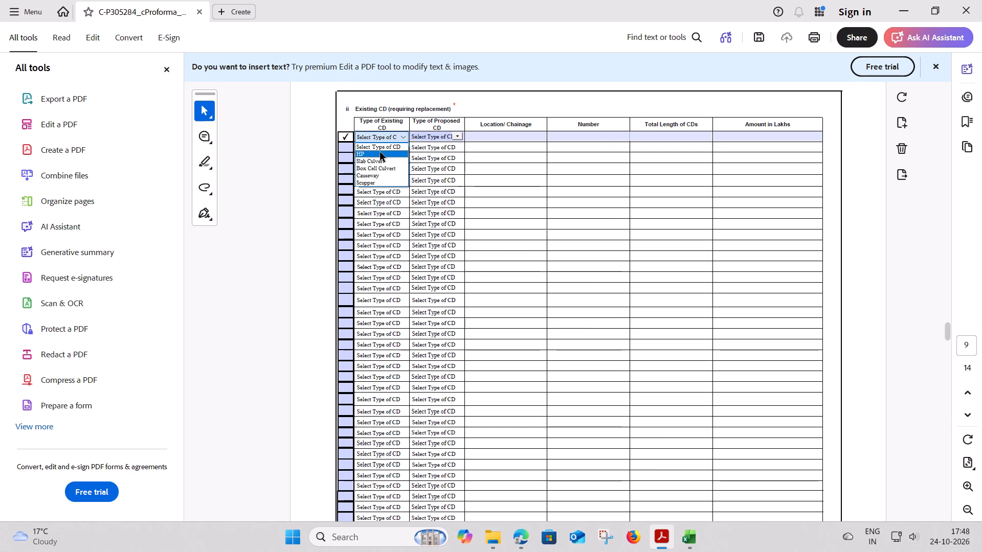
left_click(378, 153)
left_click(461, 138)
left_click(461, 138)
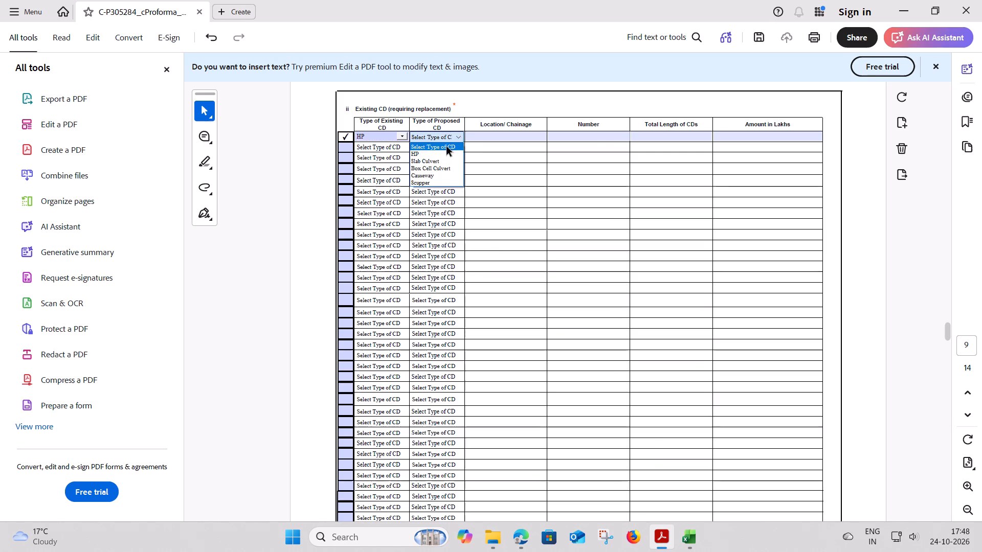
left_click(438, 151)
Fill the HP replacement row with location NA and 0 for number, total length and amount in lakhs.
left_click(504, 139)
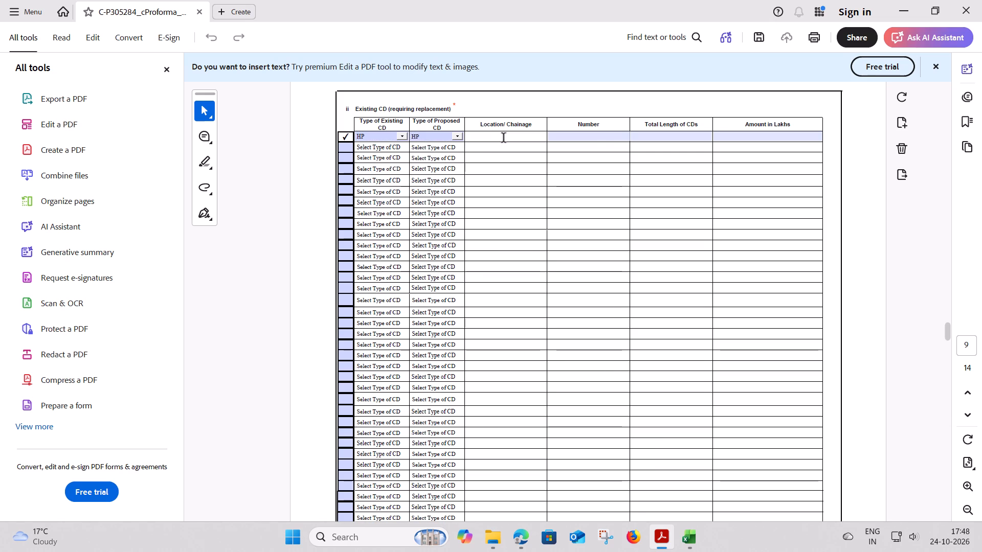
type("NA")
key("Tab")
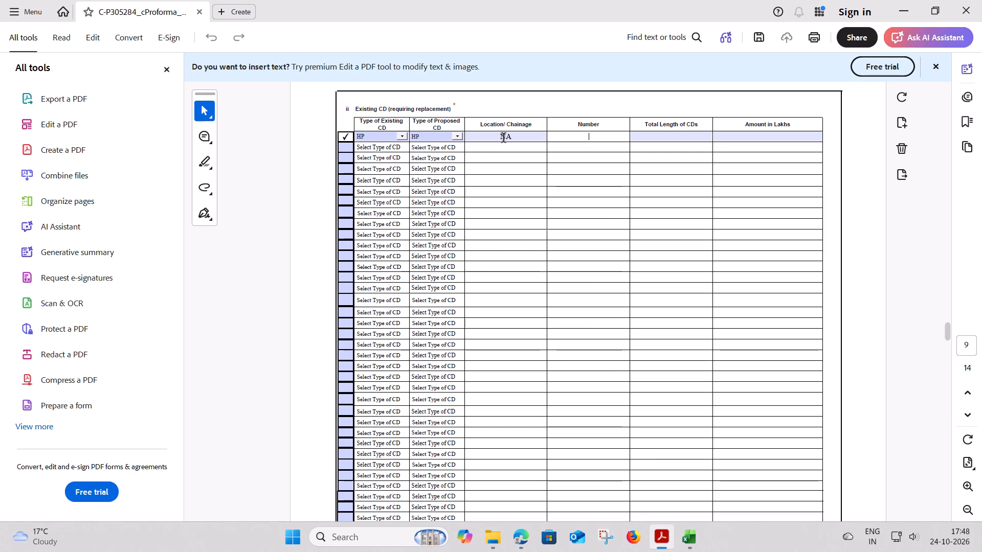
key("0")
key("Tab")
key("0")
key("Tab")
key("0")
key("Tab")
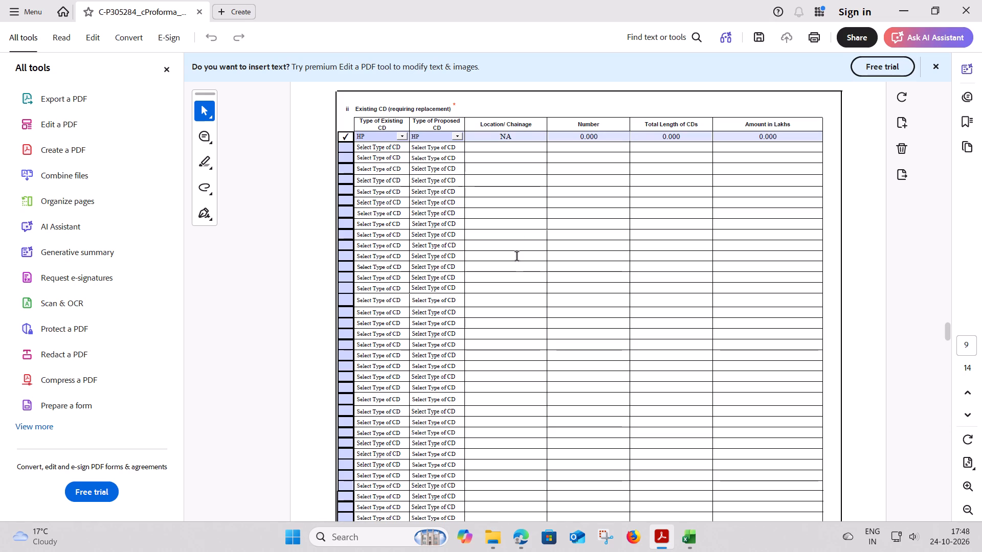
Enable a second New proposed CD row and set the two CD types to HP and Slab Culvert, following the workbook.
scroll(517, 257, "down", 11)
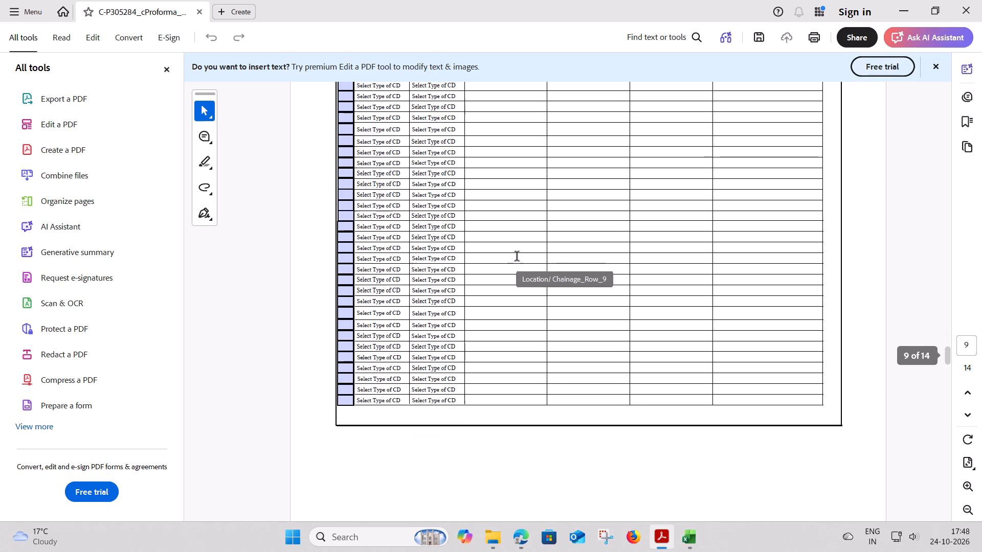
scroll(517, 257, "down", 4)
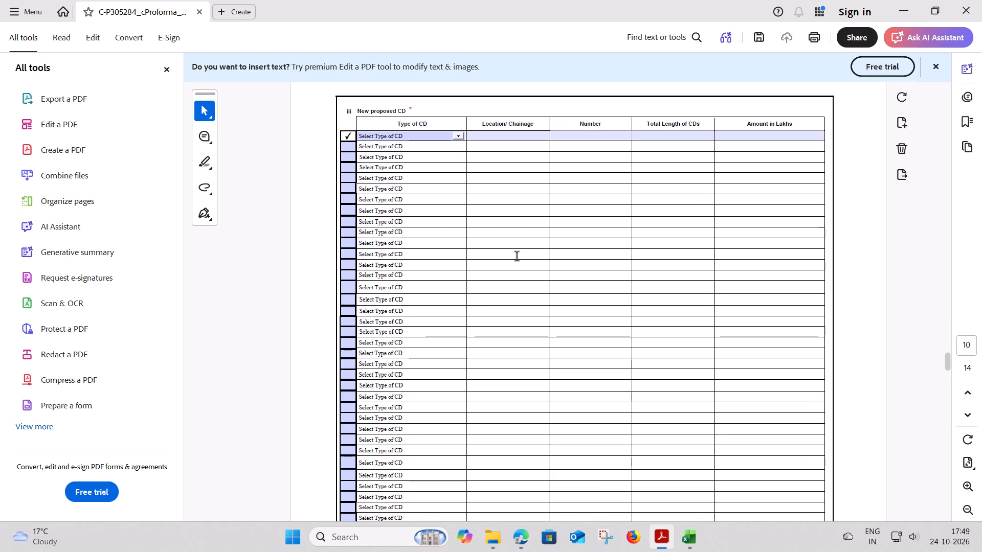
key("alt+Tab")
scroll(486, 313, "down", 1)
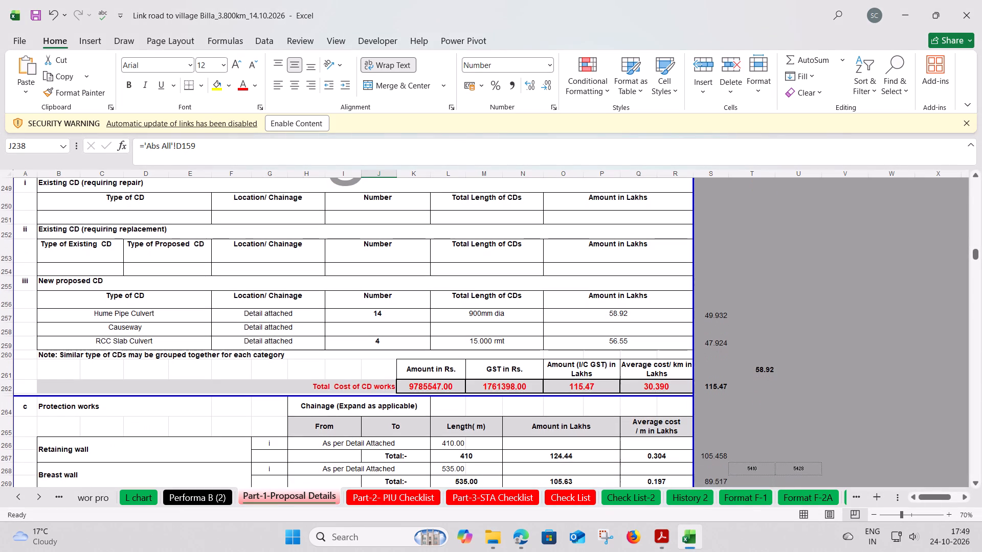
key("alt+Tab")
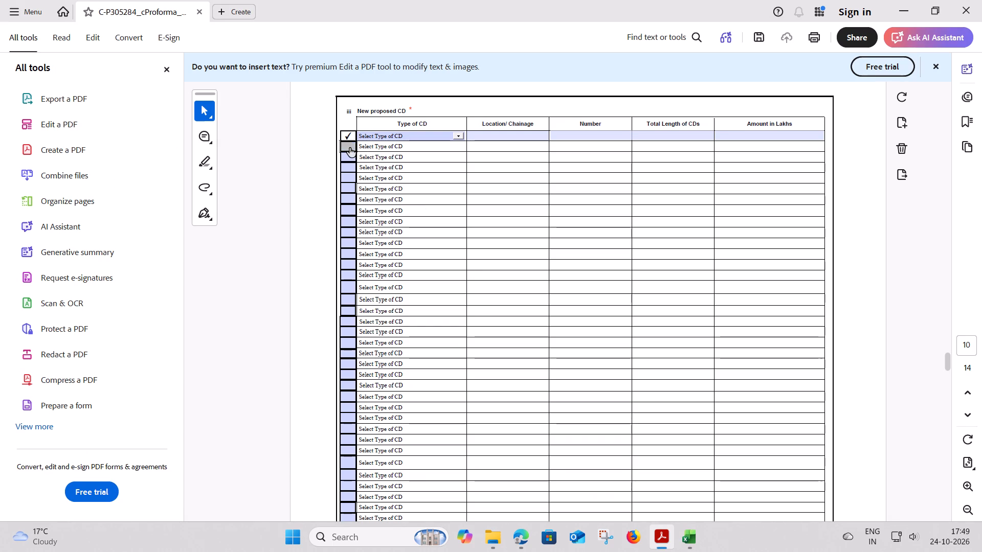
left_click(350, 148)
left_click(461, 136)
left_click(461, 136)
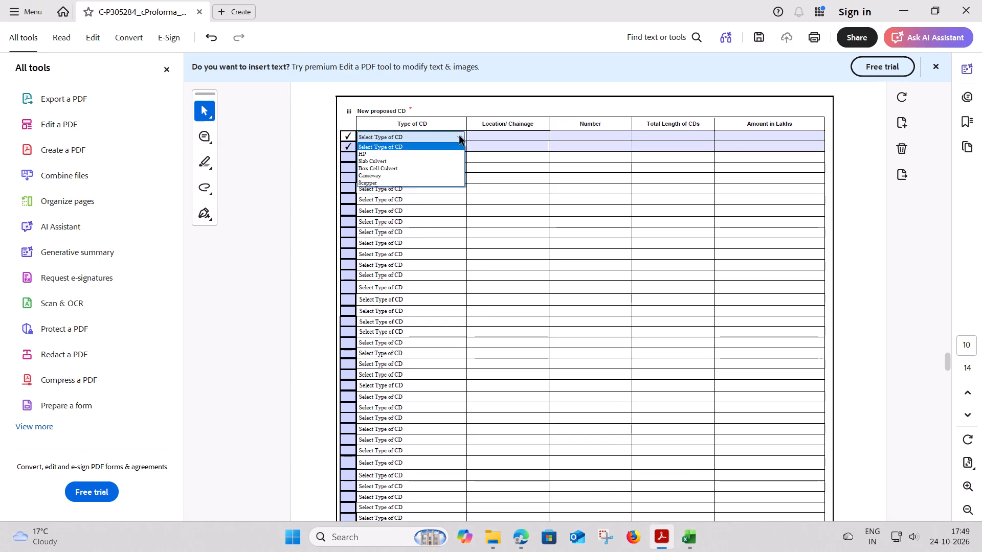
left_click(395, 154)
left_click(460, 146)
left_click(460, 147)
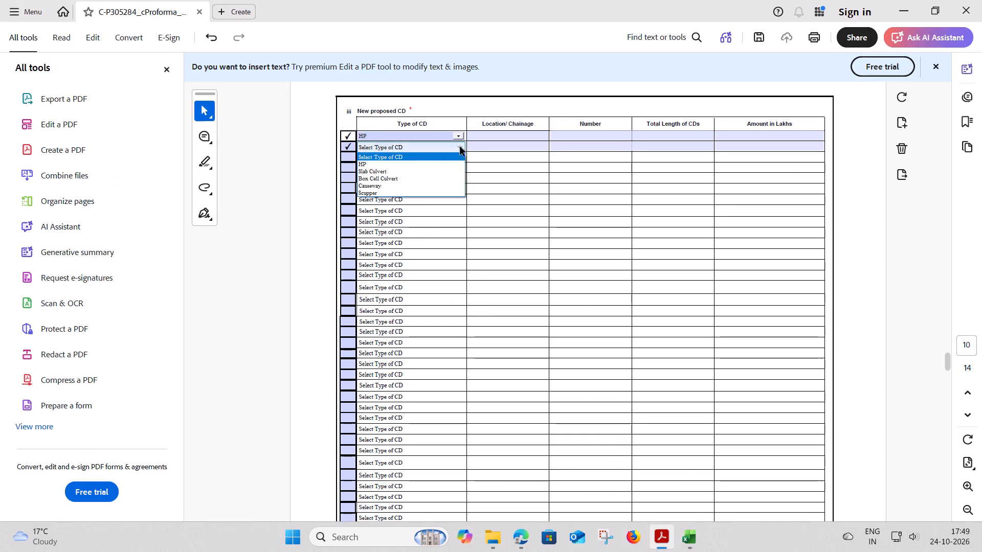
left_click(404, 169)
Enter Various as the location/chainage for both the HP and Slab Culvert rows of New proposed CD.
left_click(493, 141)
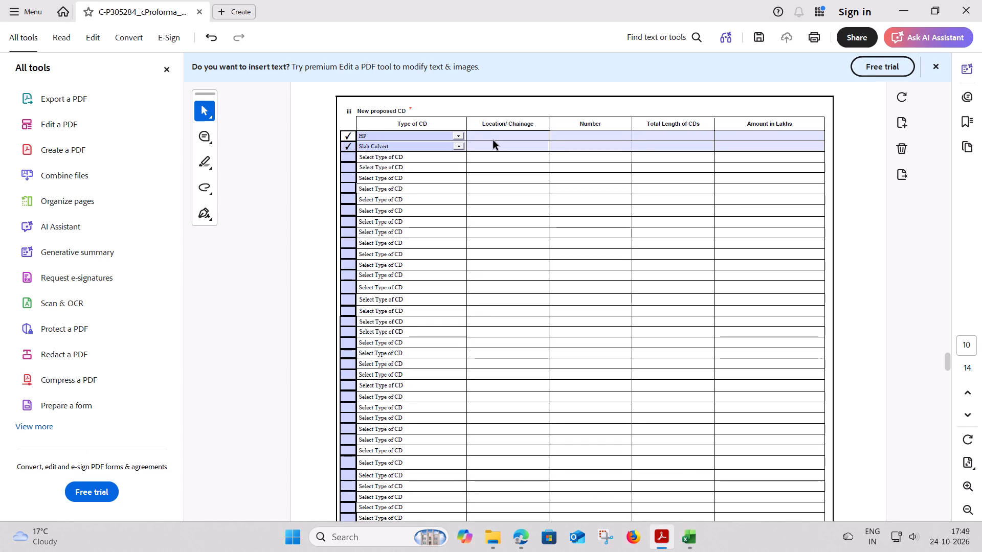
left_click(496, 135)
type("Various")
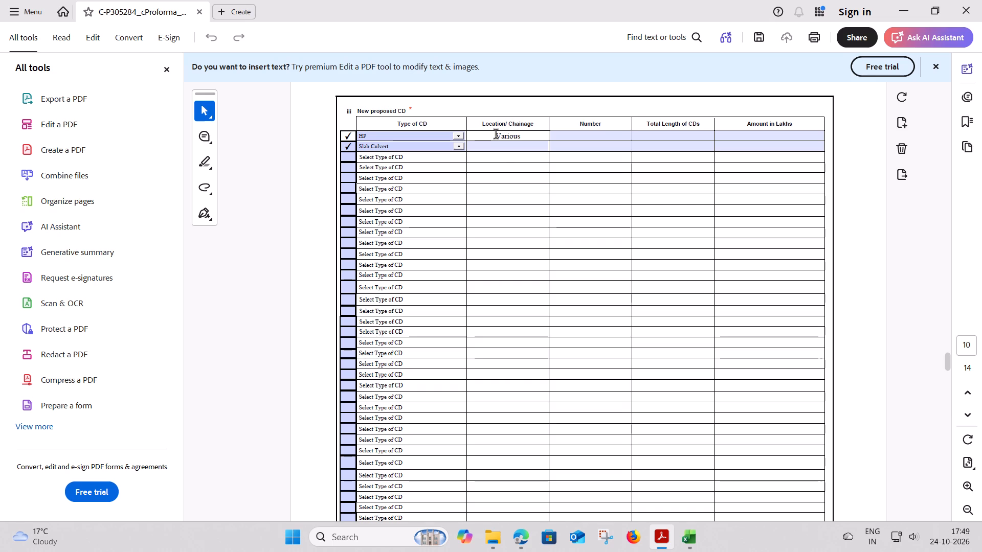
left_click(507, 145)
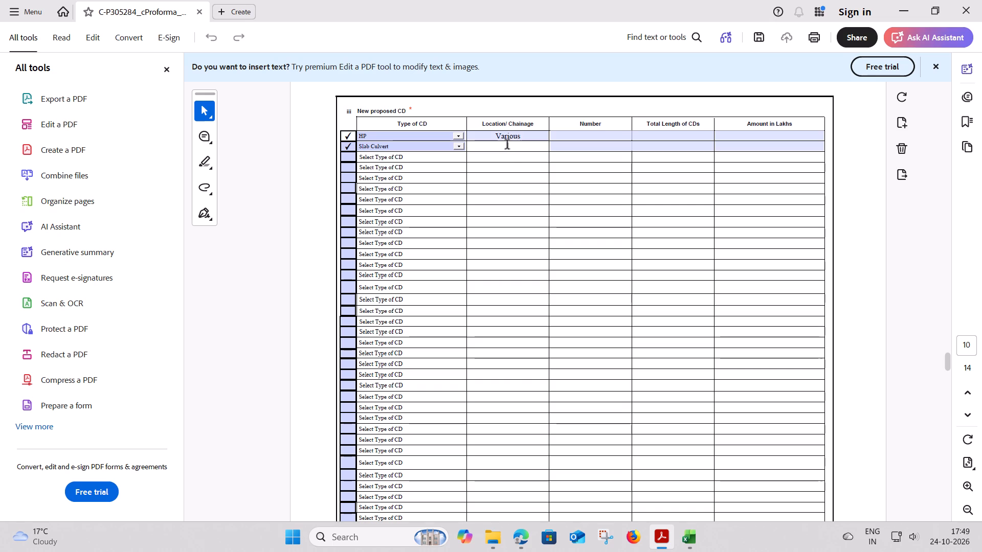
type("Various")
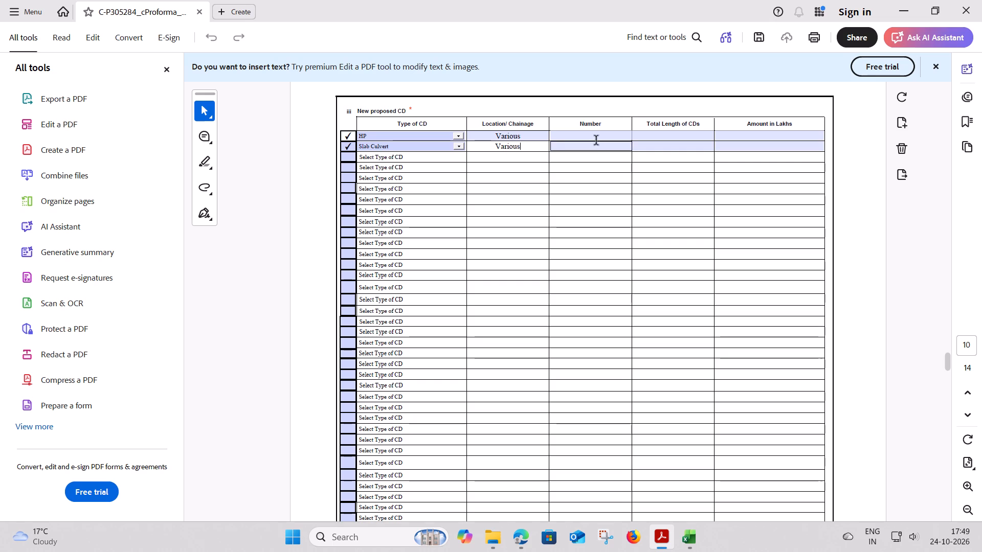
Complete the new proposed HP row from the workbook with number 14, total length 7.50 and amount 49.932 lakhs.
left_click(596, 136)
key("alt+Tab")
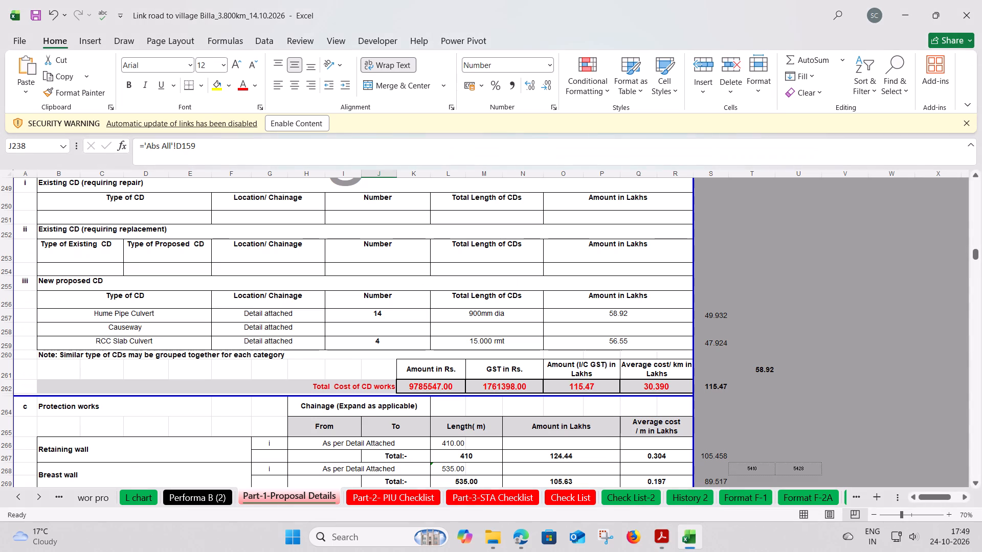
key("alt+Tab")
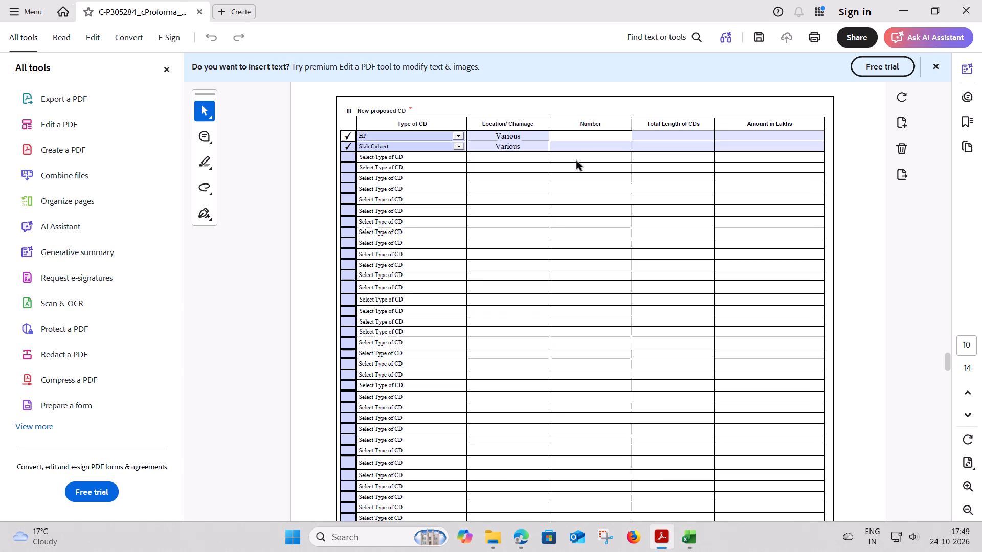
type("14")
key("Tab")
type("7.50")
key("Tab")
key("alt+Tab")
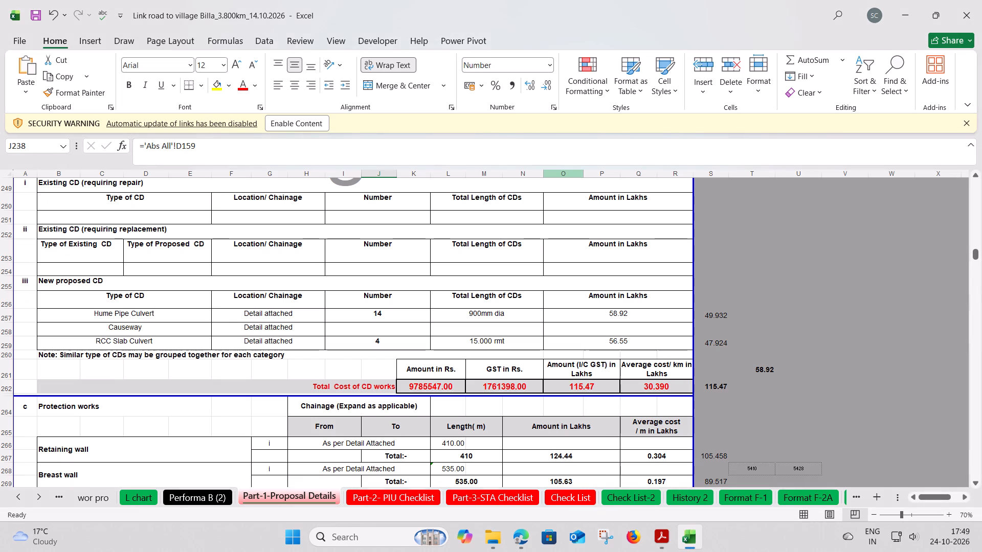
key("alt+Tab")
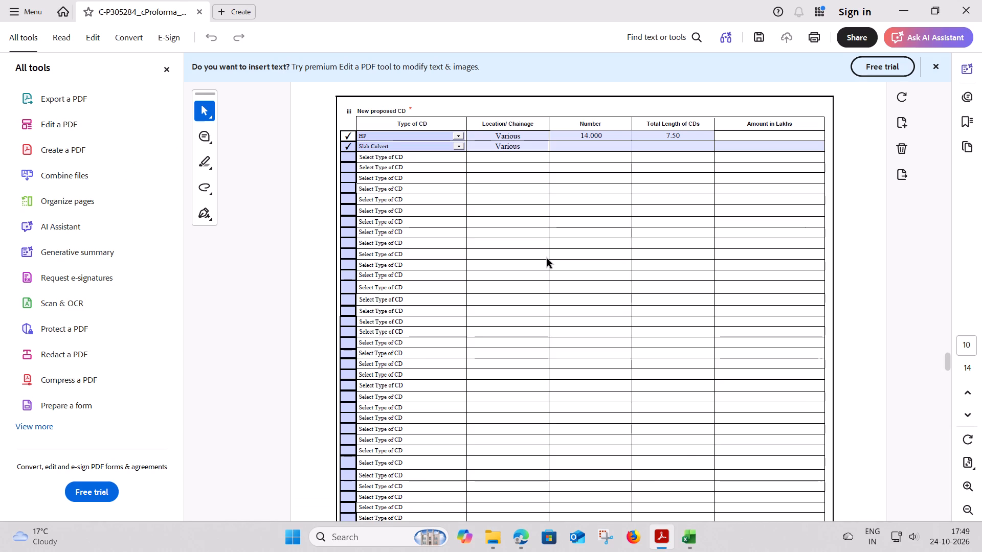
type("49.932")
Complete the new proposed Slab Culvert row from the workbook with number 4, total length 15 and amount 47.924 lakhs.
left_click(577, 149)
key("alt+Tab")
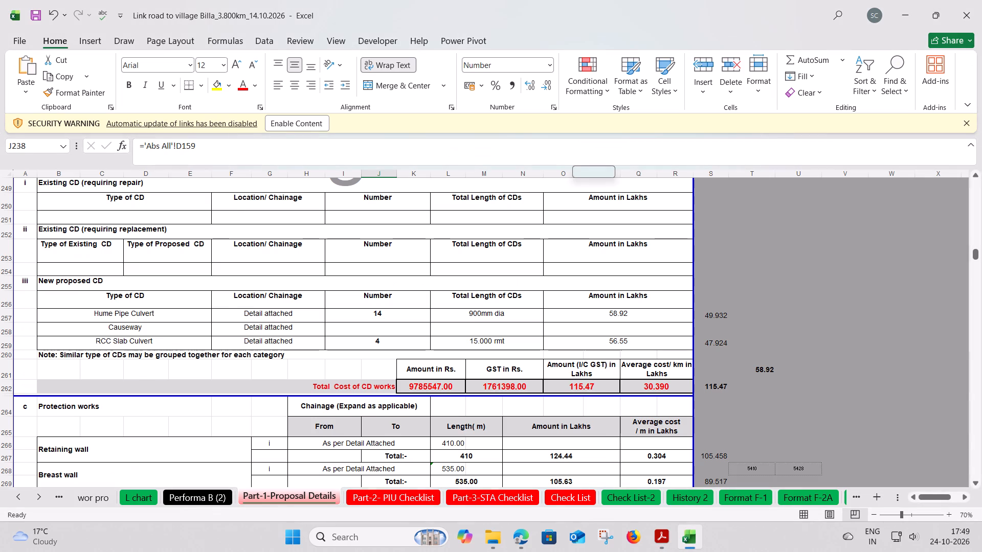
key("alt+Tab")
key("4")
key("Tab")
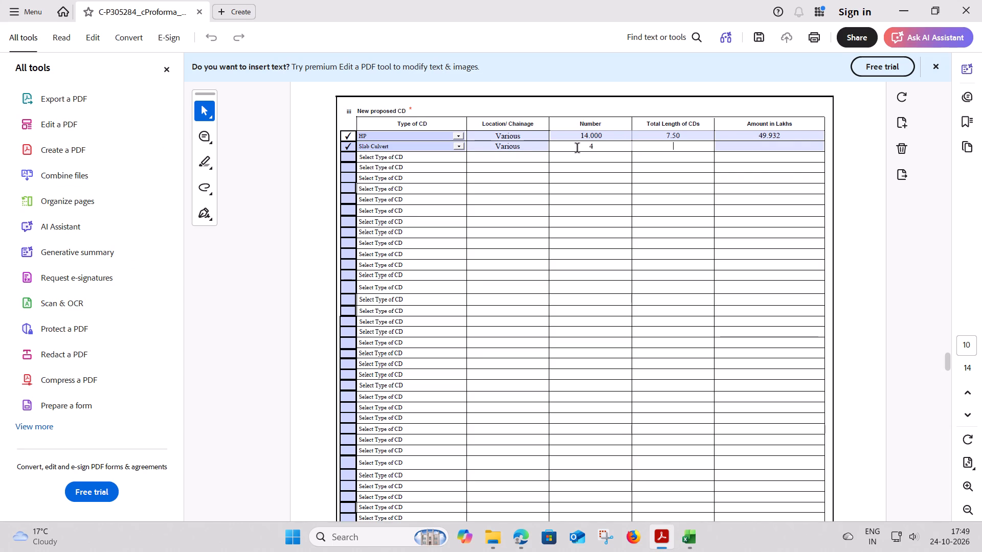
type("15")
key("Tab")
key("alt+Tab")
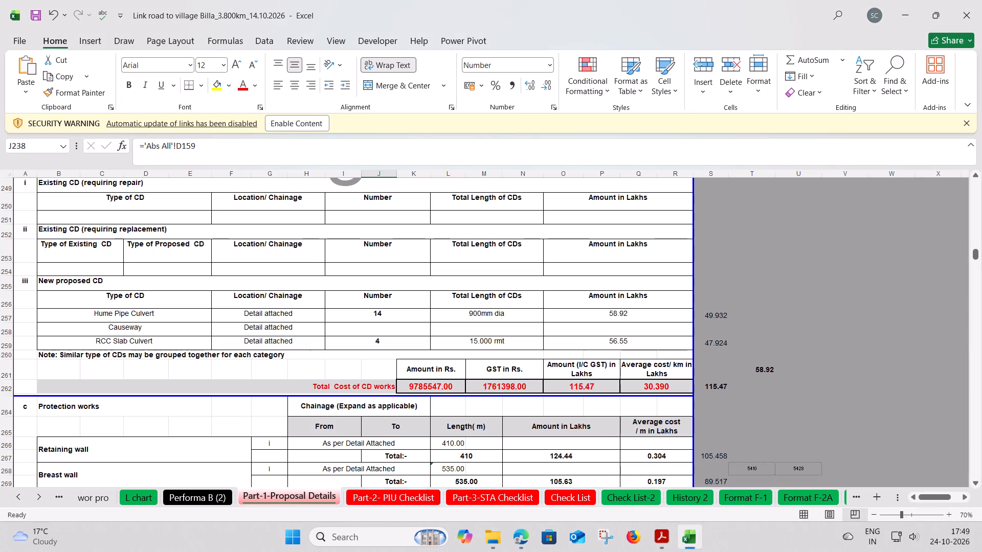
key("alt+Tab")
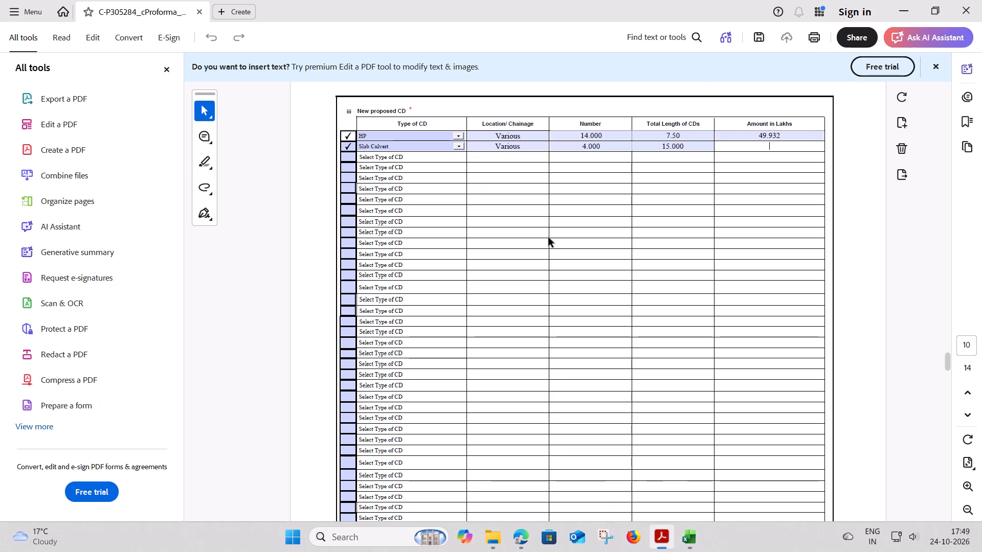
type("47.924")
left_click(671, 203)
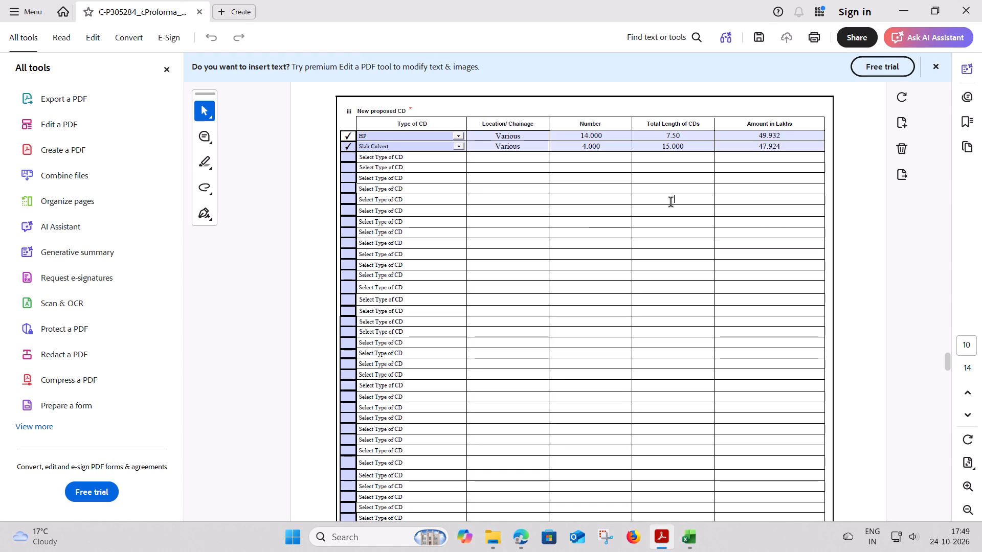
Compare the proforma's total cost of CD works with the workbook, and look up the workbook's Protection works entries.
scroll(671, 203, "down", 9)
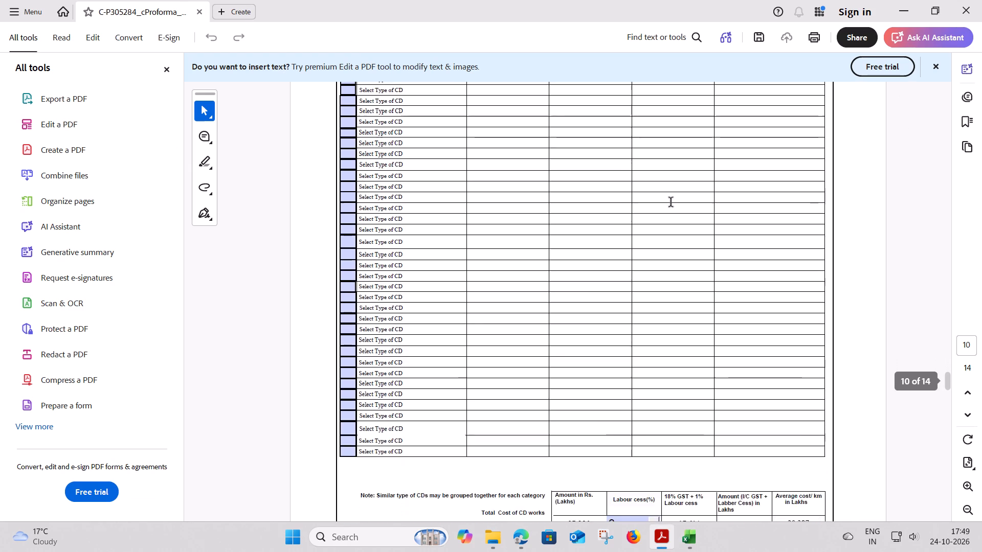
scroll(671, 203, "down", 1)
key("alt+Tab")
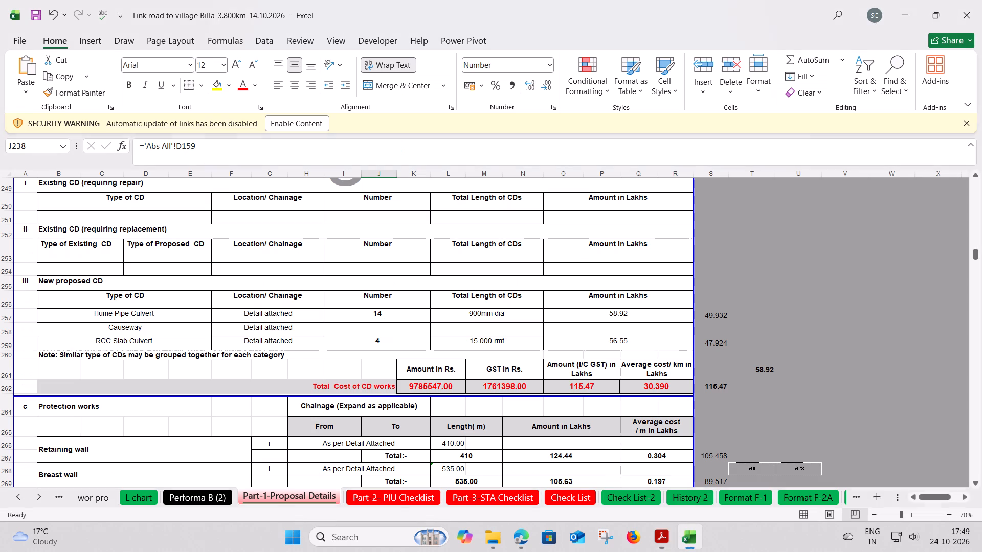
key("alt+Tab")
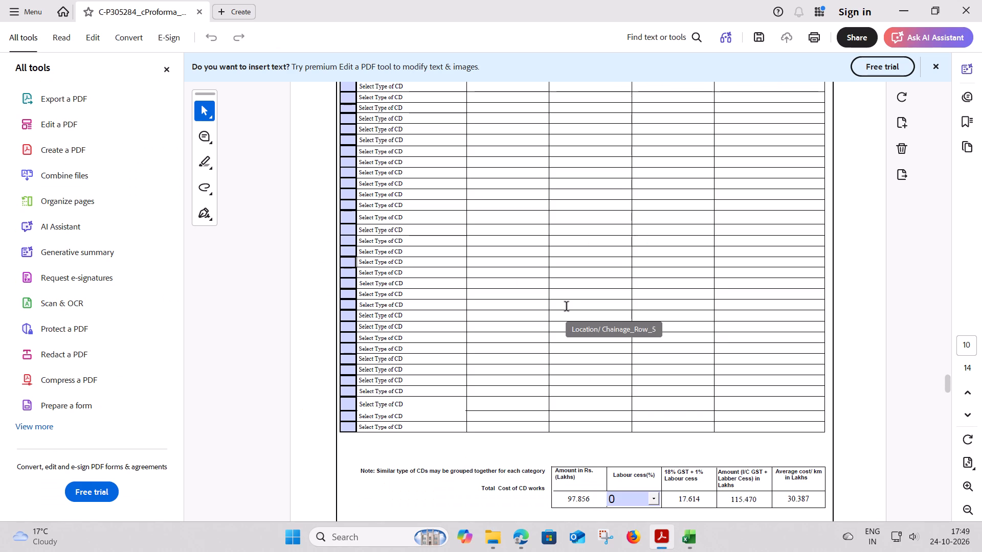
key("alt+Tab")
scroll(541, 313, "down", 2)
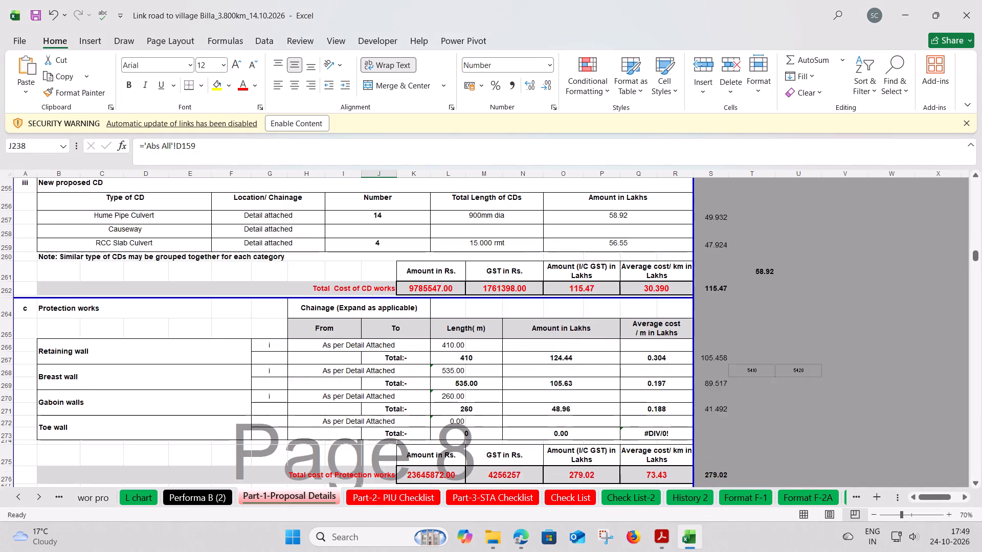
scroll(541, 313, "down", 2)
key("alt+Tab")
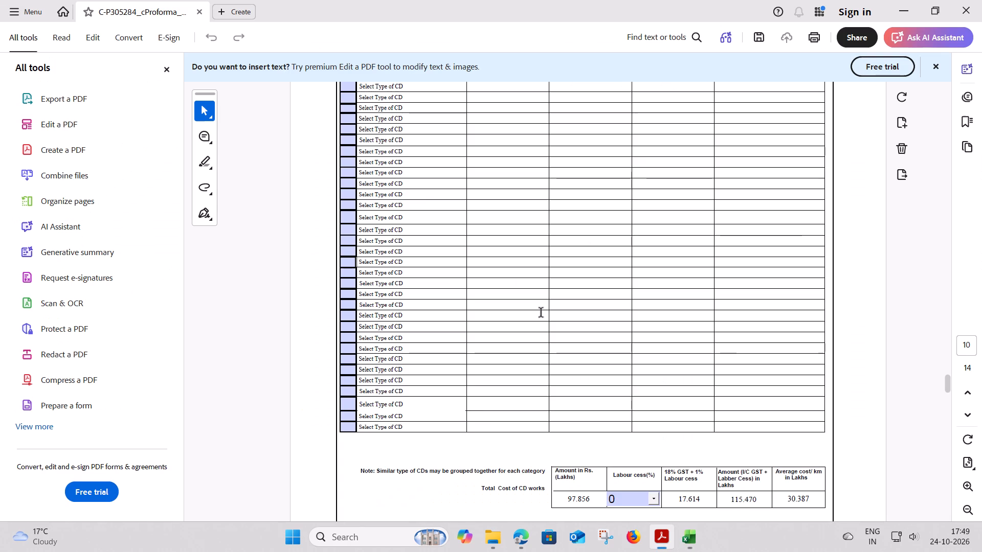
Enable two more Protection works rows and set the three work types to Retaining wall, Breast wall and Gabbion.
scroll(541, 313, "down", 6)
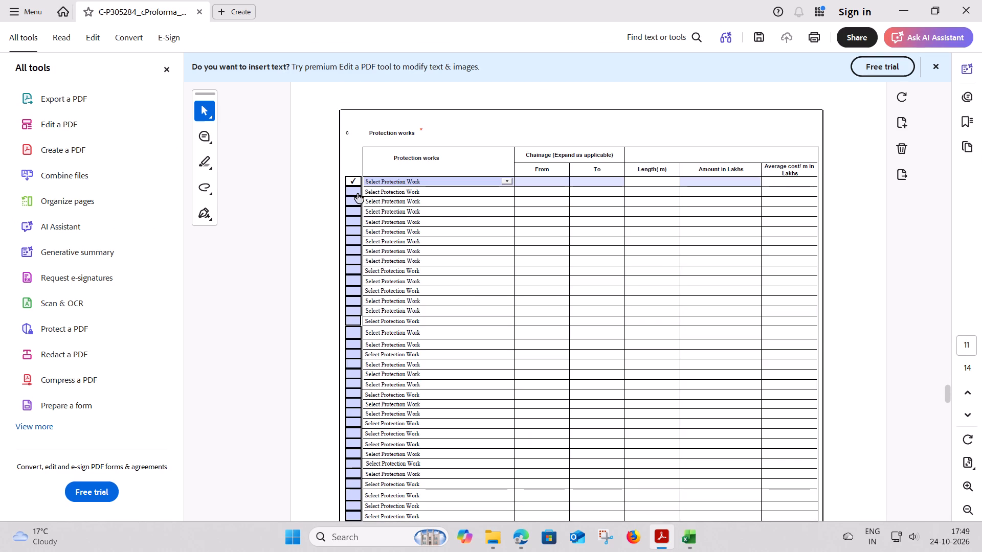
left_click(358, 194)
left_click(353, 203)
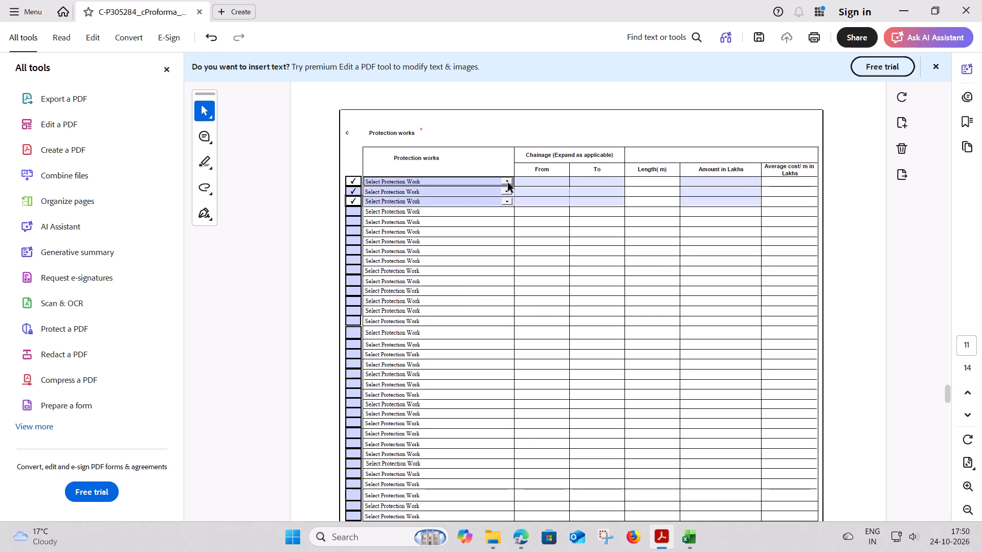
left_click(508, 183)
left_click(508, 183)
left_click(423, 202)
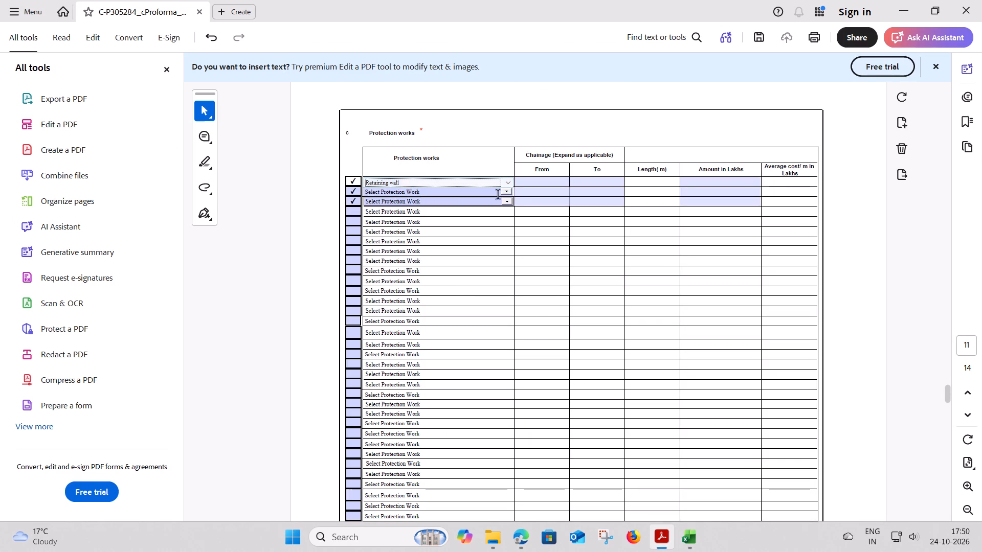
left_click(512, 193)
left_click(509, 193)
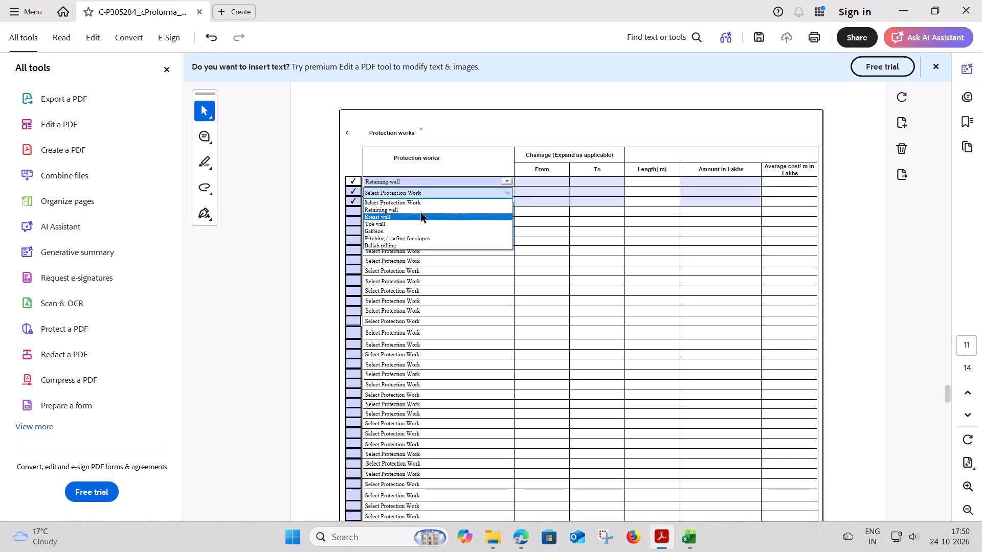
left_click(421, 213)
left_click(509, 203)
left_click(509, 203)
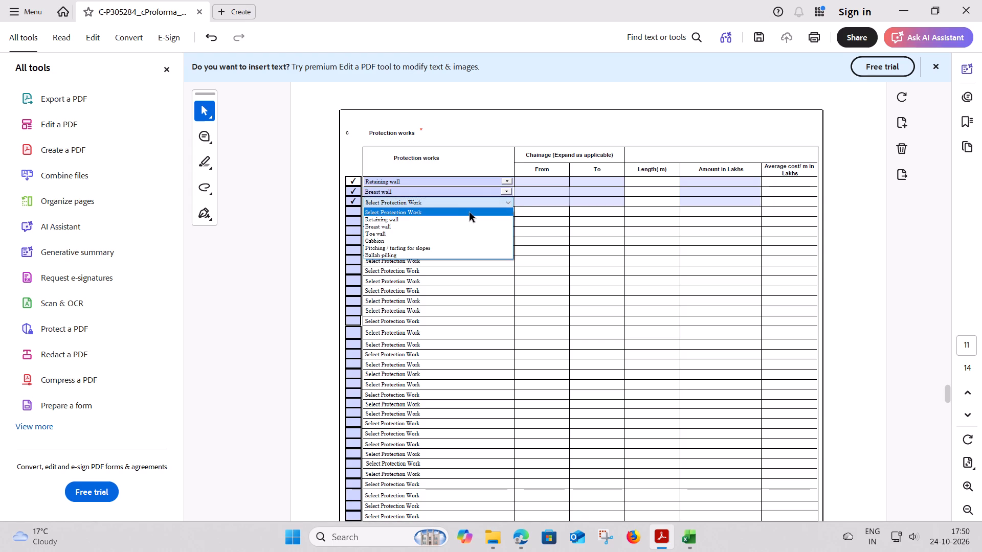
left_click(404, 244)
Enter 0 as the From chainage for the Retaining wall, Breast wall and Gabbion rows.
left_click(538, 183)
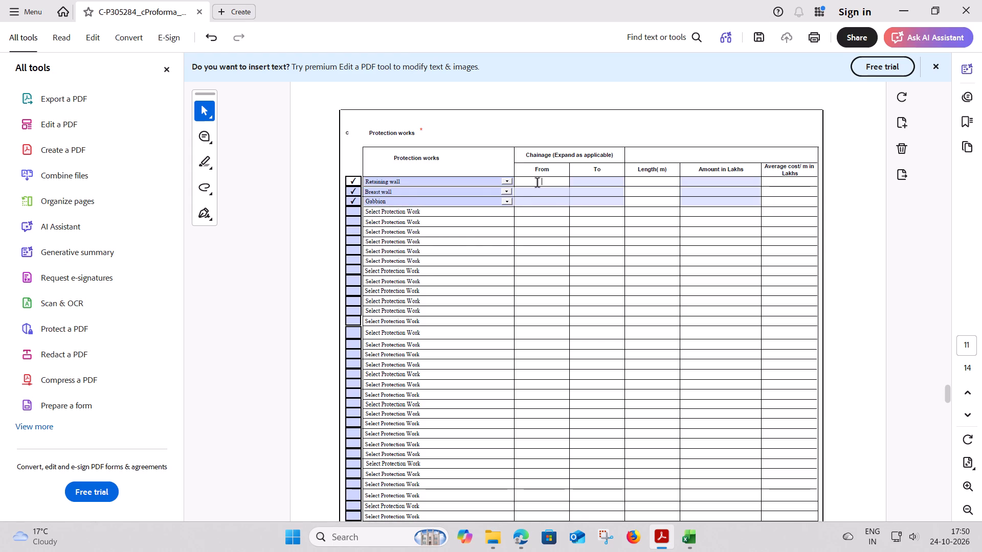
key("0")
key("Tab")
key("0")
key("Tab")
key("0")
key("Tab")
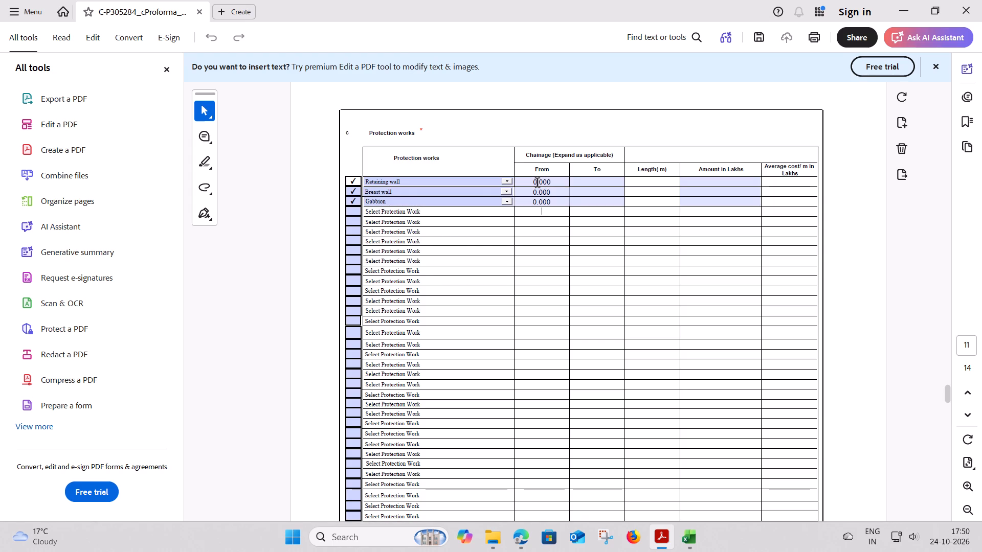
Enter the To chainages from the workbook lengths: 410 for Retaining wall, 535 for Breast wall and 260 for Gabbion.
left_click(582, 180)
key("alt+Tab")
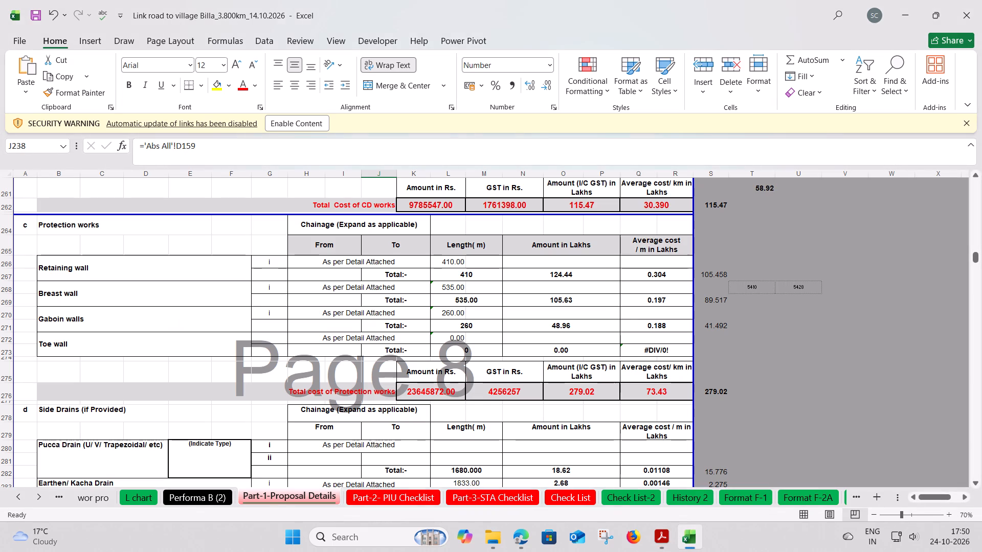
key("alt+Tab")
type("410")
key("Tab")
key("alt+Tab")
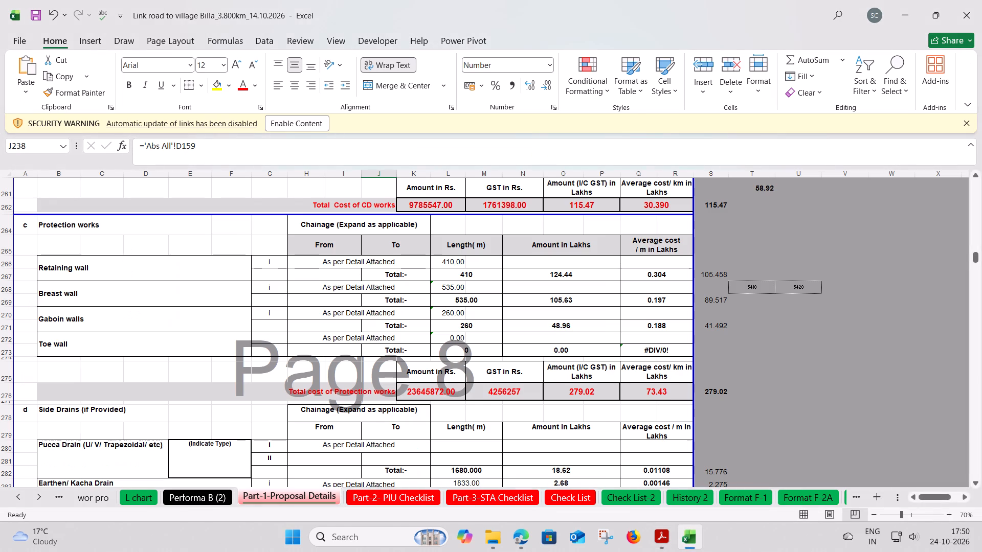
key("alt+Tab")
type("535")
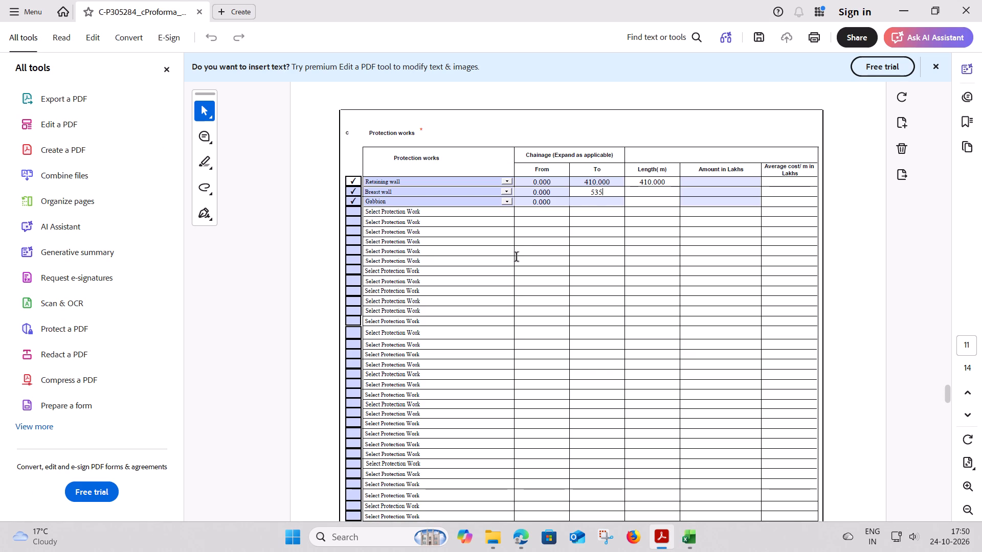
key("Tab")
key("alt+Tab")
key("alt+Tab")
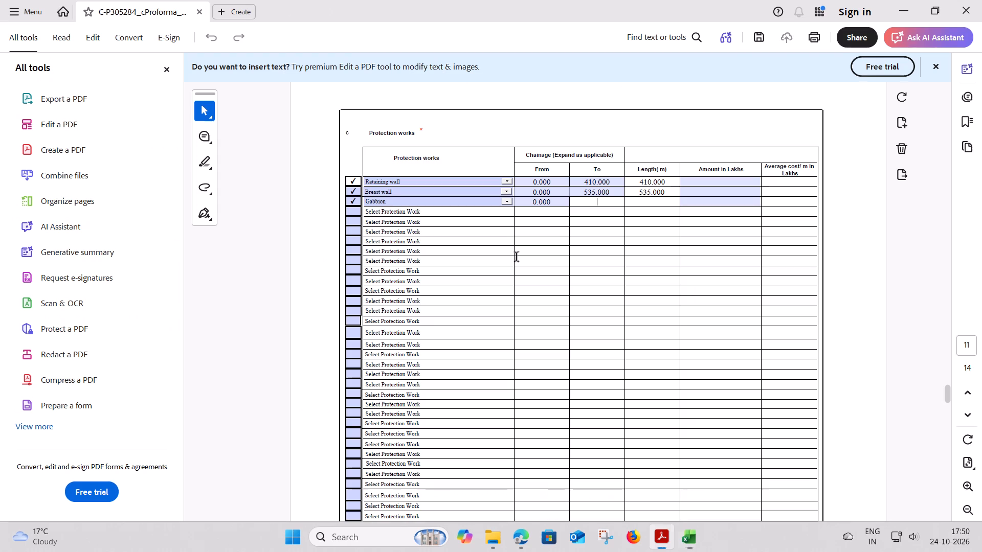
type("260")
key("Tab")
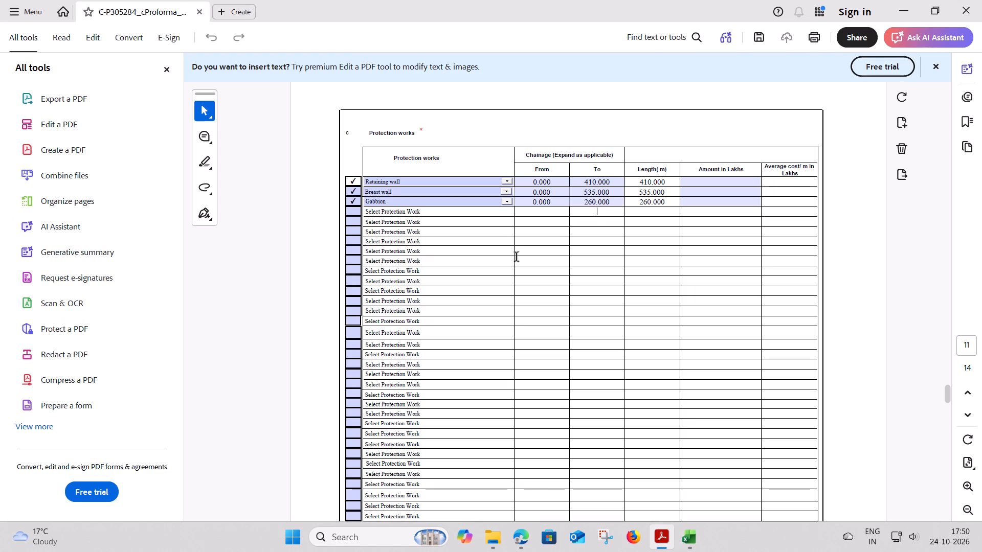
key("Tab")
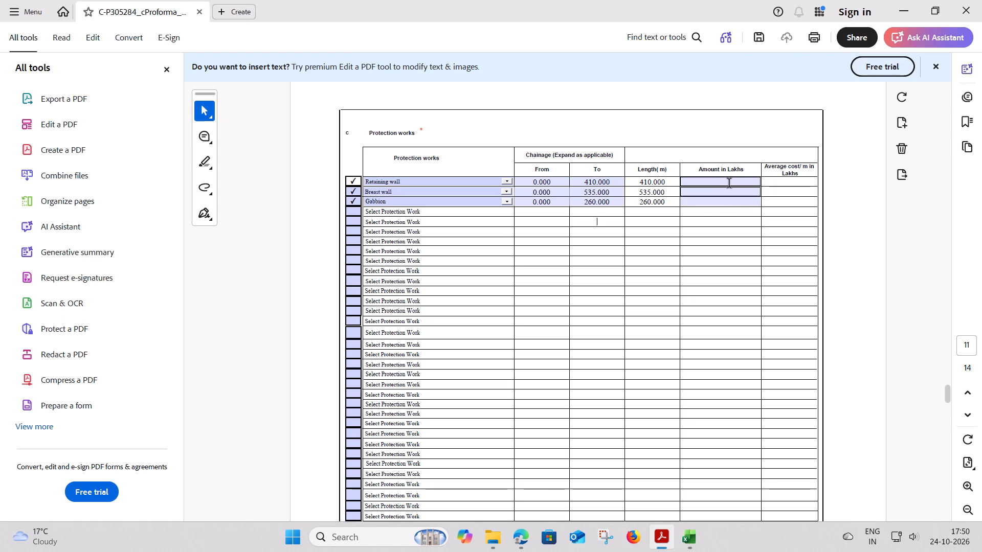
Enter the Protection works amounts in lakhs from the workbook: Retaining wall 105.458, Breast wall 89.517 and Gabbion 41.492.
left_click(729, 184)
key("alt+Tab")
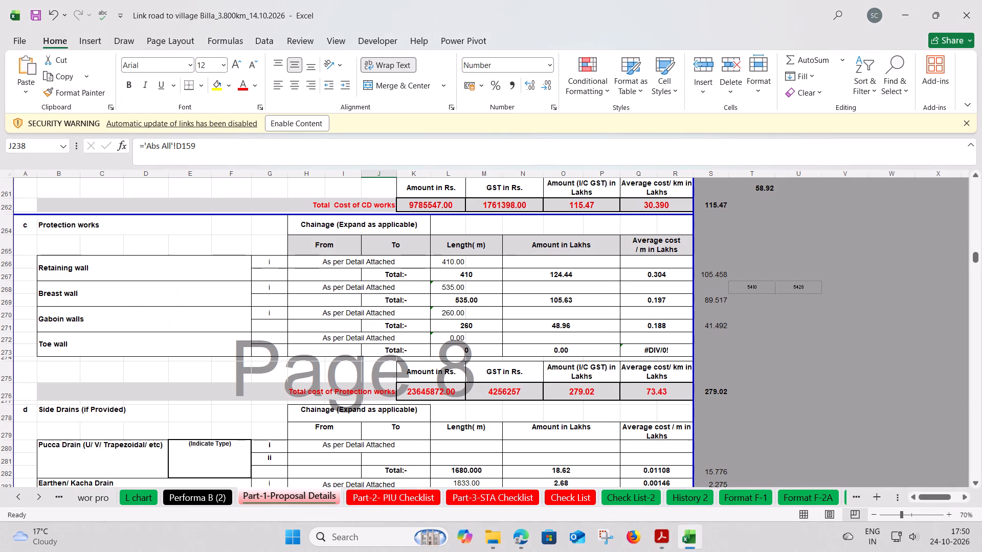
key("alt+Tab")
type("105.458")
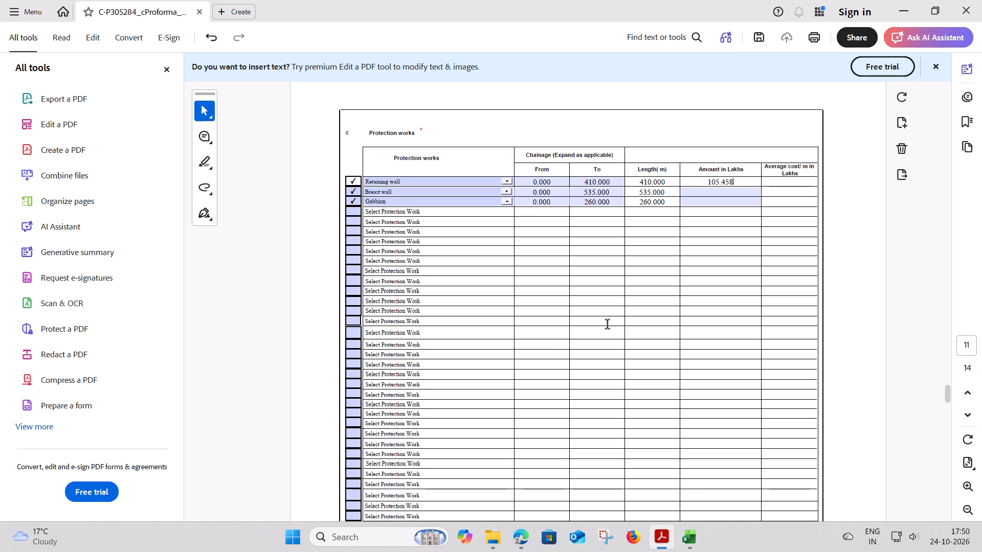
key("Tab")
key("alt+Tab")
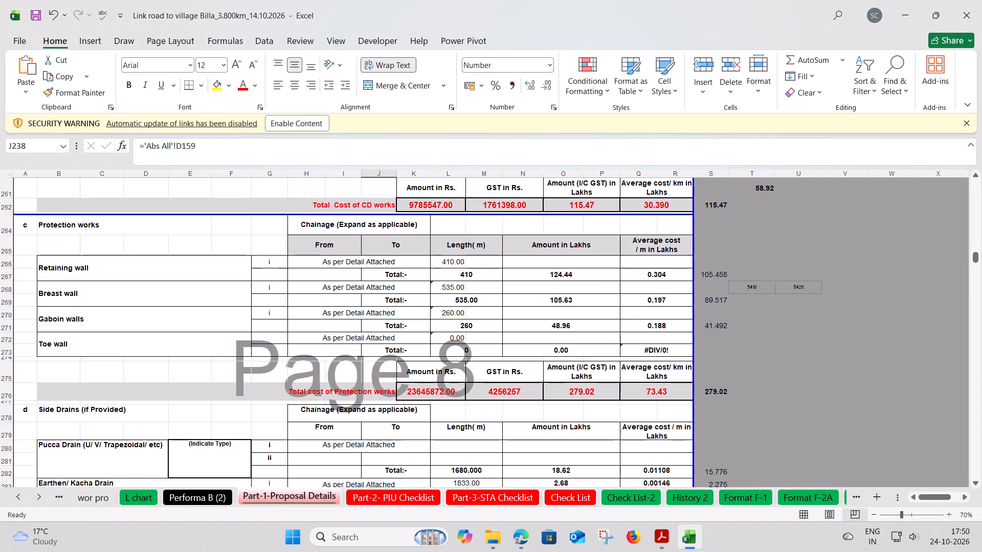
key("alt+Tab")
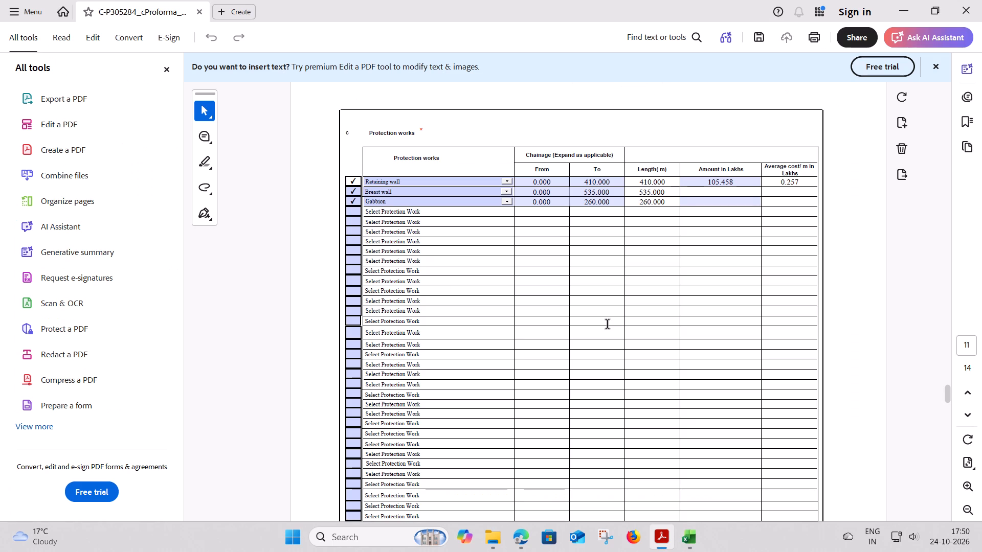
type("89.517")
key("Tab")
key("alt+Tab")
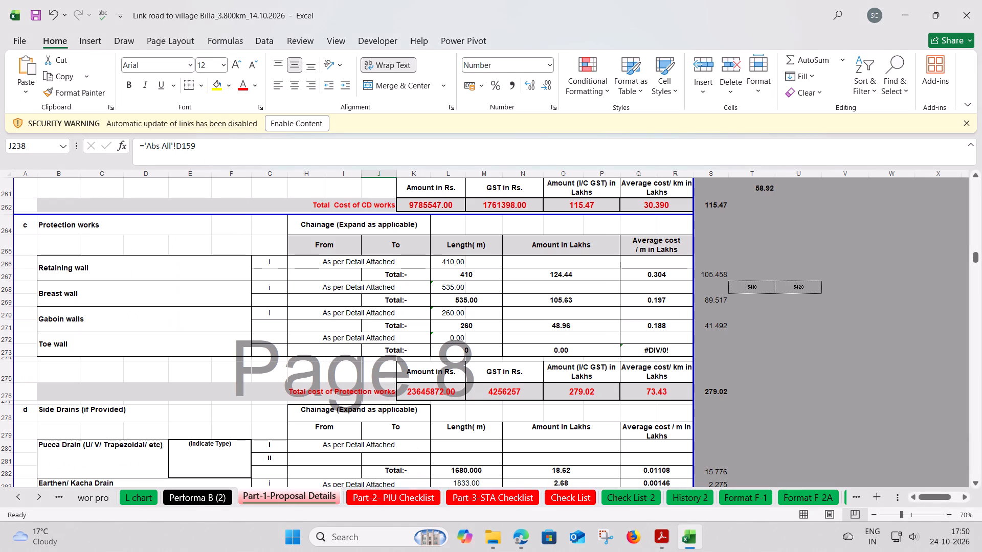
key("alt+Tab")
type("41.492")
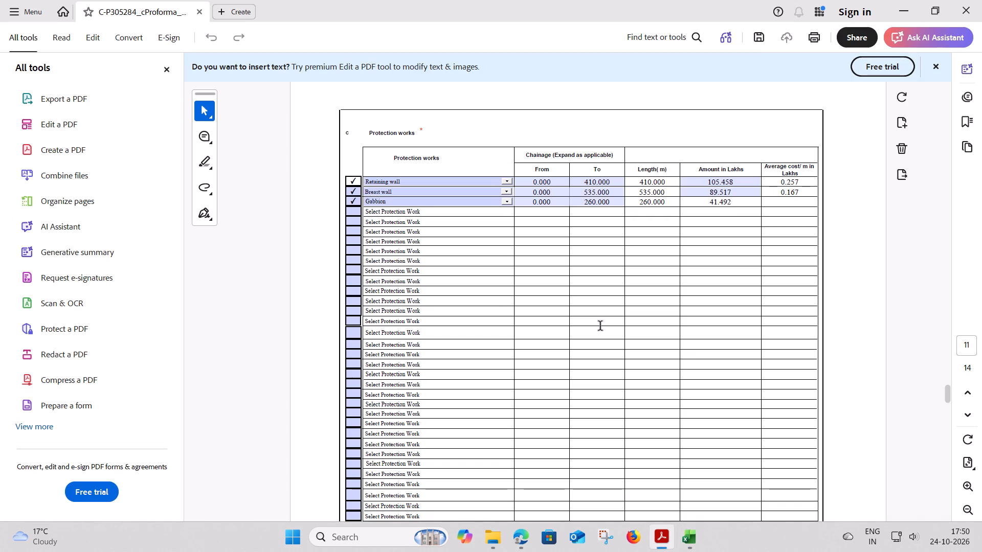
left_click(704, 266)
Compare the proforma's total cost of Protection works with the corresponding total in the Billa workbook.
scroll(704, 266, "down", 6)
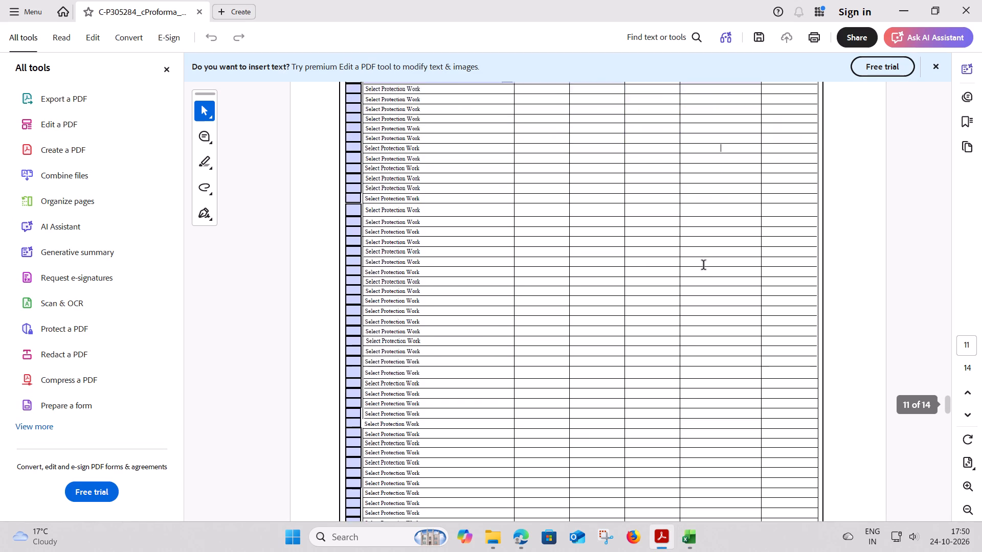
scroll(704, 266, "down", 6)
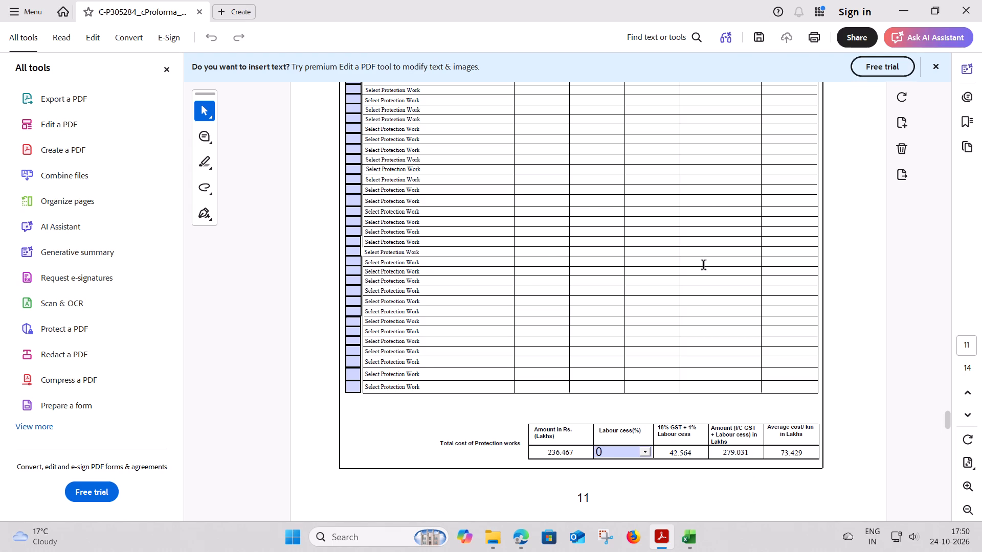
key("alt+Tab")
key("alt+Tab")
key("alt+Tab")
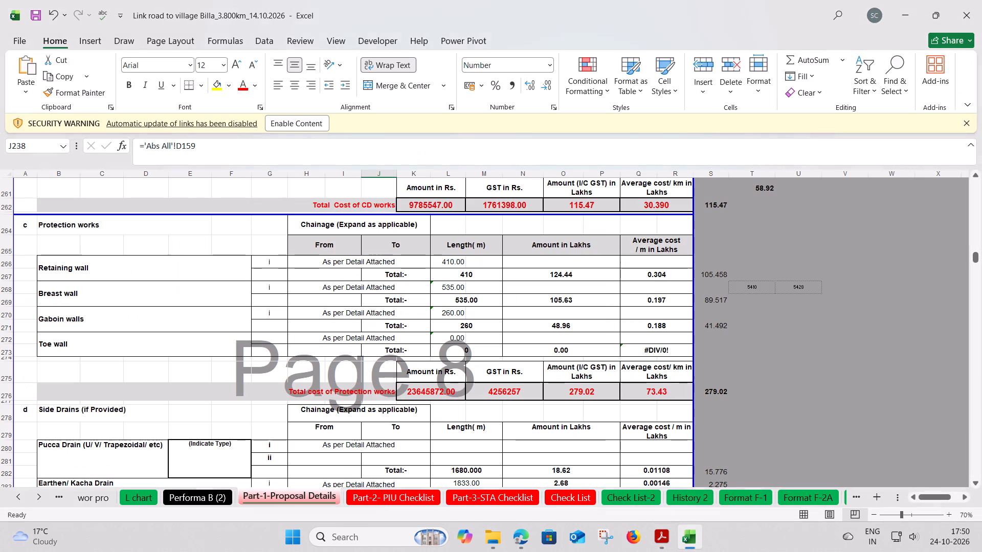
key("alt+Tab")
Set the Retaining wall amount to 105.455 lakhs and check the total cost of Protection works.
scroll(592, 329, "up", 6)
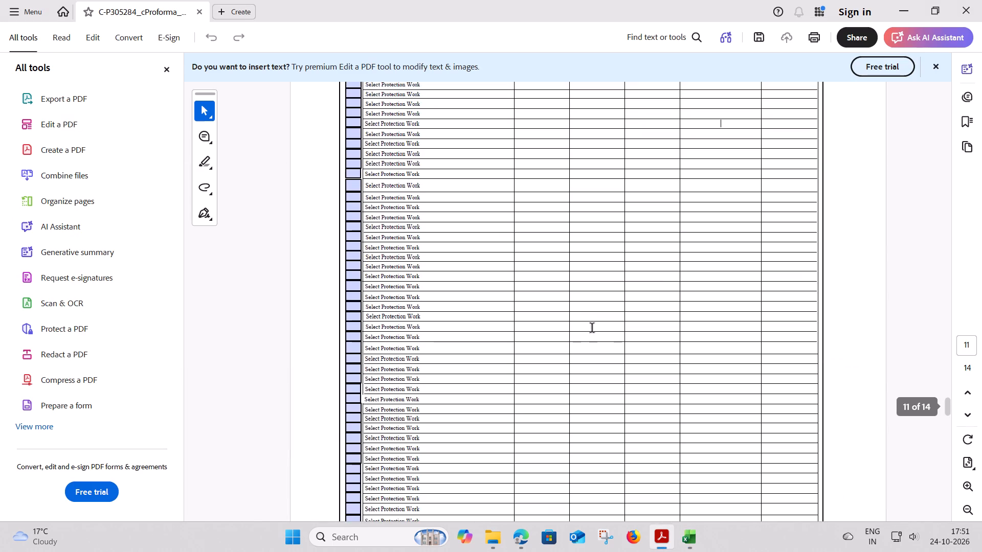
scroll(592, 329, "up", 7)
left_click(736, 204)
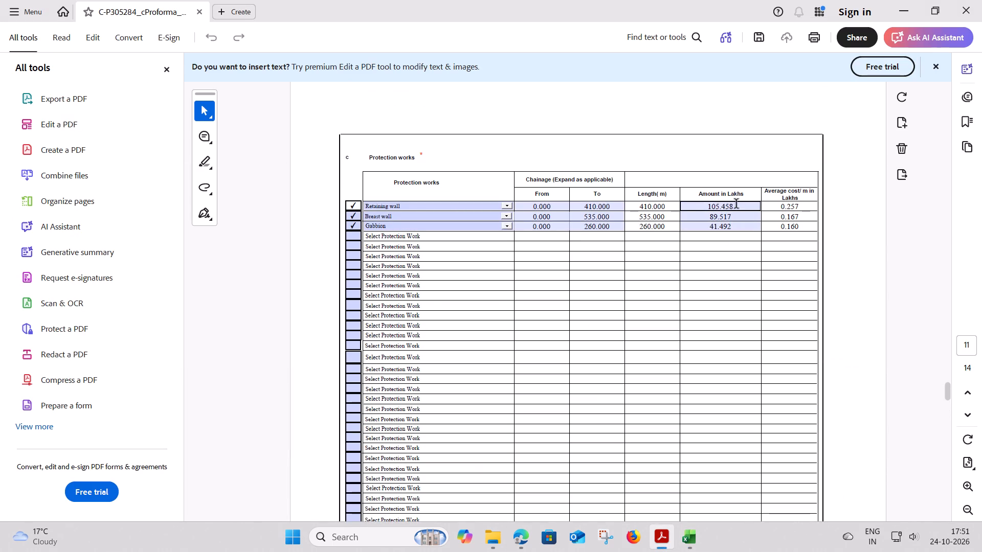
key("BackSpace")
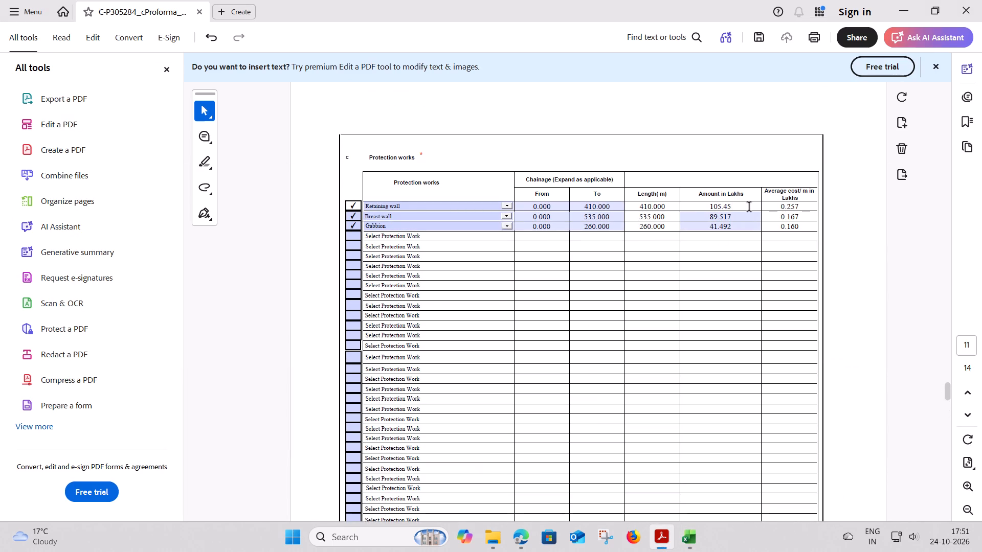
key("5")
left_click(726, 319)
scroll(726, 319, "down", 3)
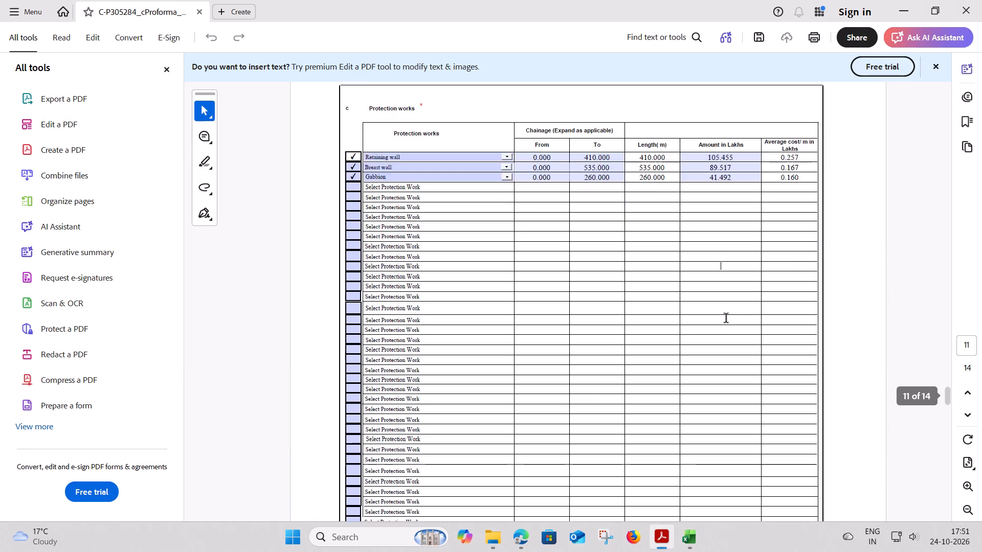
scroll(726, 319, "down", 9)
Set the Retaining wall amount to 105.451 lakhs and compare the Protection works total with the workbook.
scroll(726, 319, "up", 1)
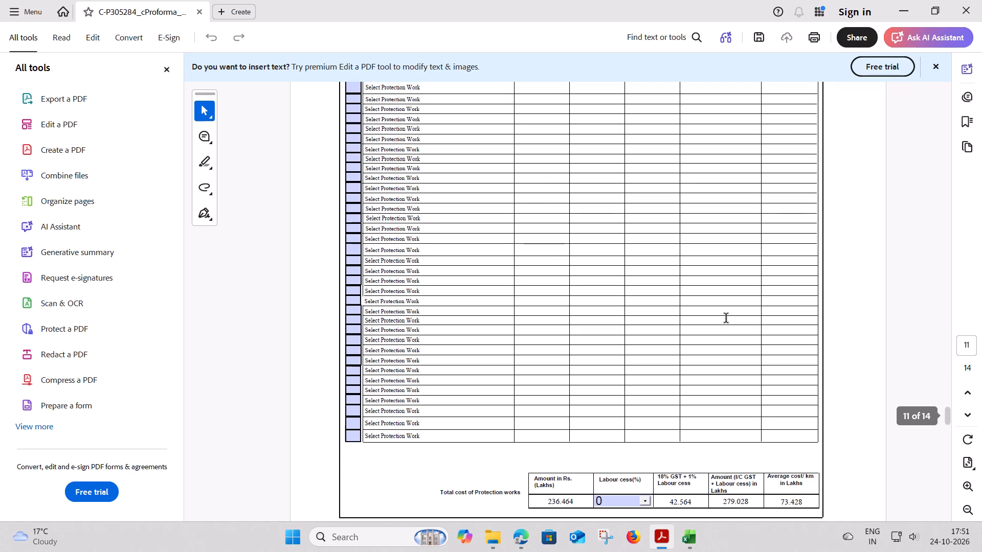
scroll(726, 319, "up", 8)
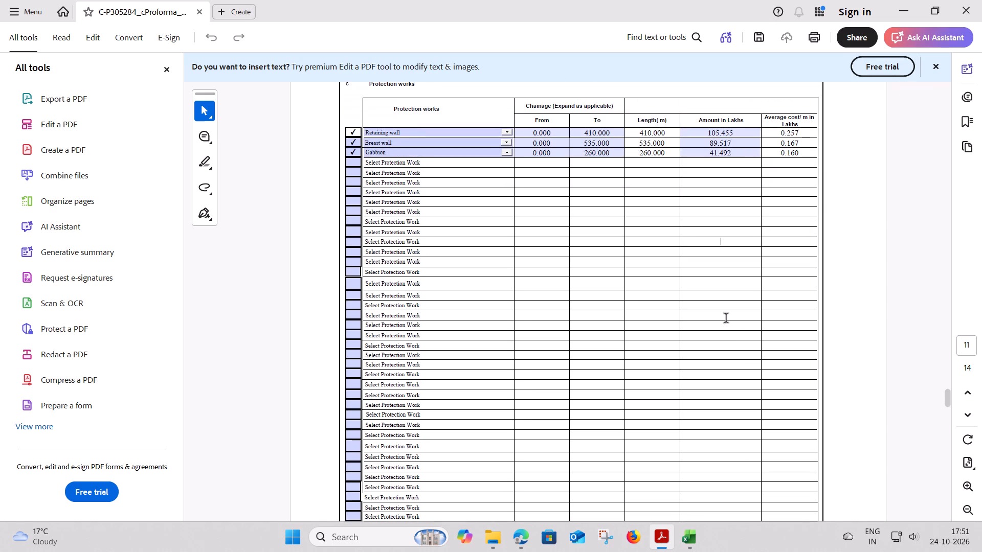
left_click_drag(739, 135, 730, 136)
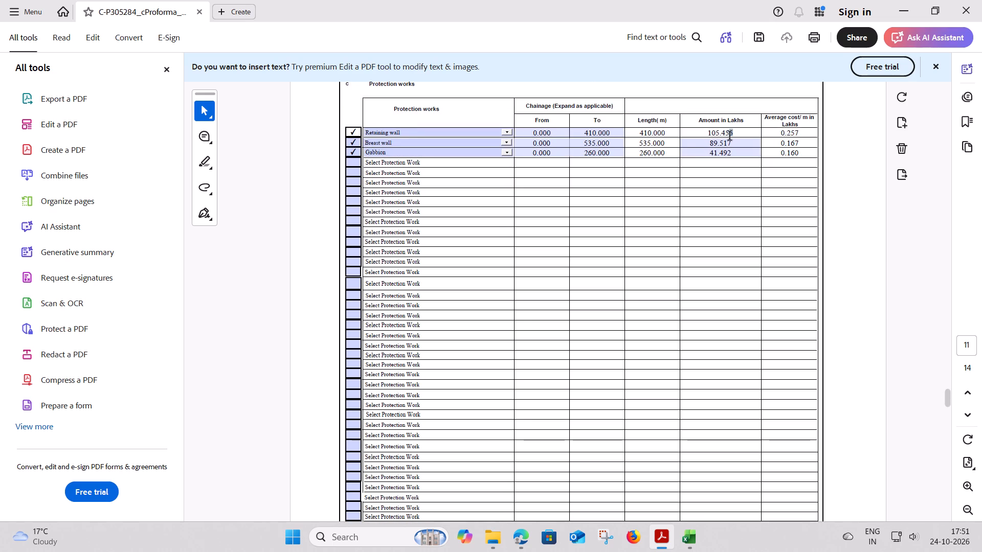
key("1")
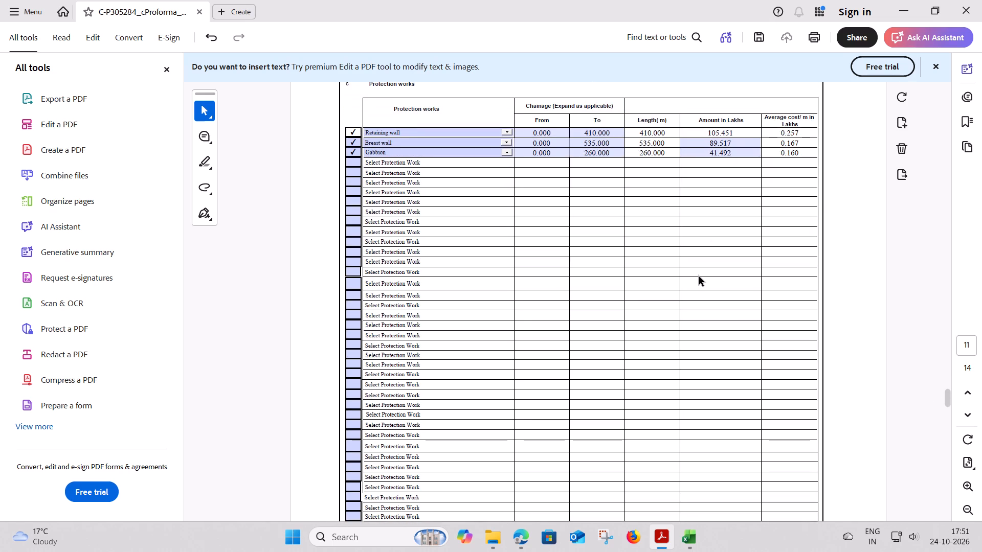
left_click(694, 273)
scroll(694, 273, "down", 10)
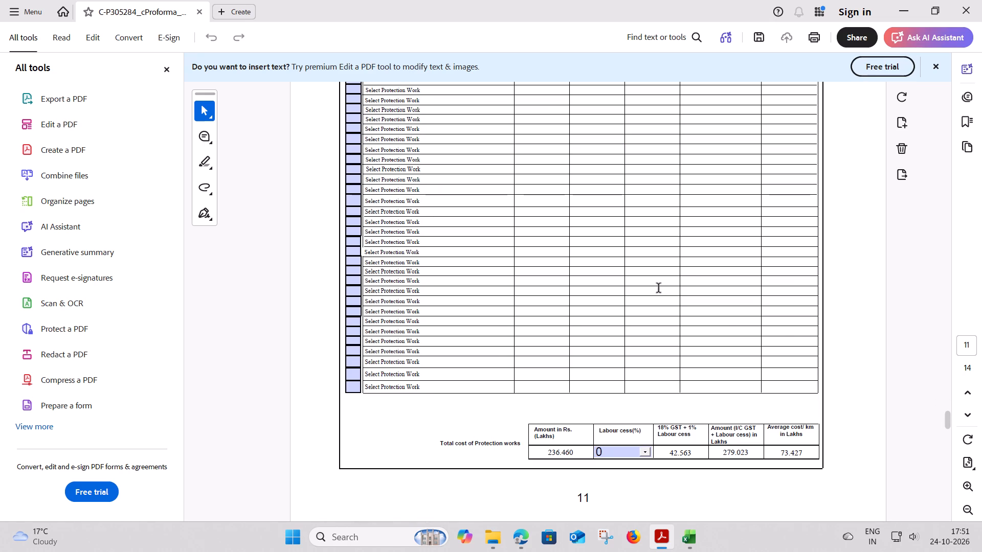
key("alt+Tab")
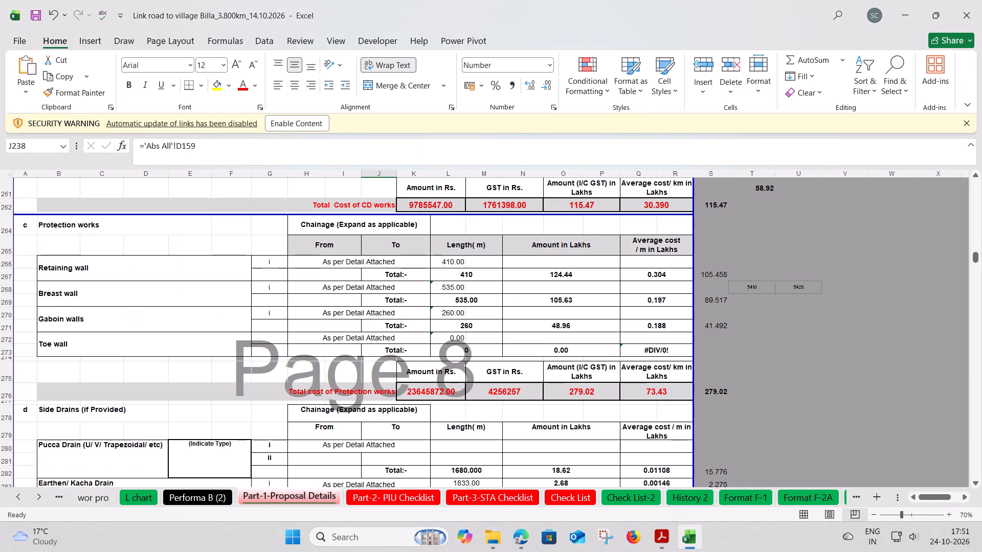
key("alt+Tab")
In Side Drains, set the pucca drain type to V and enter 0 as the first From chainage for both pucca and earthen drains.
scroll(659, 289, "down", 4)
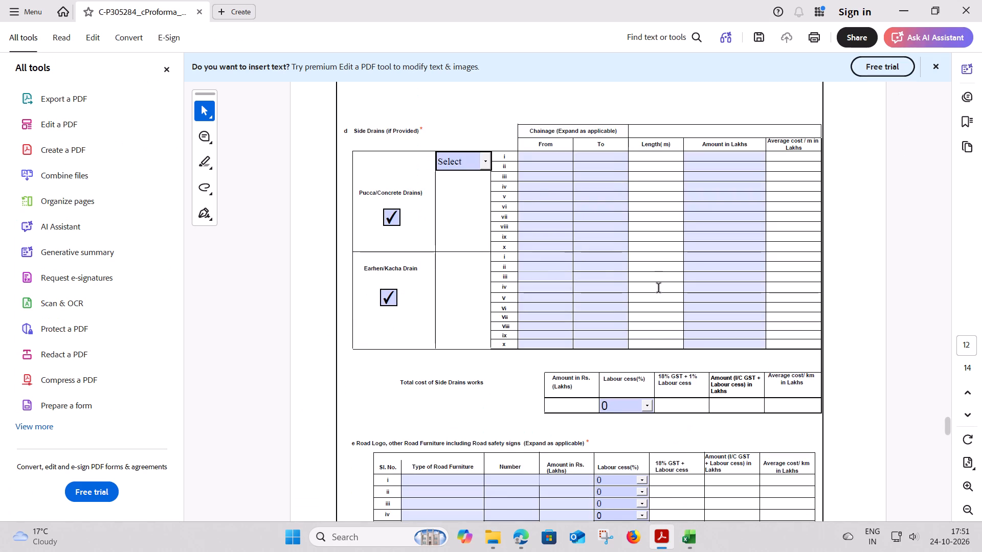
left_click(486, 162)
left_click(486, 162)
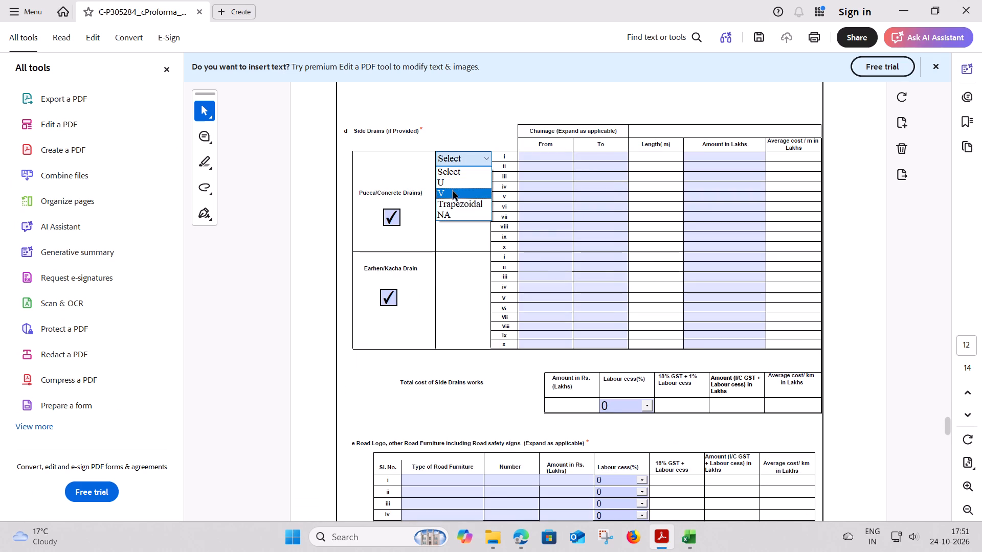
left_click(453, 193)
left_click(563, 155)
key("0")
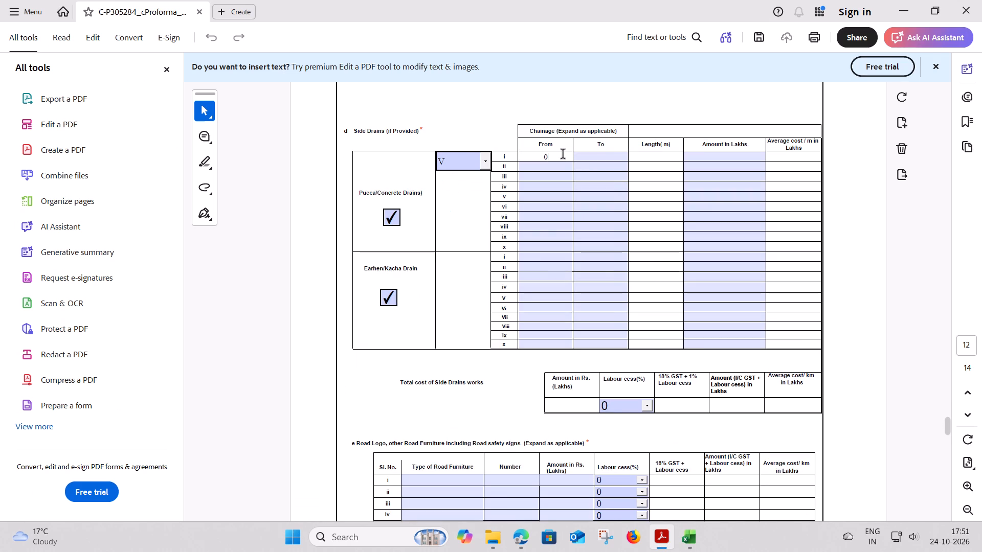
left_click(537, 260)
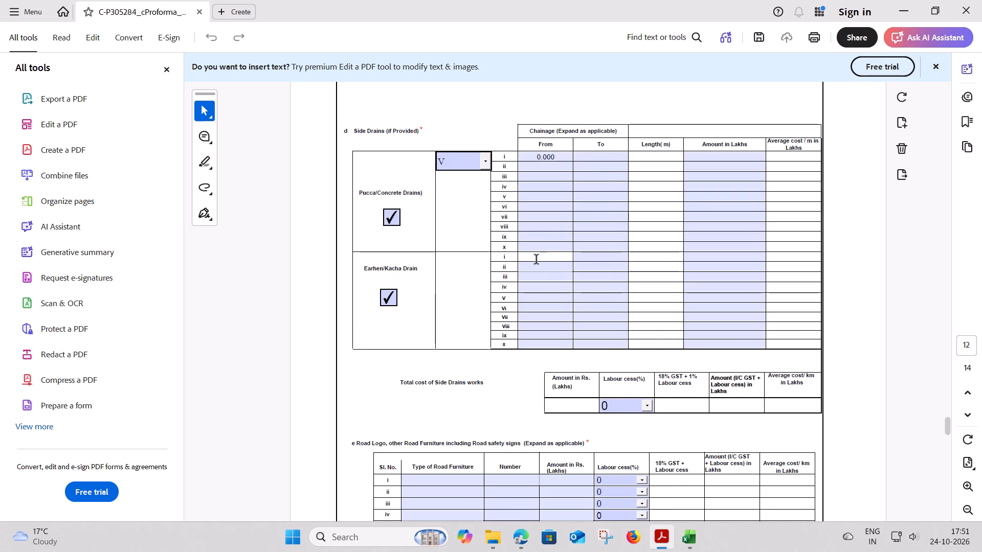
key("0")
Enter the side drains' To chainages from the workbook lengths: 1680 for the pucca drain and 1833 for the earthen drain.
left_click(591, 157)
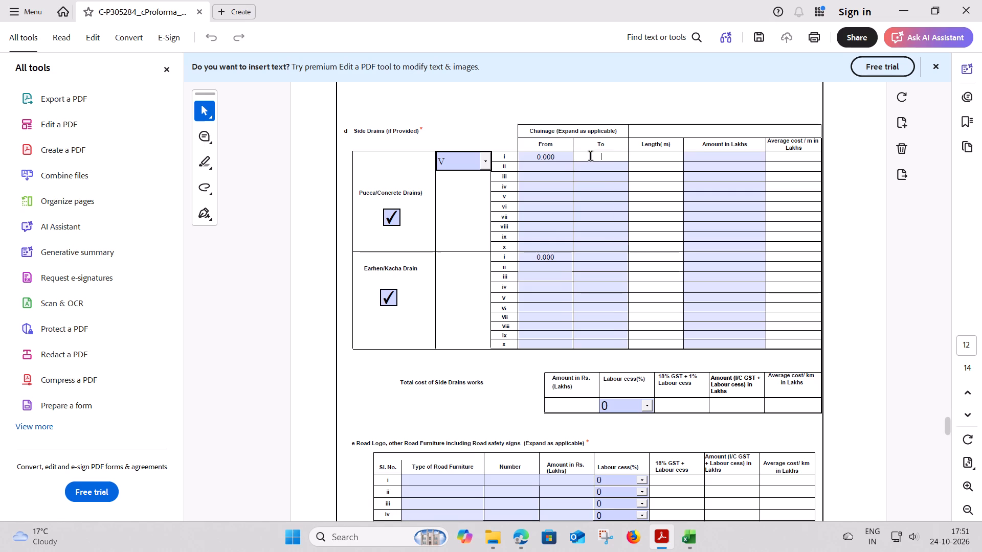
key("alt+Tab")
scroll(359, 399, "down", 3)
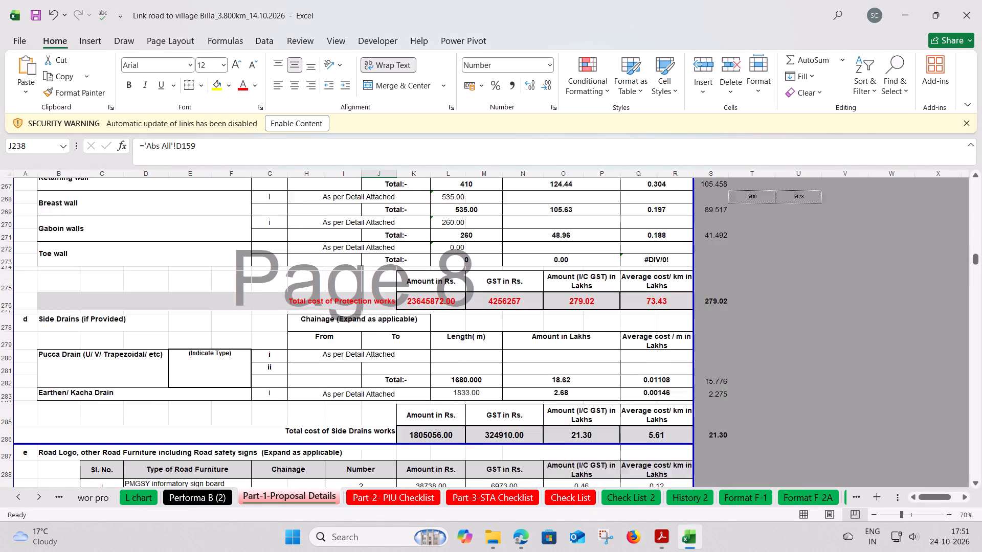
scroll(359, 399, "down", 2)
key("alt+Tab")
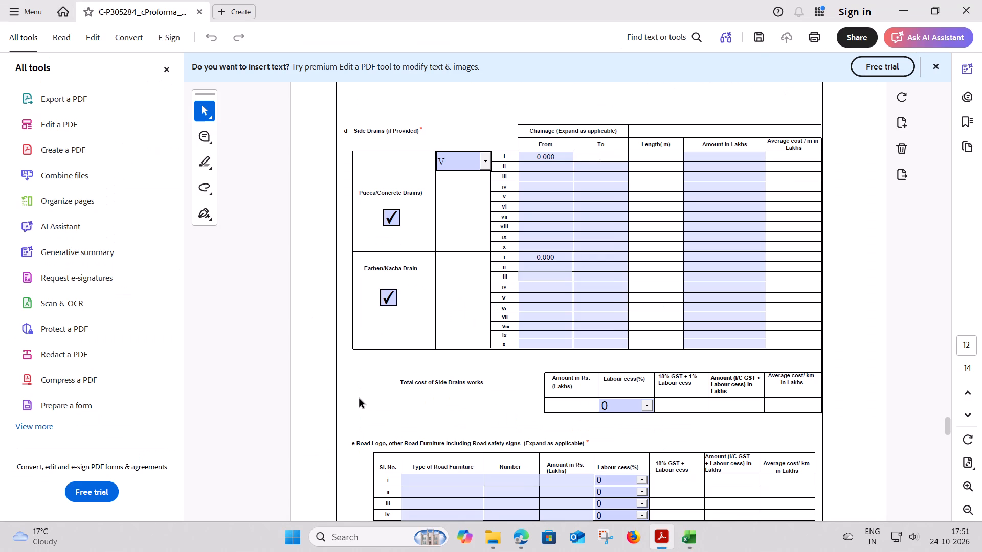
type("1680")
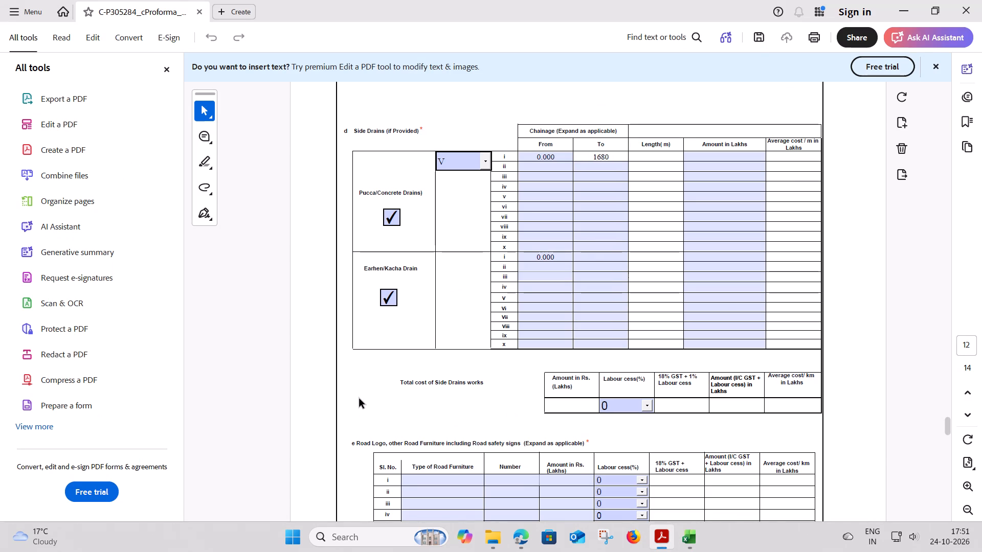
left_click(588, 258)
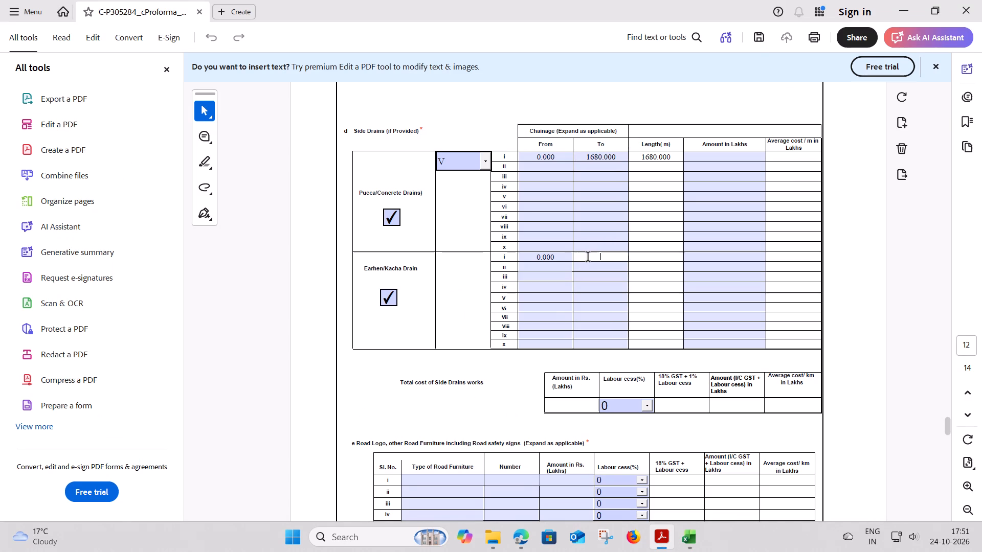
key("alt+Tab")
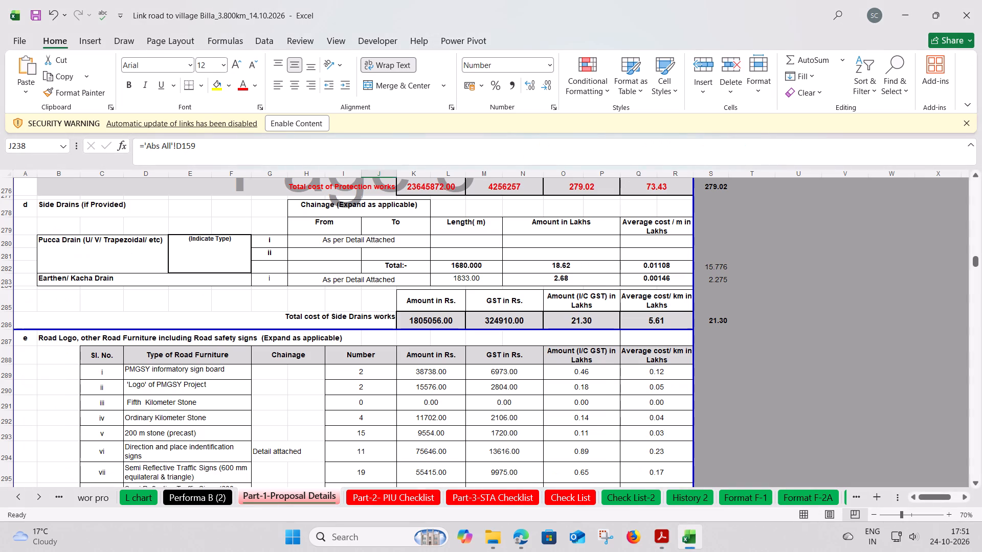
key("alt+Tab")
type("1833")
Enter the side drain amounts in lakhs from the workbook: 15.776 for the pucca drain and 2.275 for the earthen drain.
left_click(733, 155)
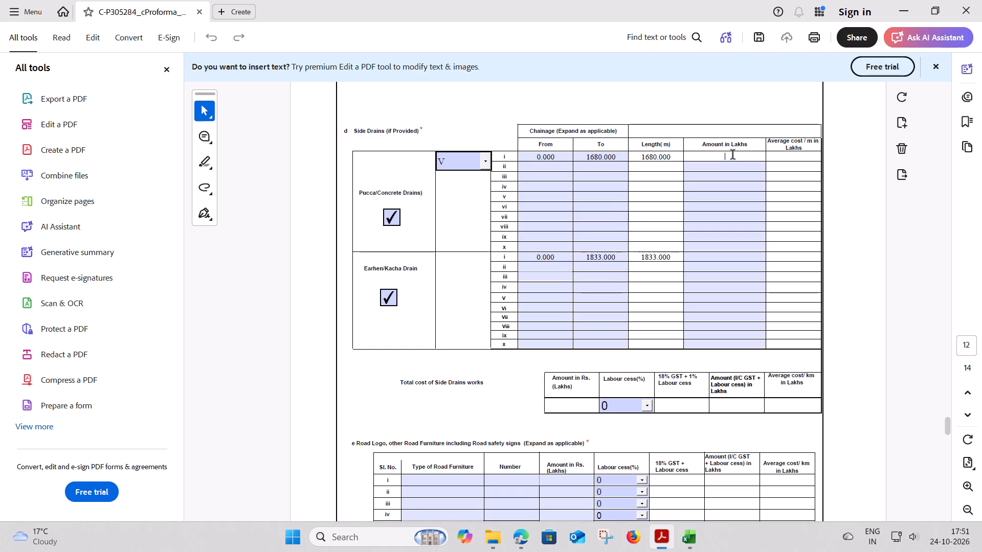
key("alt+Tab")
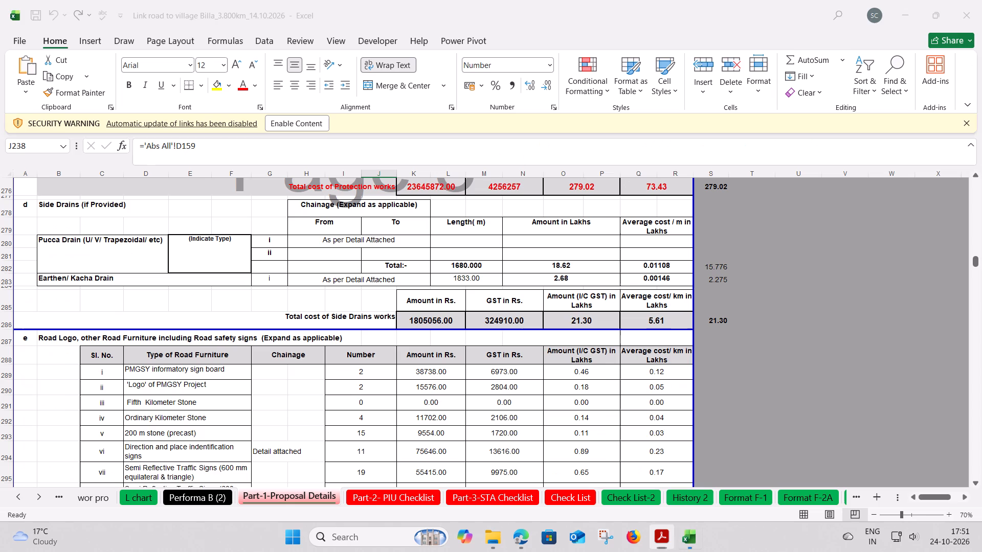
key("alt+Tab")
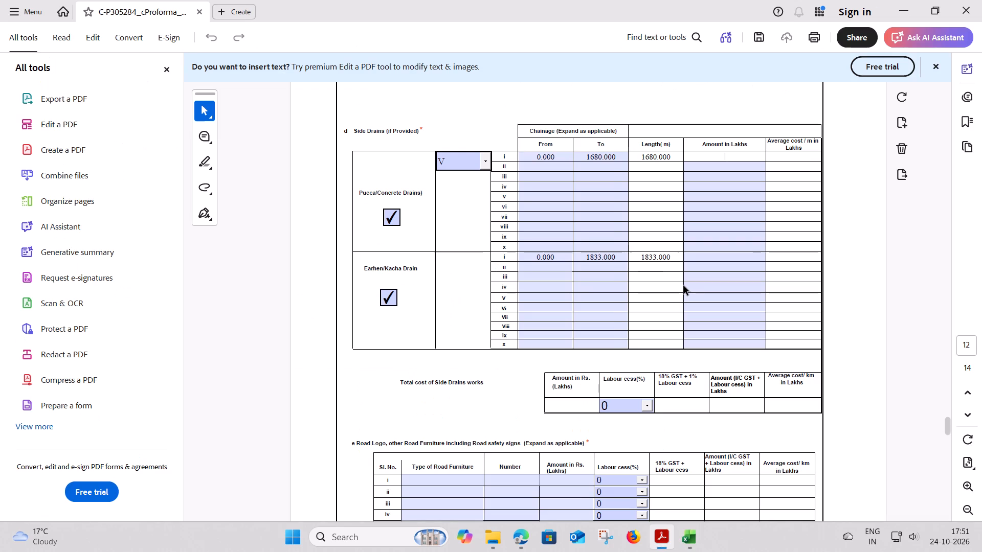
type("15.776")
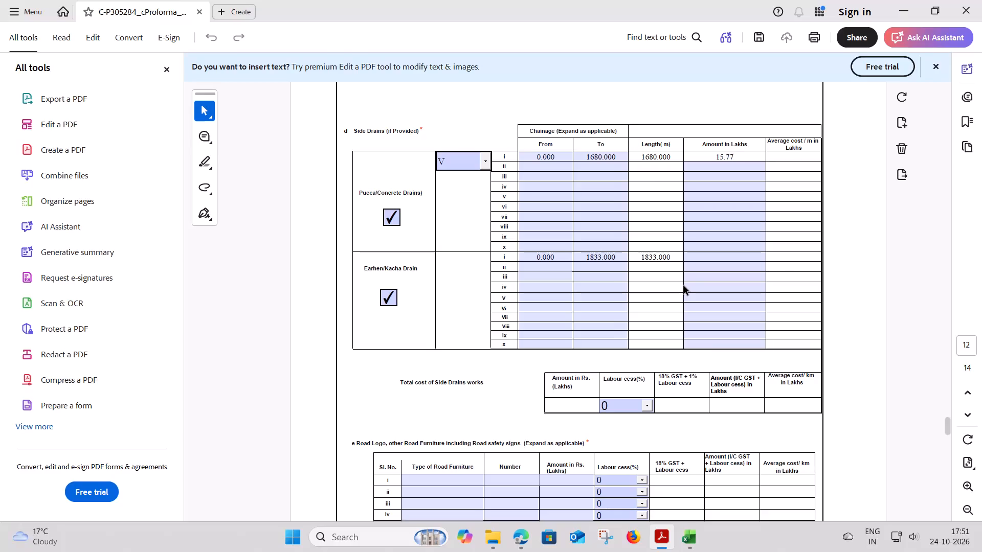
left_click(716, 259)
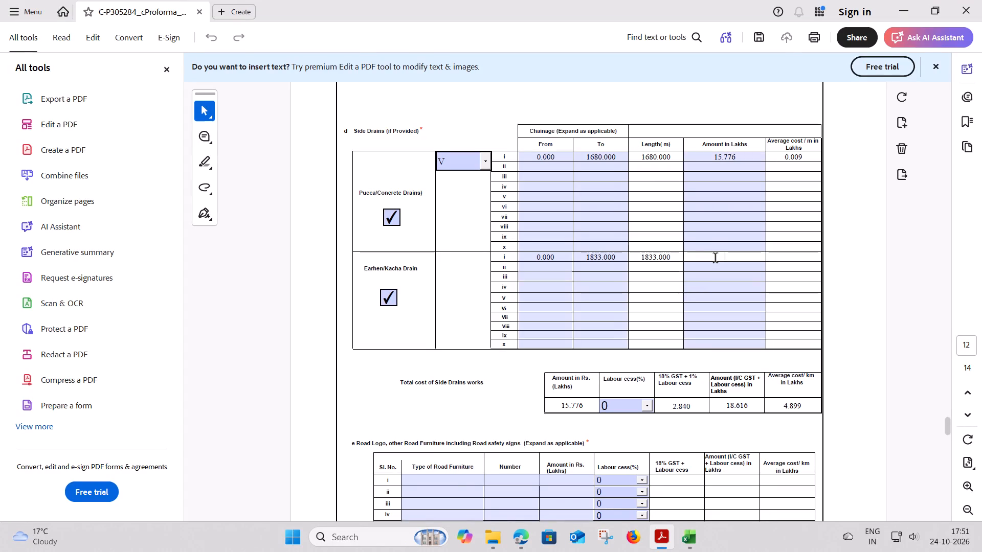
key("alt+Tab")
key("alt+Tab")
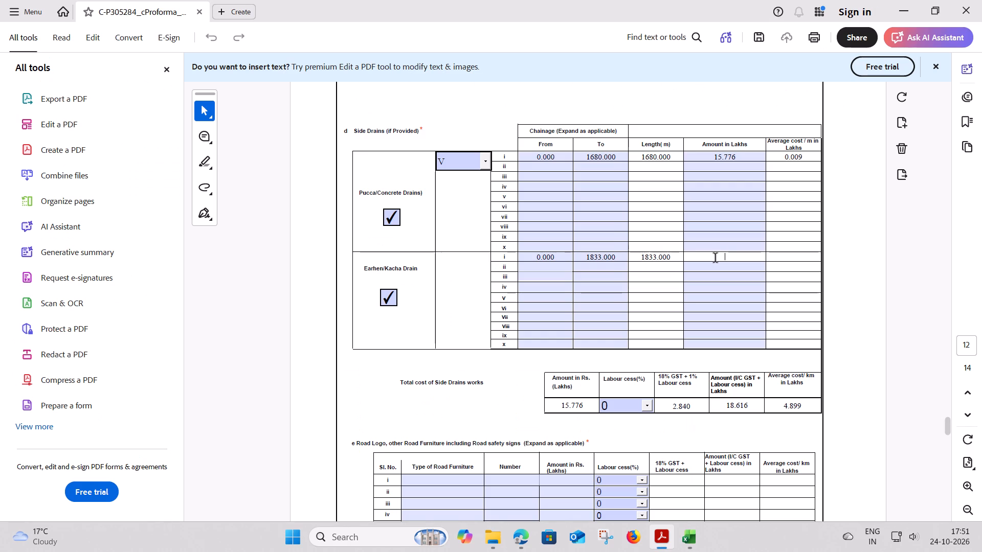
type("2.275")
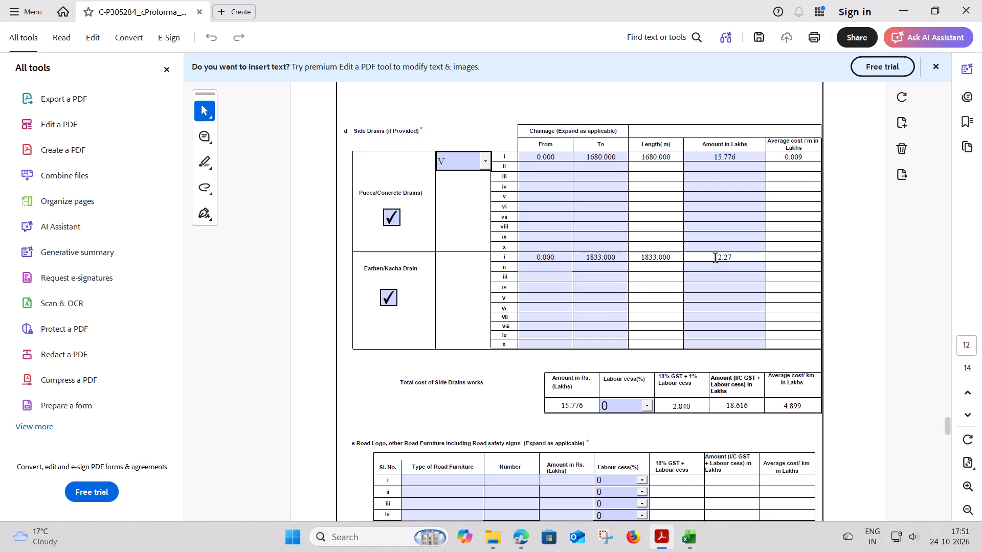
left_click(654, 283)
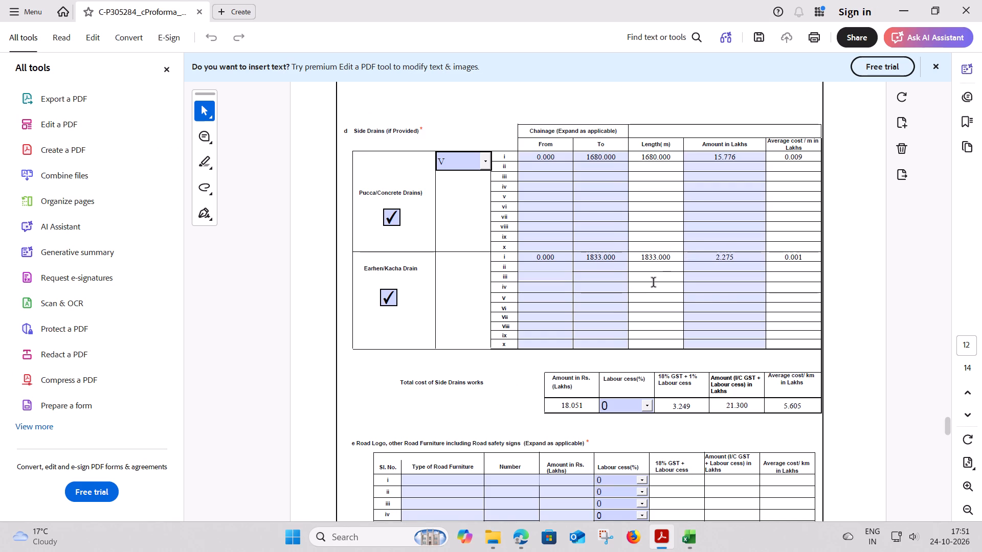
In Road Furniture row i, enter the workbook's summed quantity of 720 as the Number and Various as the type.
key("alt+Tab")
scroll(568, 344, "down", 1)
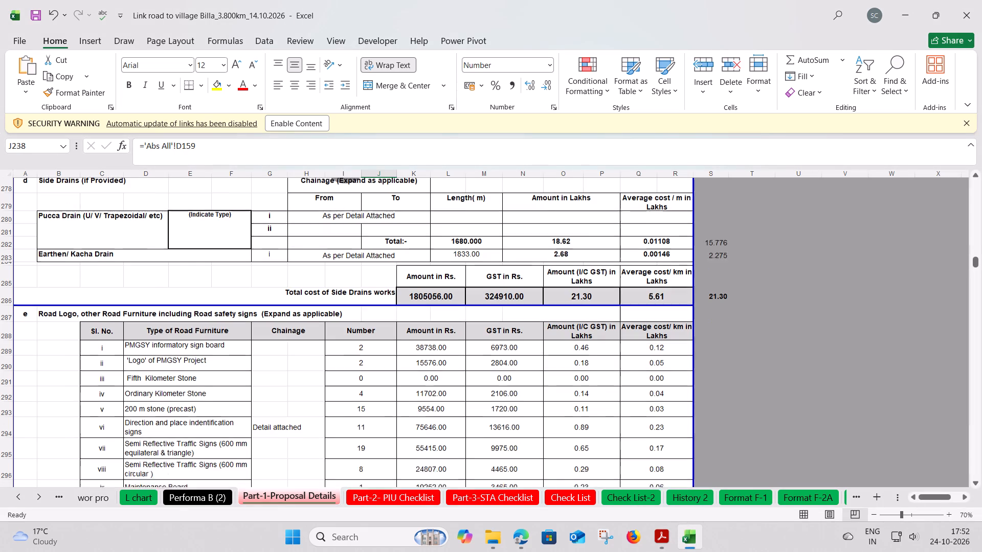
scroll(568, 344, "down", 3)
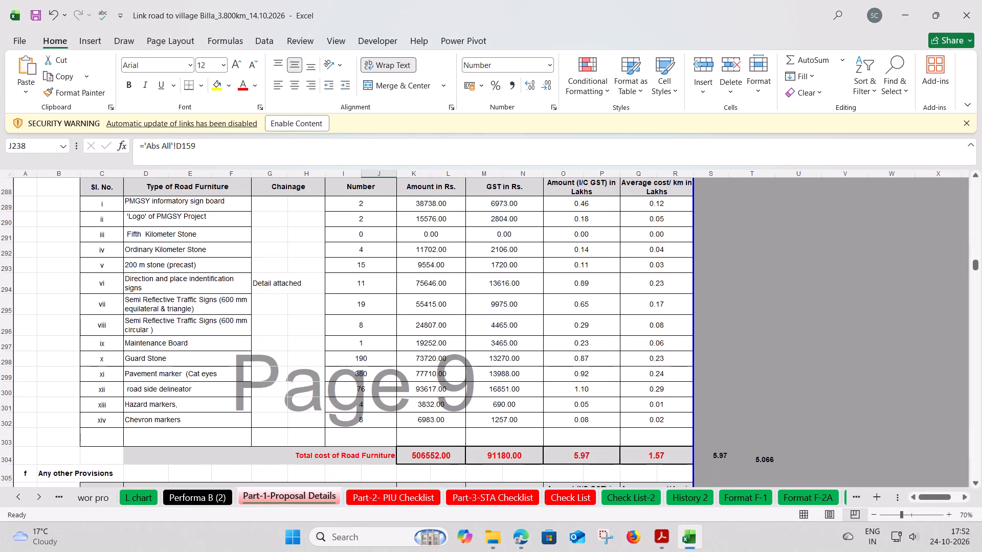
left_click_drag(361, 202, 367, 415)
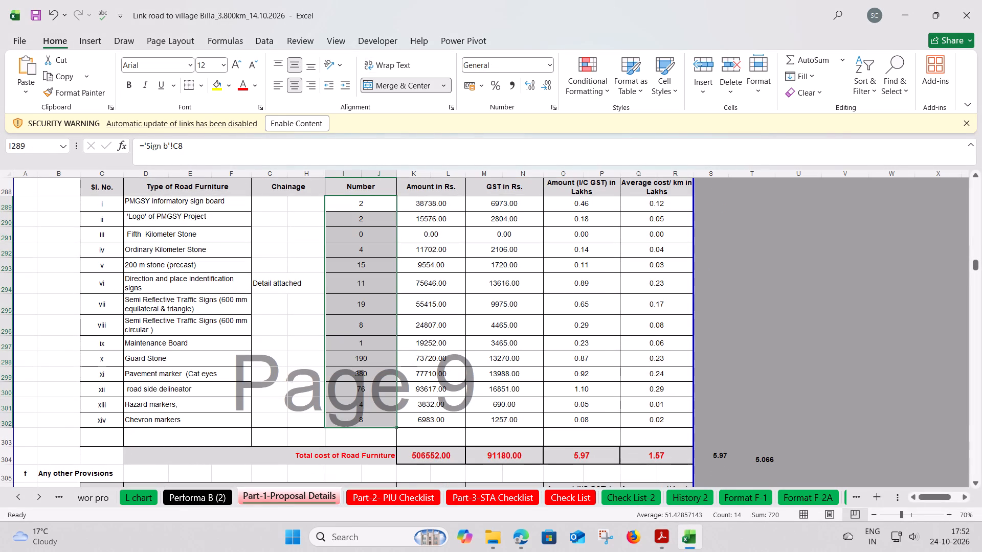
key("alt+Tab")
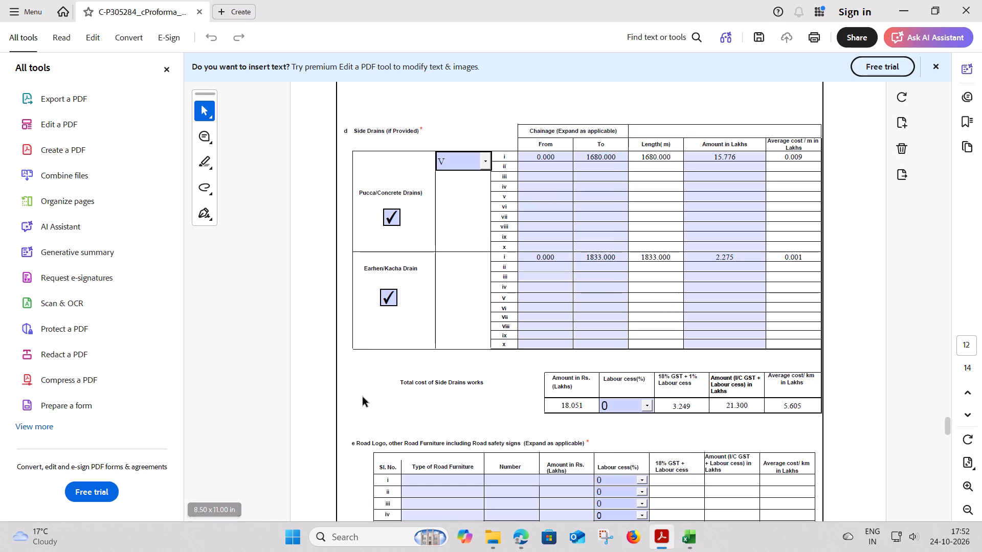
scroll(363, 397, "down", 9)
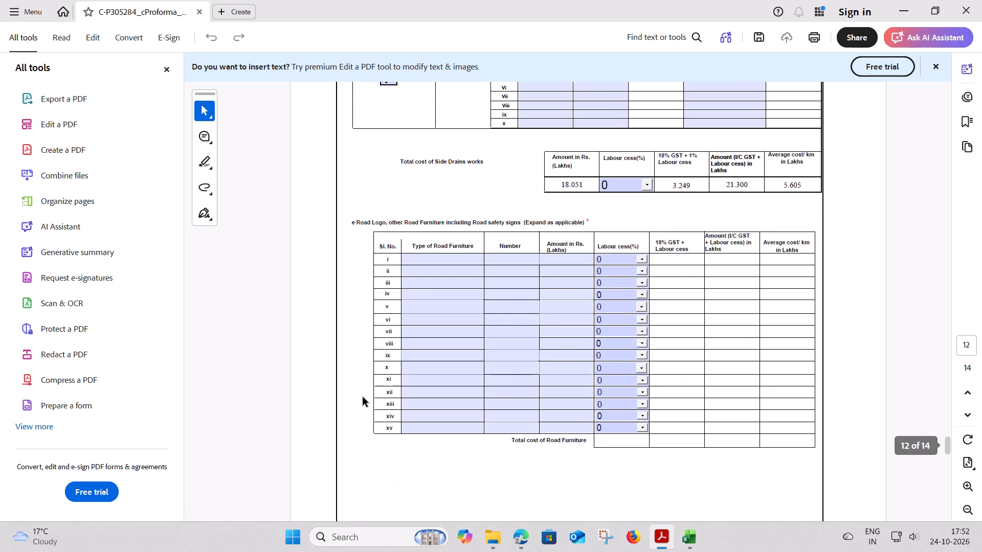
scroll(363, 397, "down", 1)
left_click(525, 230)
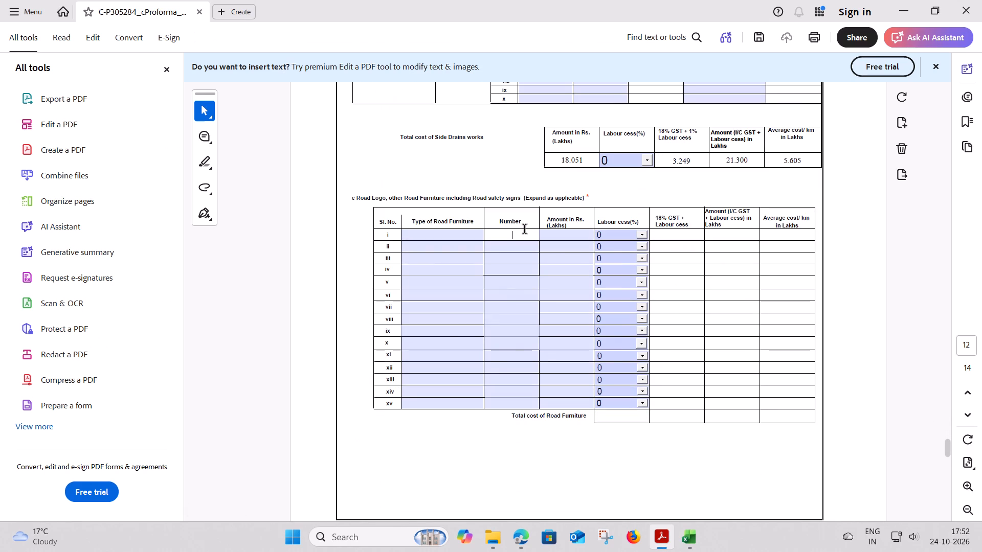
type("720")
left_click(461, 236)
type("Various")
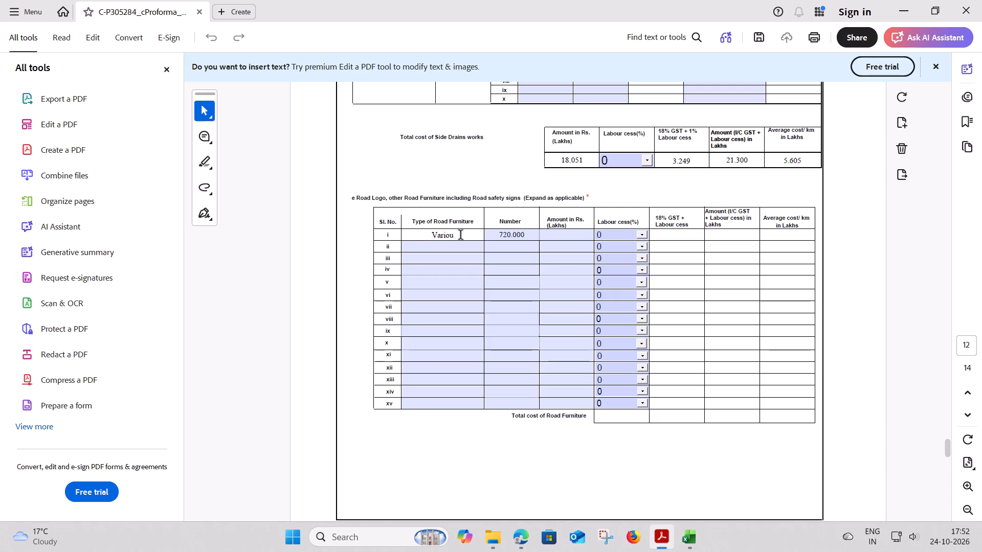
Enter the Road Furniture row i amount of 5.066 lakhs from the workbook.
left_click(563, 236)
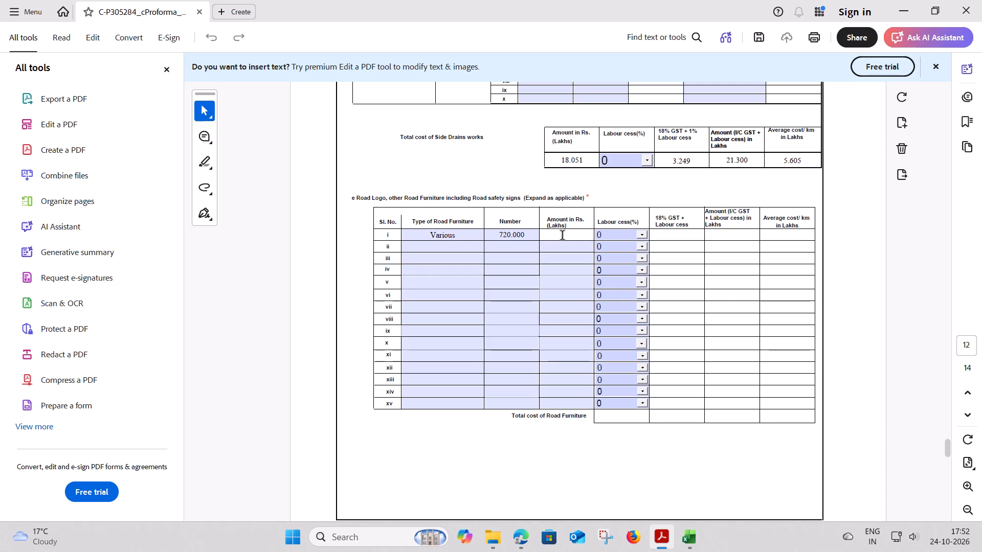
key("alt+Tab")
key("alt+Tab")
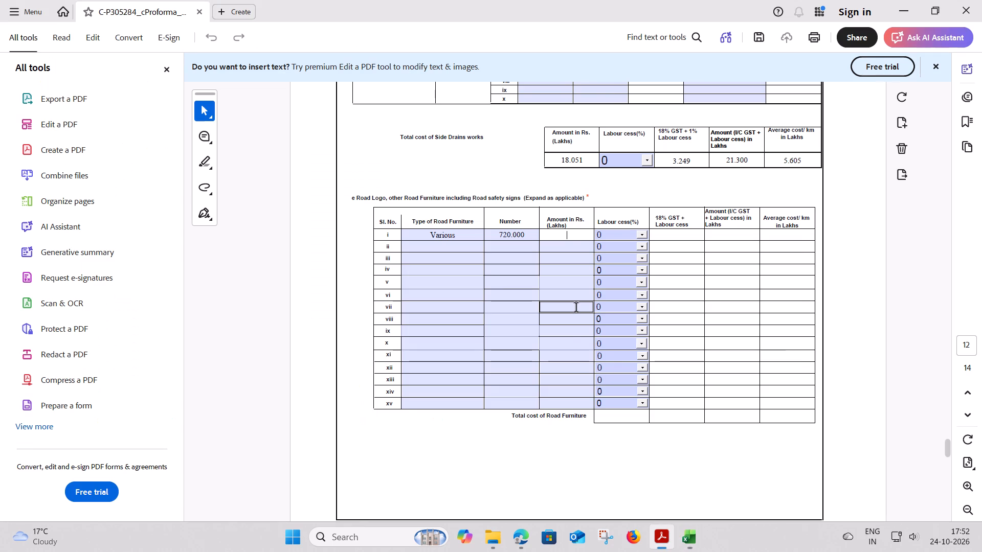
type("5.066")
left_click(566, 281)
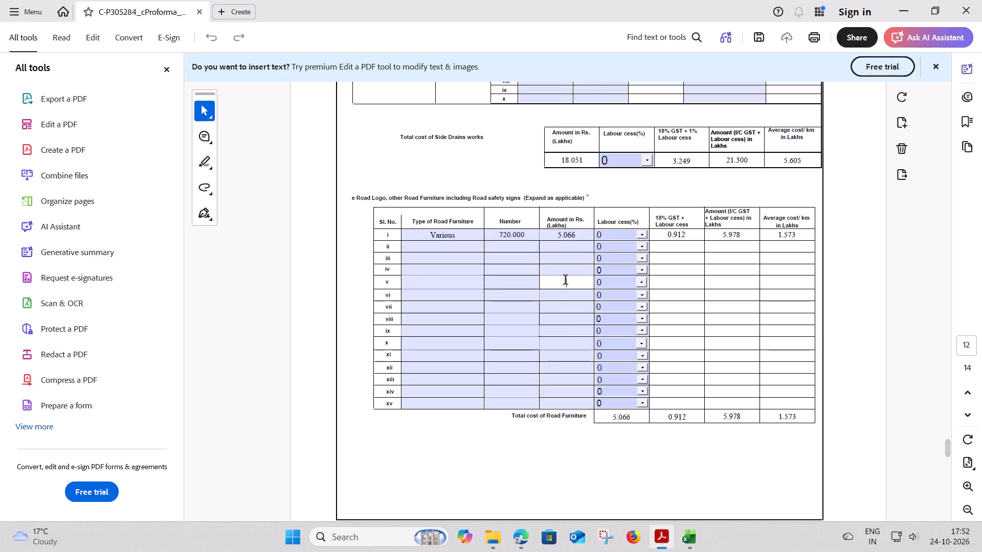
Compare the Road Furniture total with the workbook and set the row i amount to 5.063 lakhs.
key("alt+Tab")
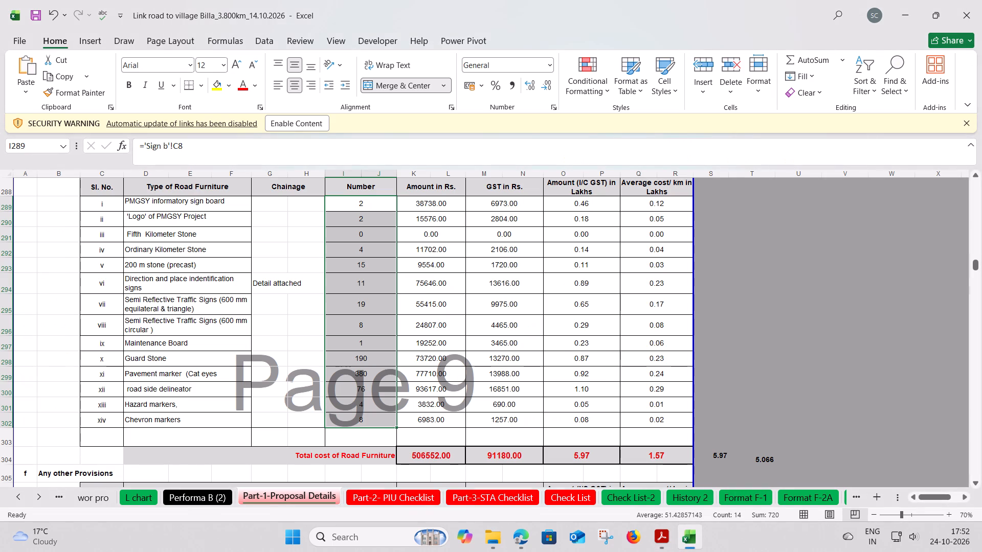
key("alt+Tab")
left_click(576, 236)
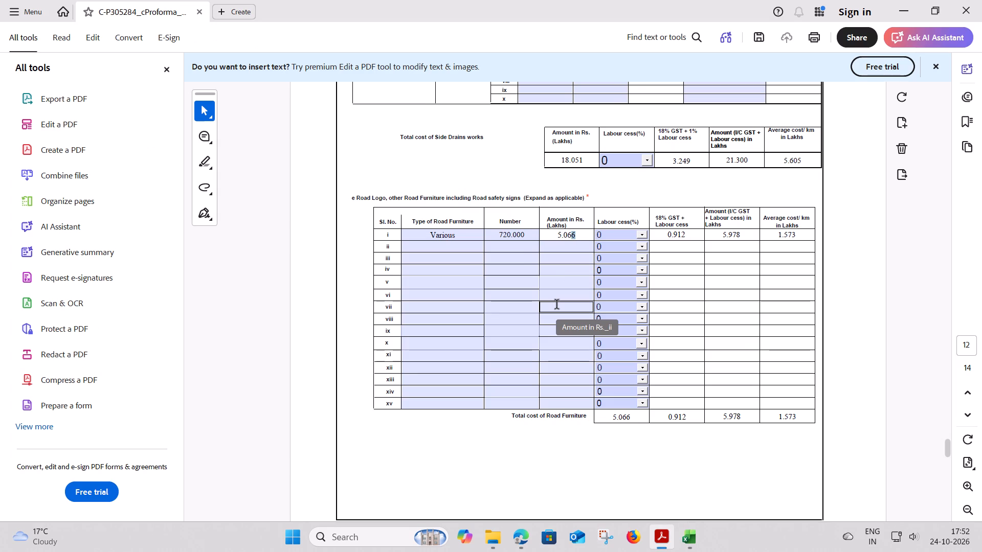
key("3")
left_click(571, 289)
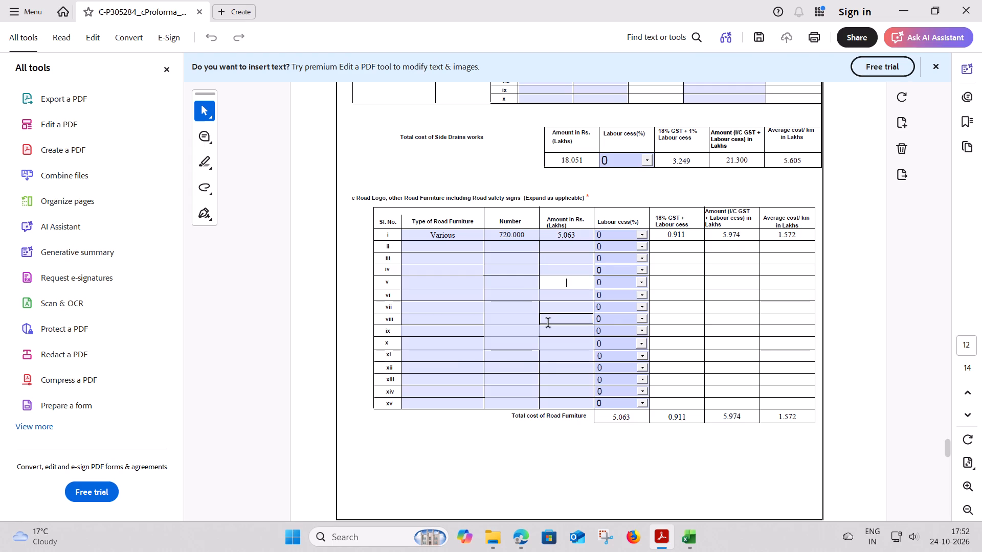
In Any other Provisions row i, enter the item Other with the workbook's total amount of 57.843 lakhs.
key("alt+Tab")
scroll(522, 365, "down", 2)
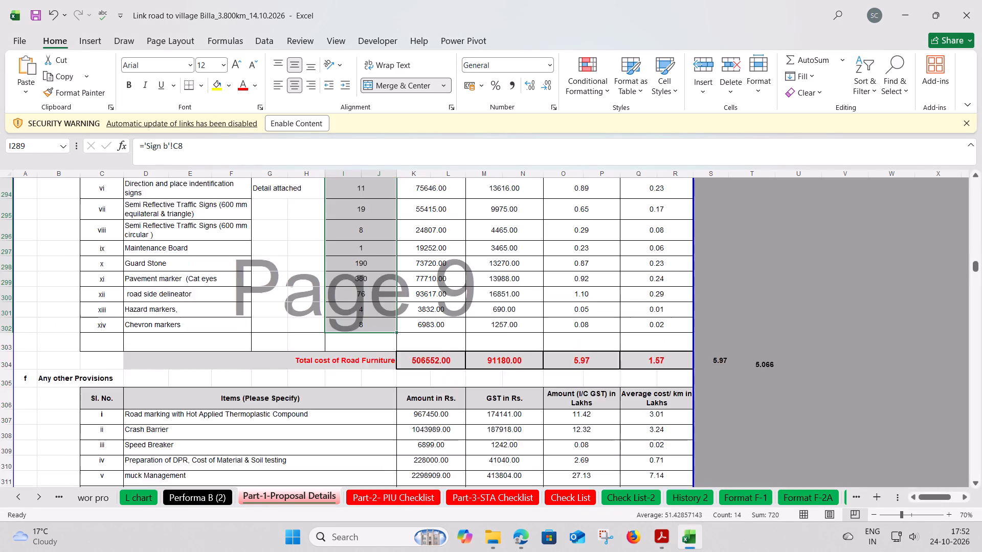
scroll(522, 365, "down", 3)
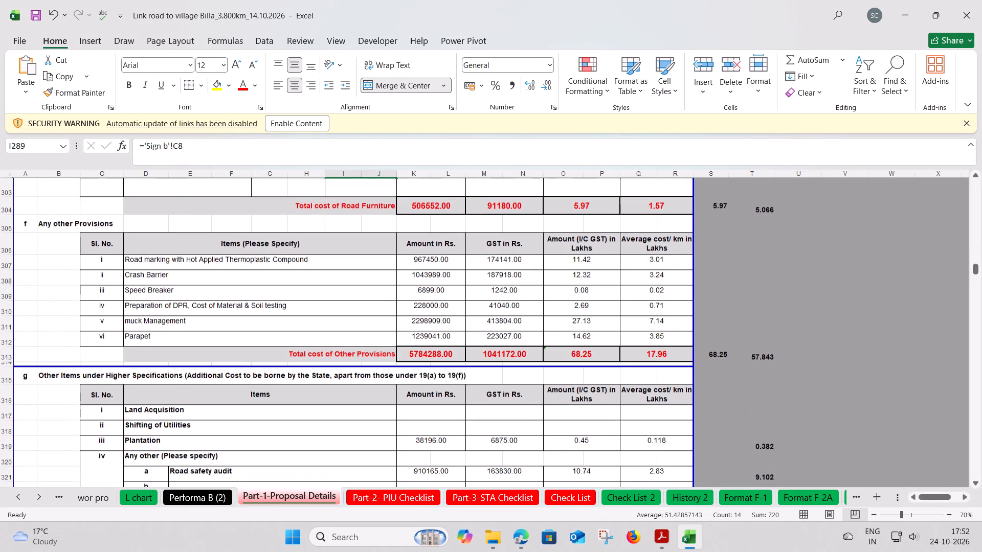
key("alt+Tab")
scroll(521, 365, "down", 5)
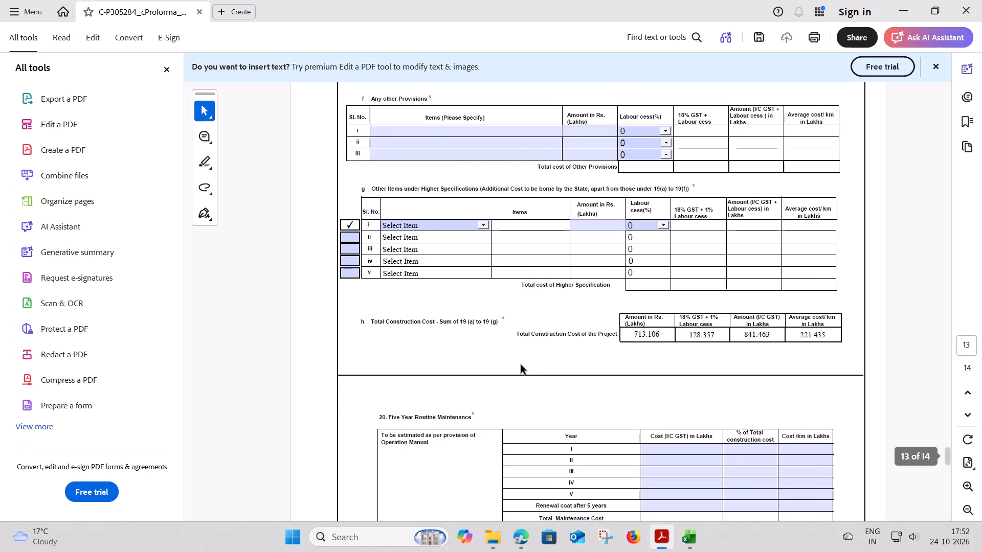
left_click(471, 133)
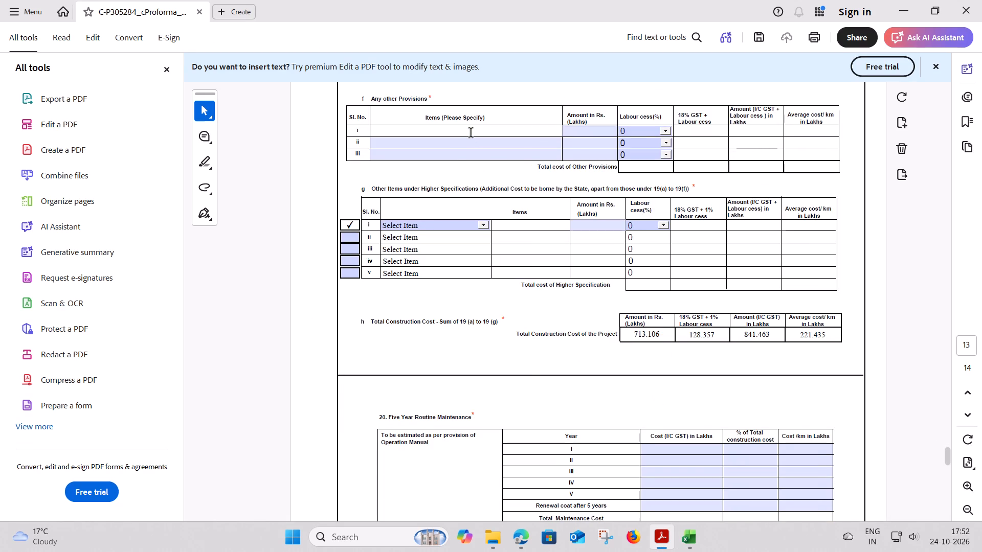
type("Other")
left_click(591, 133)
key("alt+Tab")
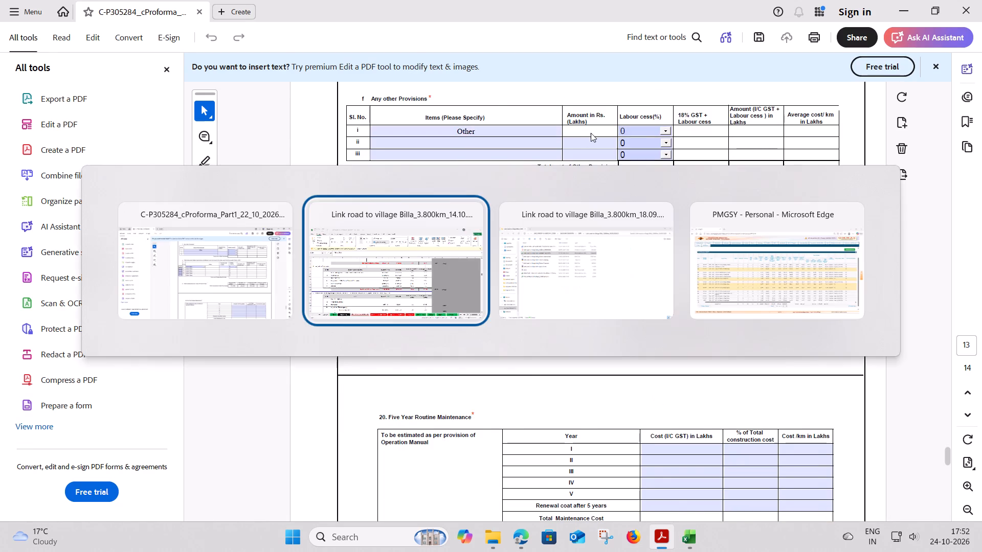
key("alt+Tab")
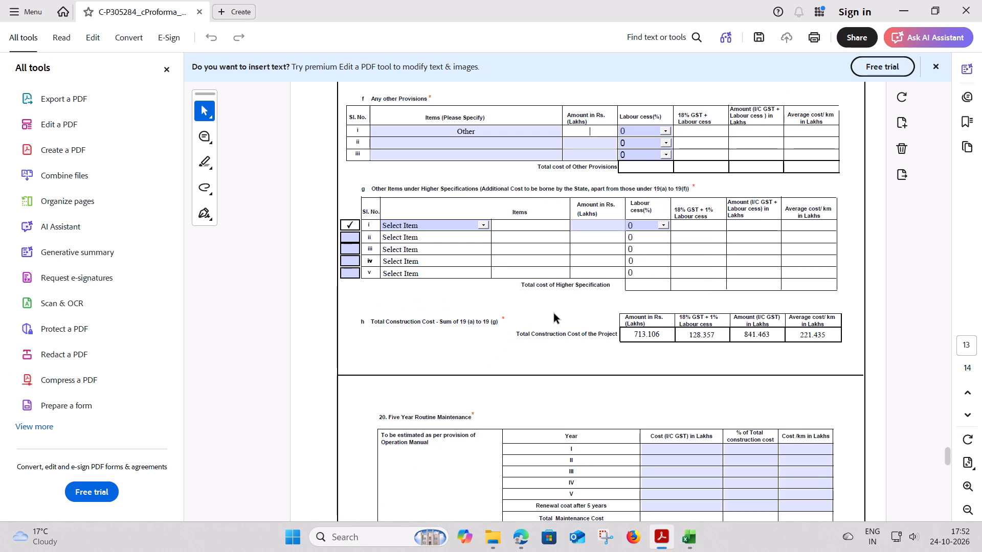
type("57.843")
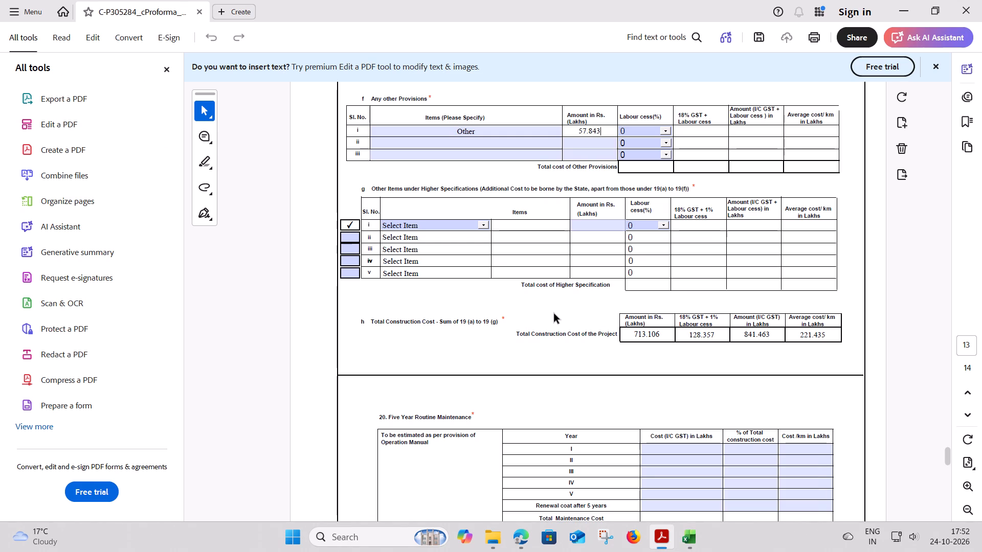
left_click(534, 144)
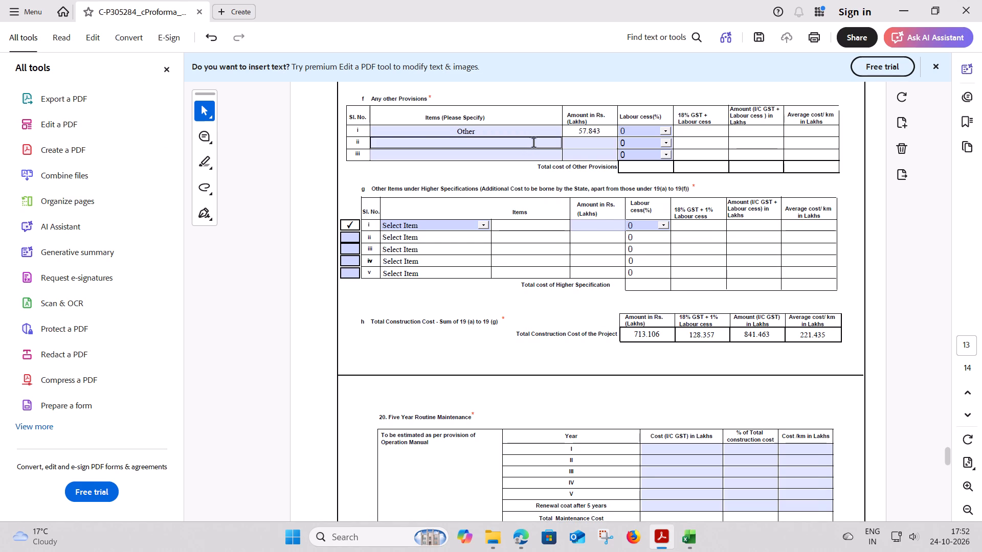
Compare the Other Provisions total with the workbook and set the row i amount to 57.842 lakhs.
key("alt+Tab")
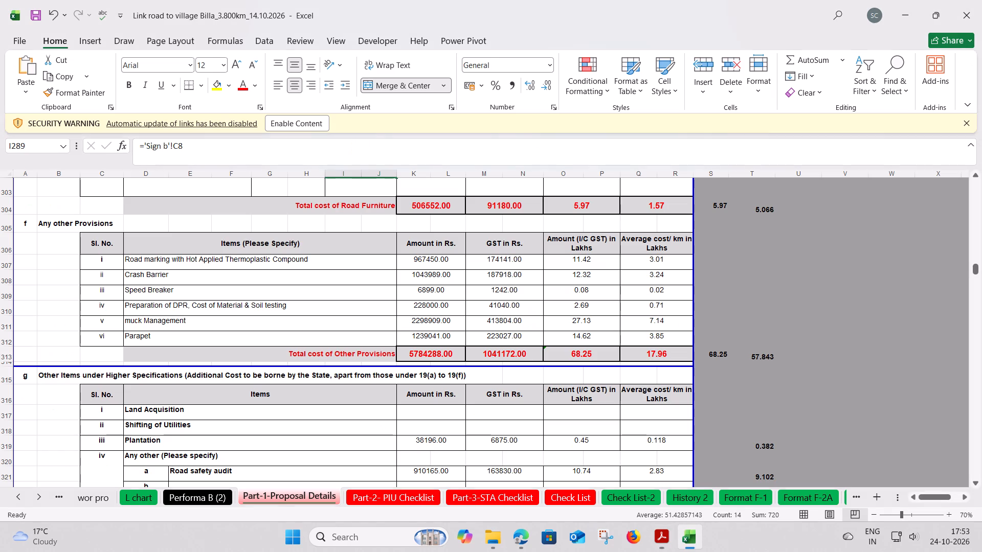
key("alt+Tab")
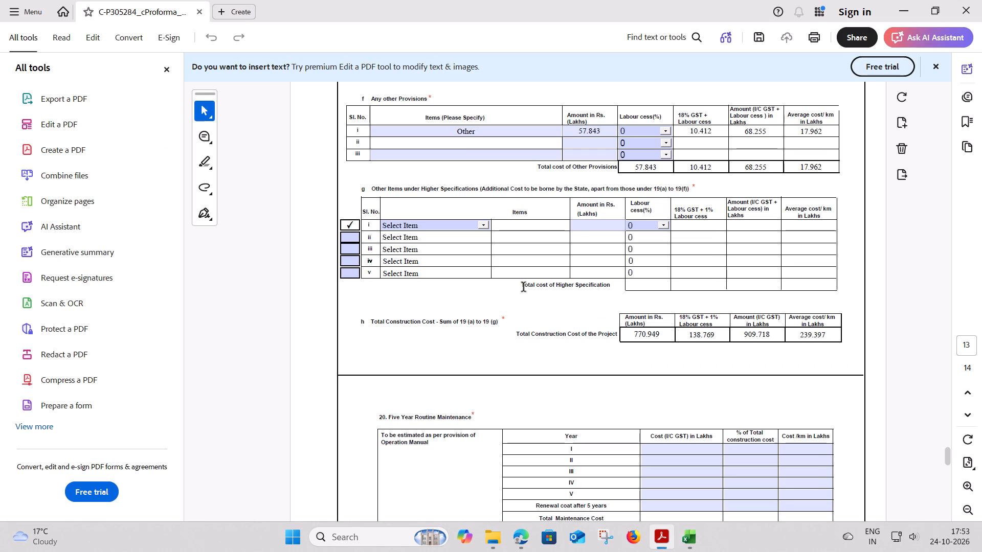
left_click_drag(605, 133, 599, 133)
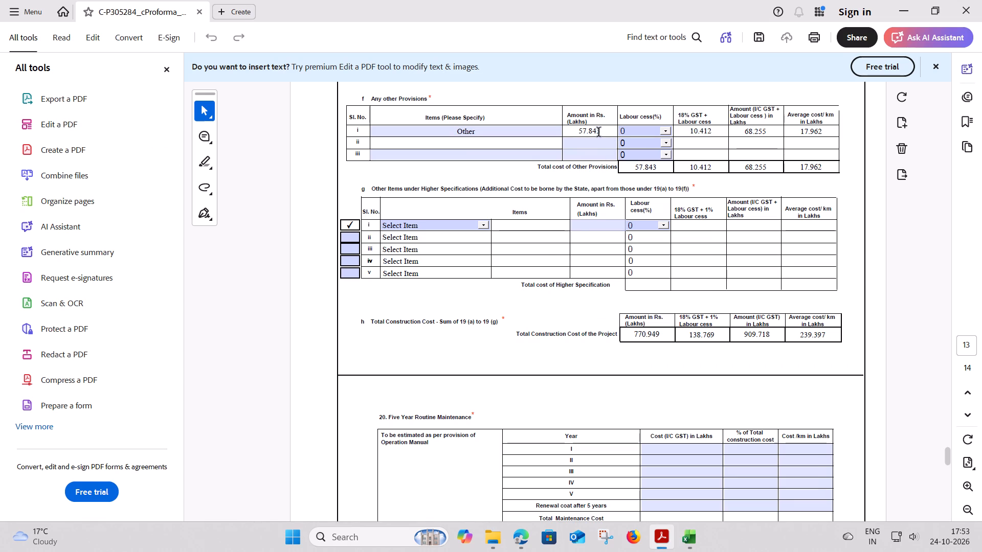
left_click_drag(599, 133, 596, 134)
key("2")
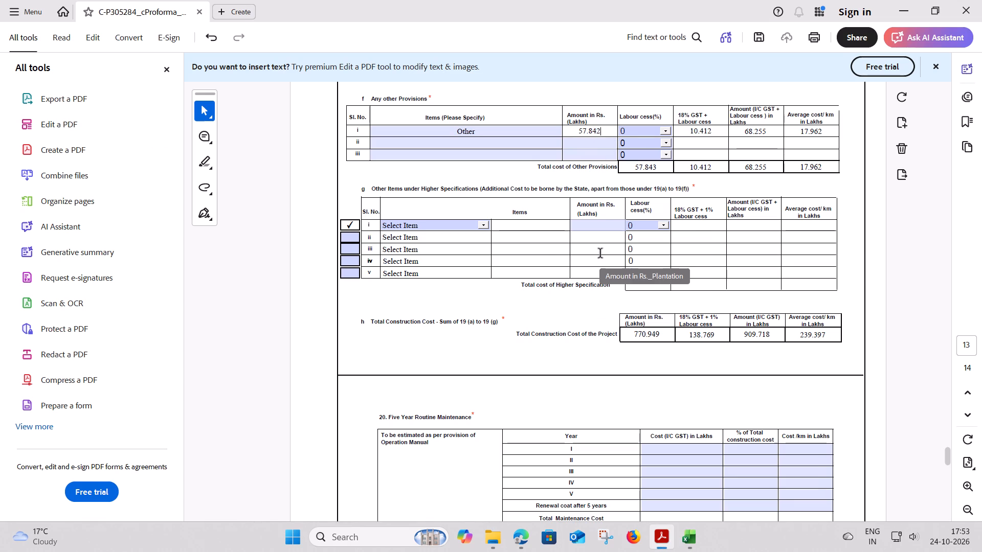
left_click(570, 145)
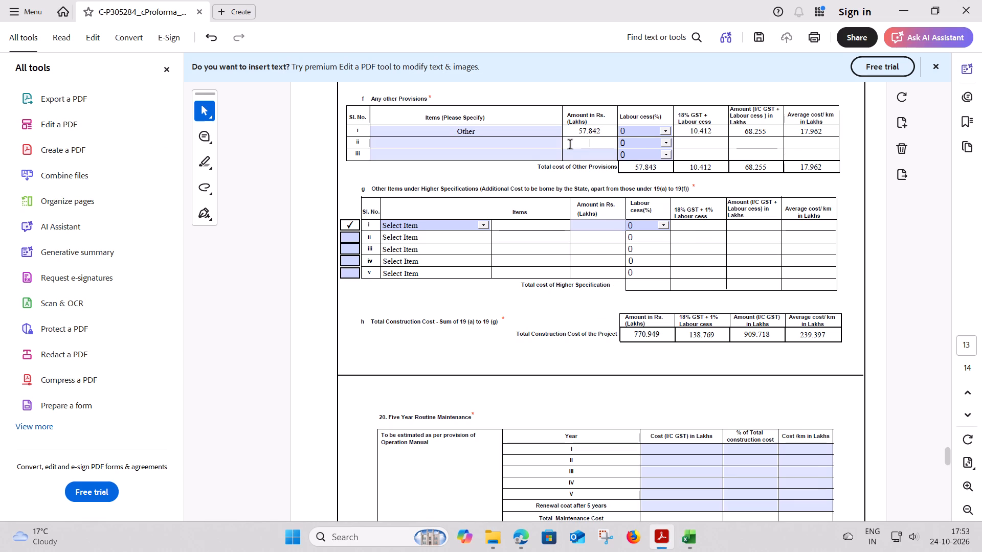
In Other Items under Higher Specifications, enable row ii and, following the workbook, set row i to Plantation and row ii to Other.
key("alt+Tab")
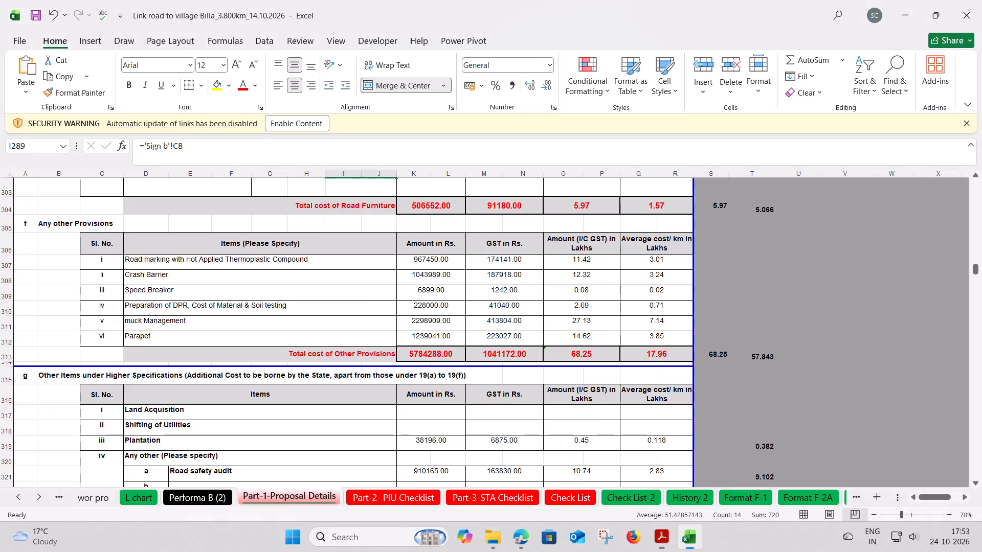
key("alt+Tab")
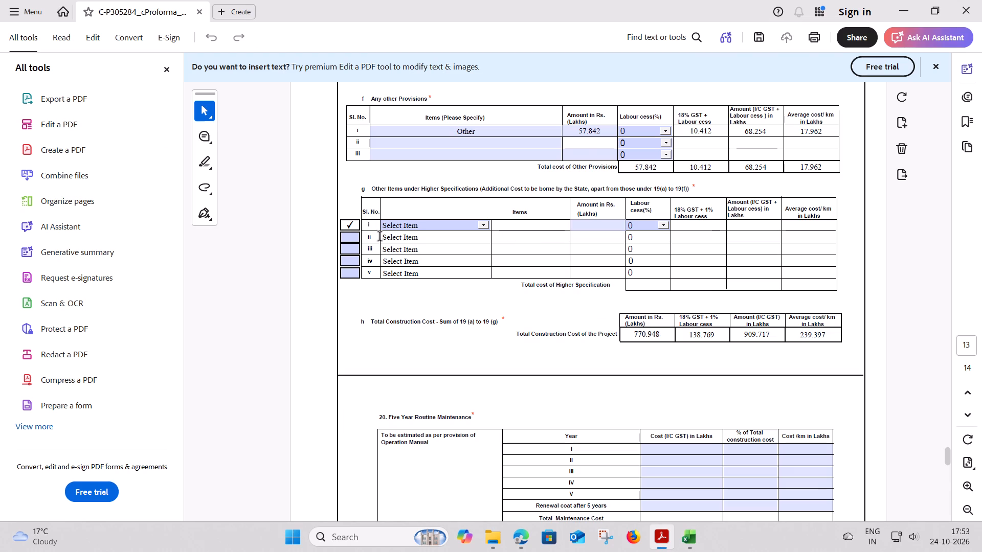
left_click(346, 238)
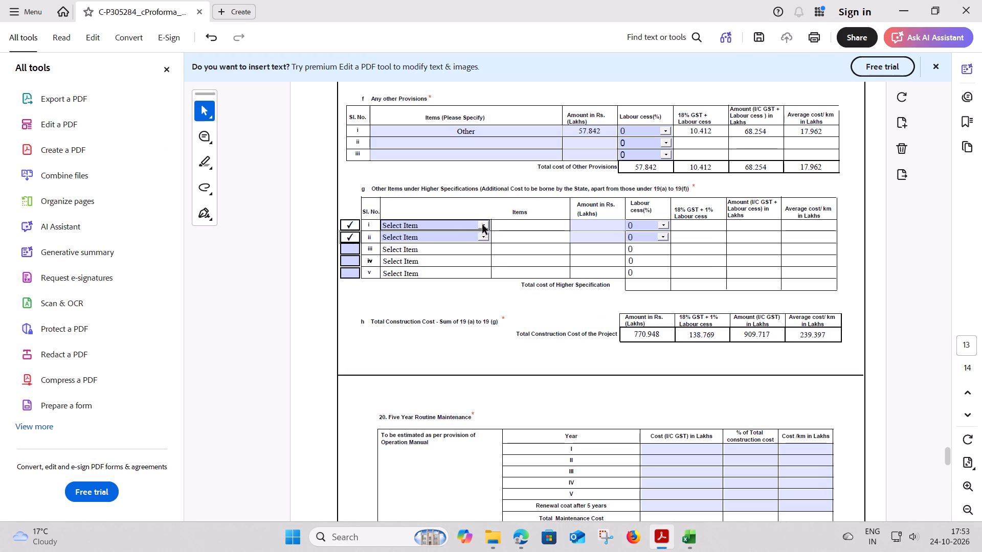
left_click(483, 224)
left_click(480, 226)
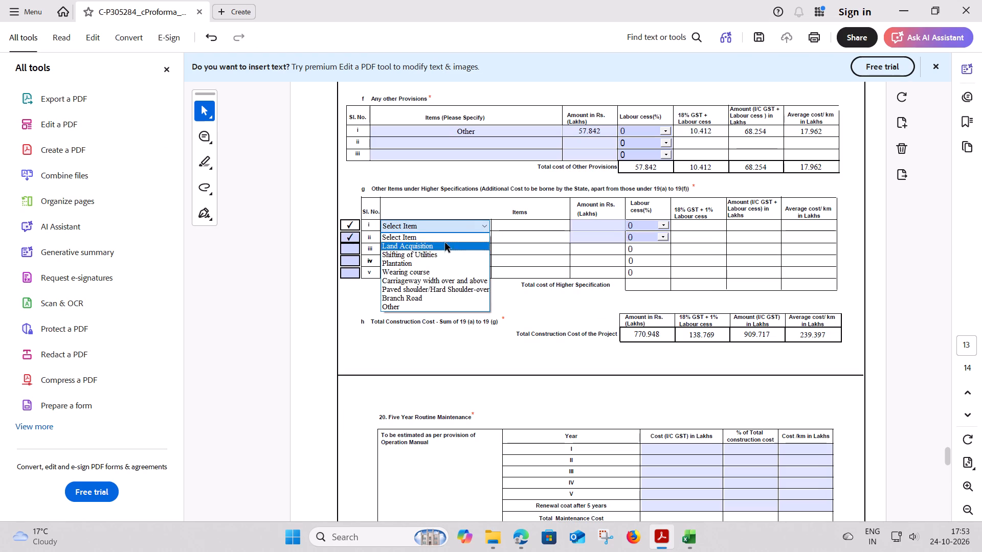
left_click(426, 264)
left_click(480, 240)
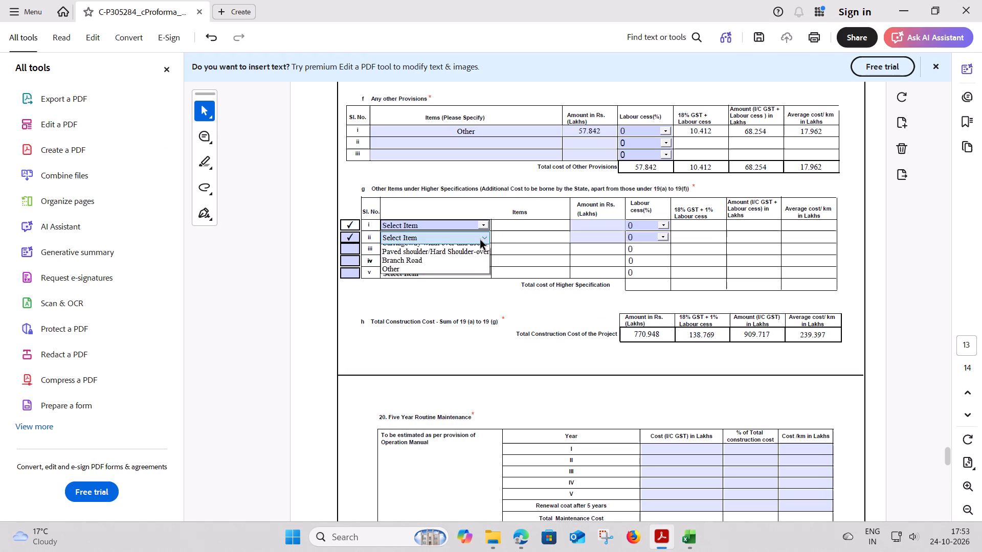
left_click(481, 239)
left_click(396, 318)
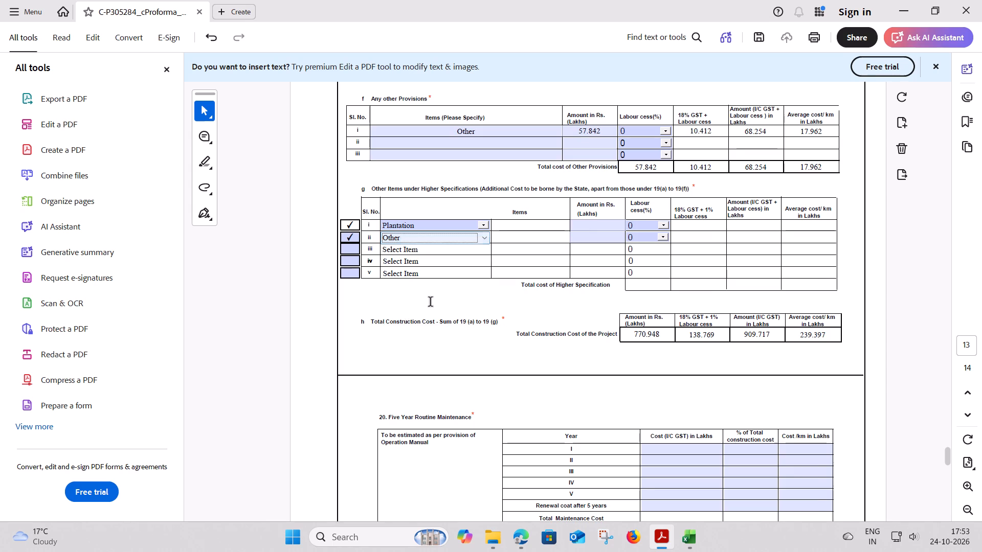
Under Higher Specifications, describe row ii as Road Safety and enter the workbook amounts: 0.382 lakhs for Plantation and 9.102 lakhs for Other.
left_click(511, 239)
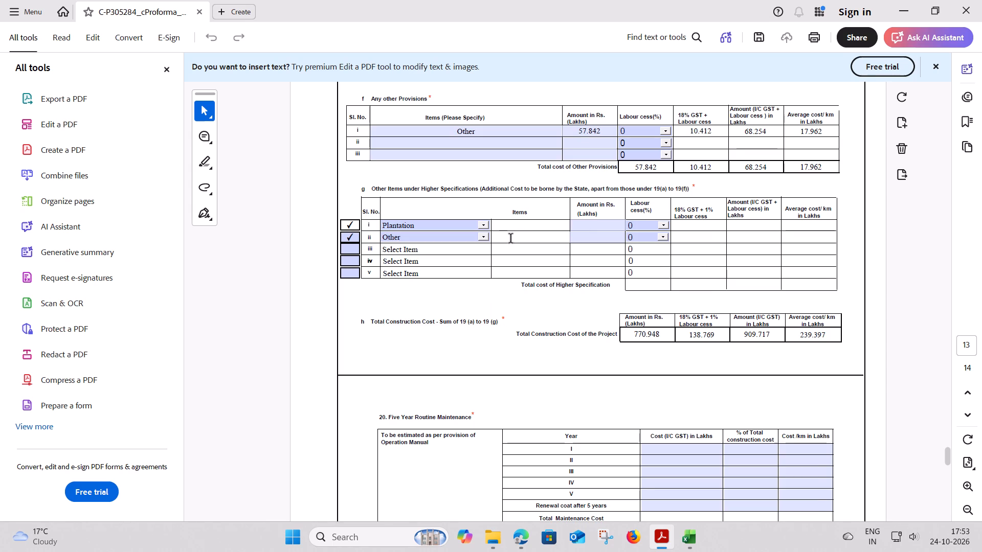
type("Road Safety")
left_click(593, 227)
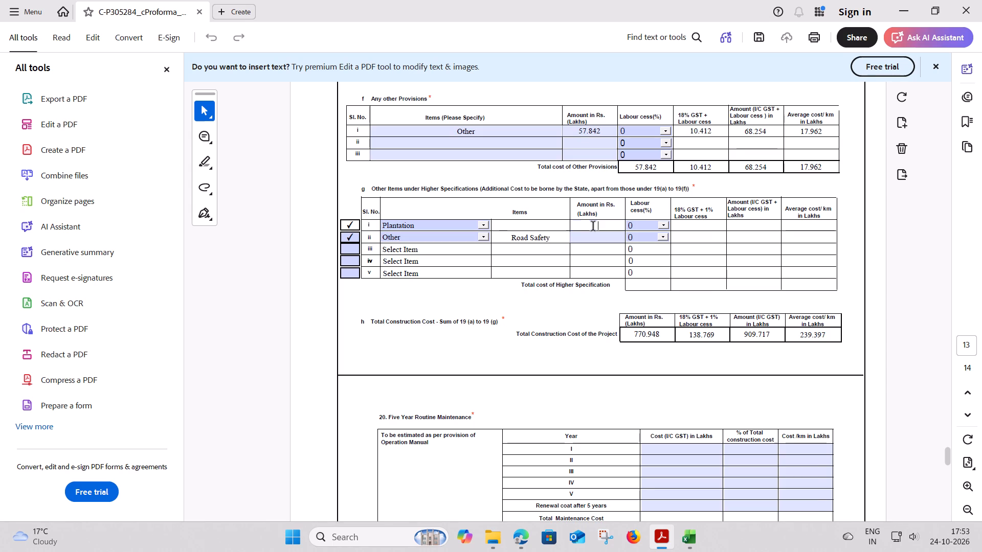
key("alt+Tab")
scroll(552, 371, "down", 2)
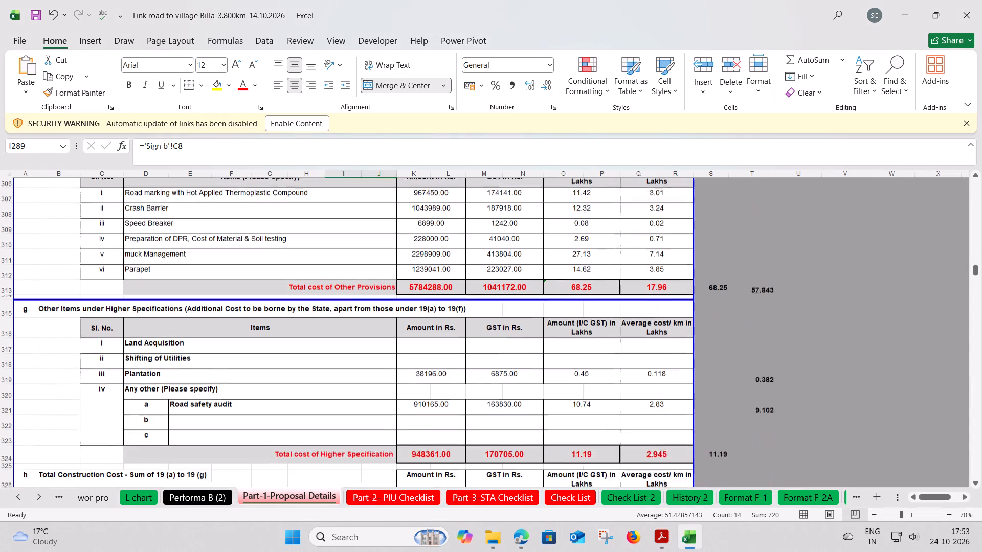
key("alt+Tab")
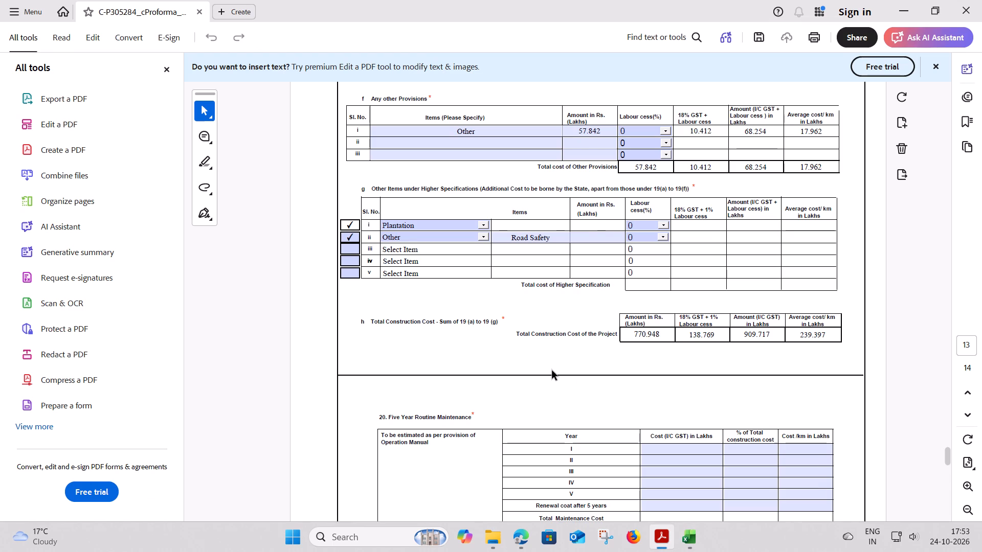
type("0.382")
left_click(601, 234)
key("alt+Tab")
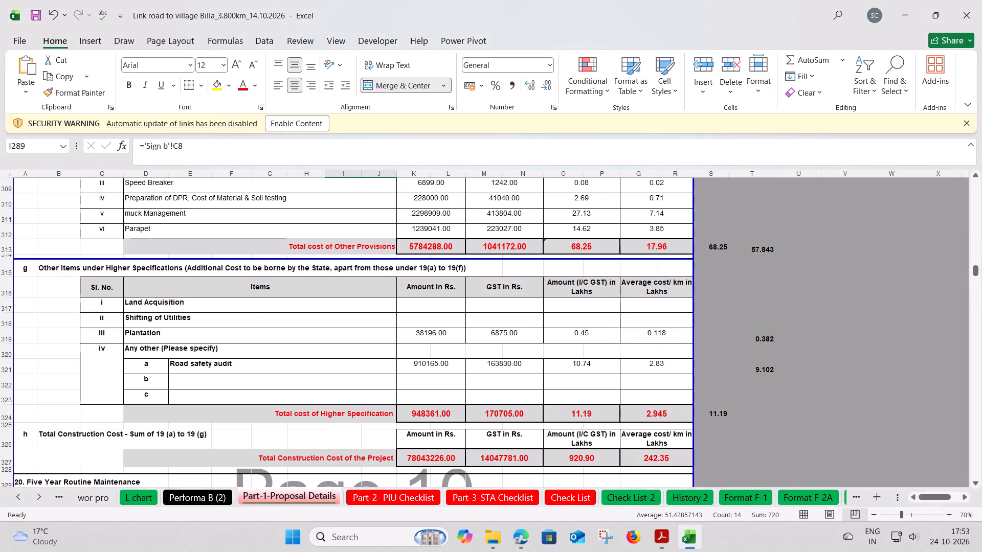
key("alt+Tab")
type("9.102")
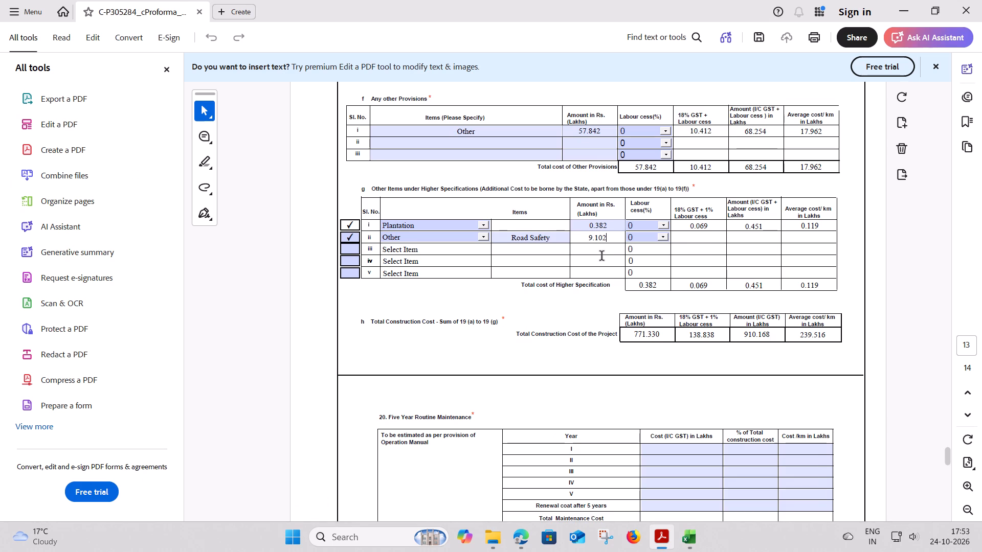
left_click(602, 257)
Compare the Higher Specifications figures with the workbook and set the Plantation amount to 0.380 lakhs.
key("alt+Tab")
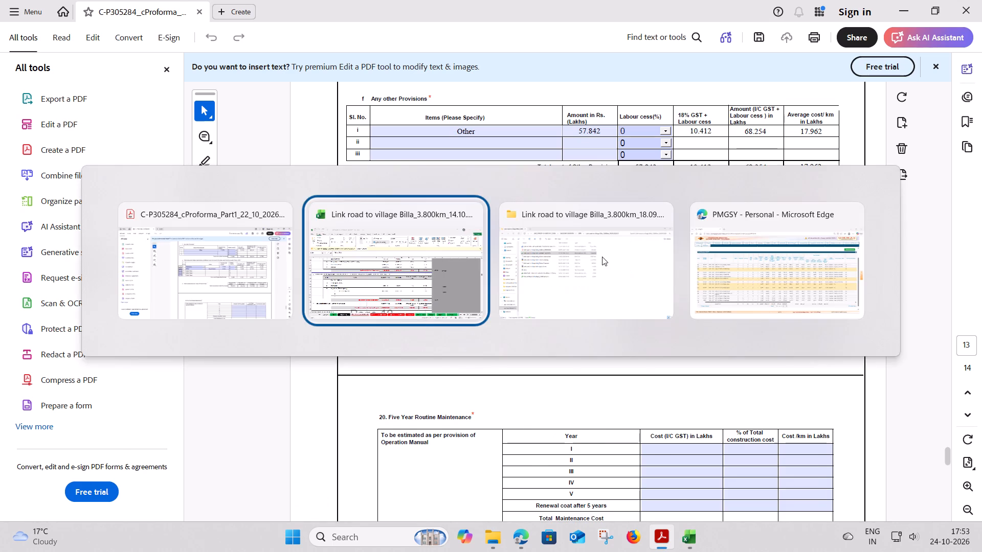
scroll(555, 318, "down", 2)
key("alt+Tab")
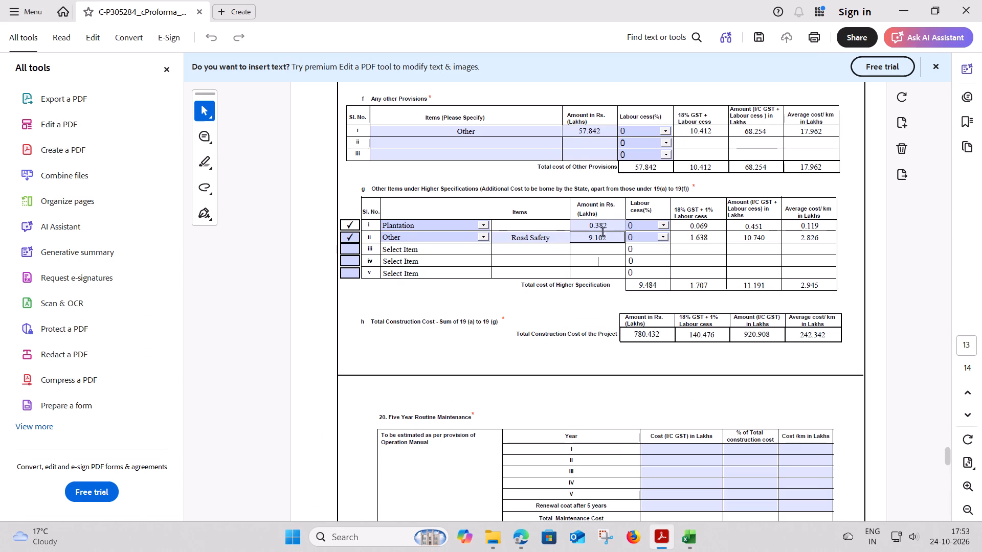
left_click_drag(611, 227, 604, 230)
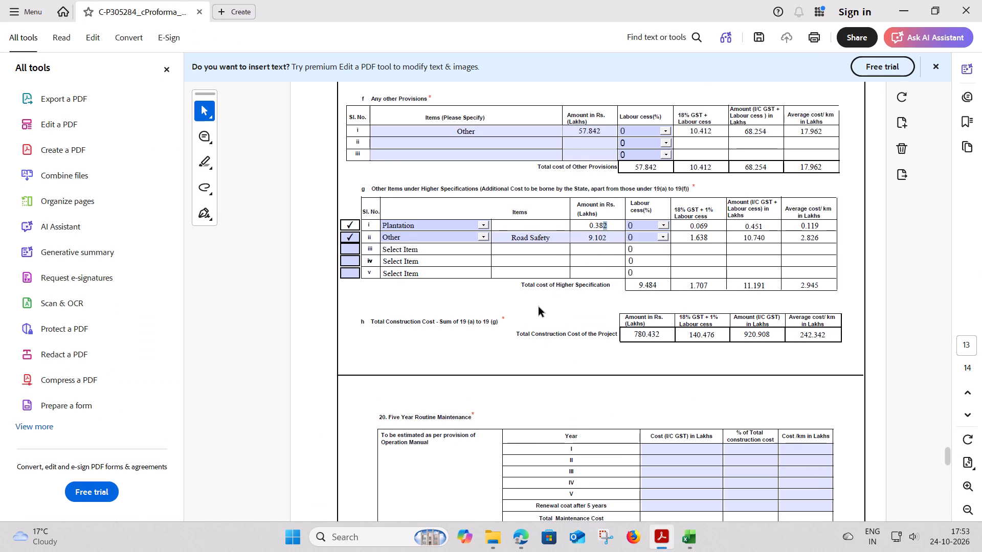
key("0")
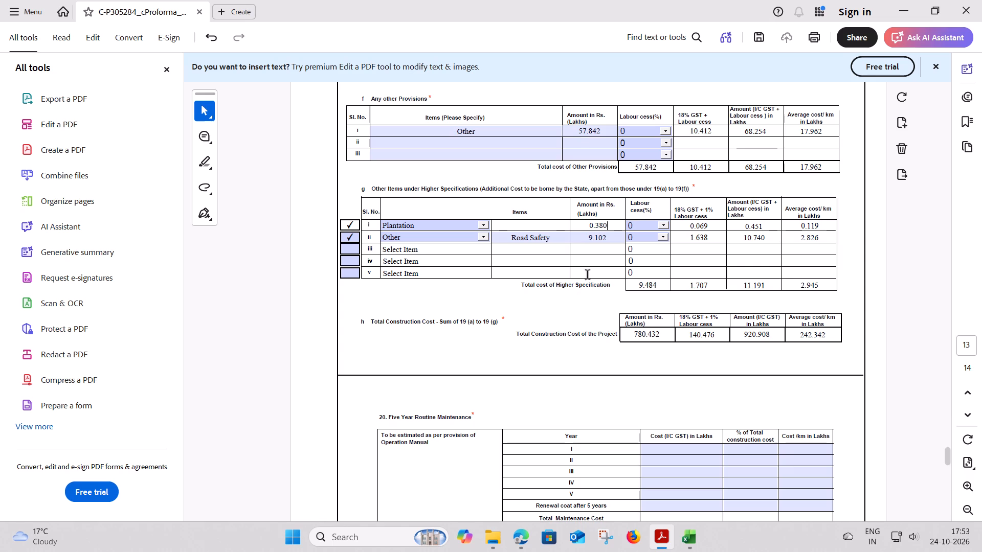
left_click(594, 268)
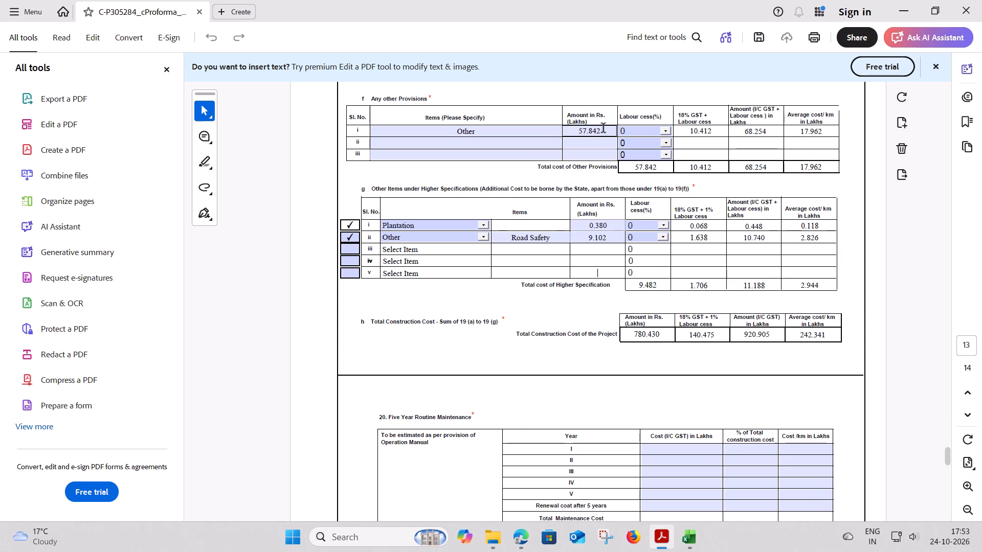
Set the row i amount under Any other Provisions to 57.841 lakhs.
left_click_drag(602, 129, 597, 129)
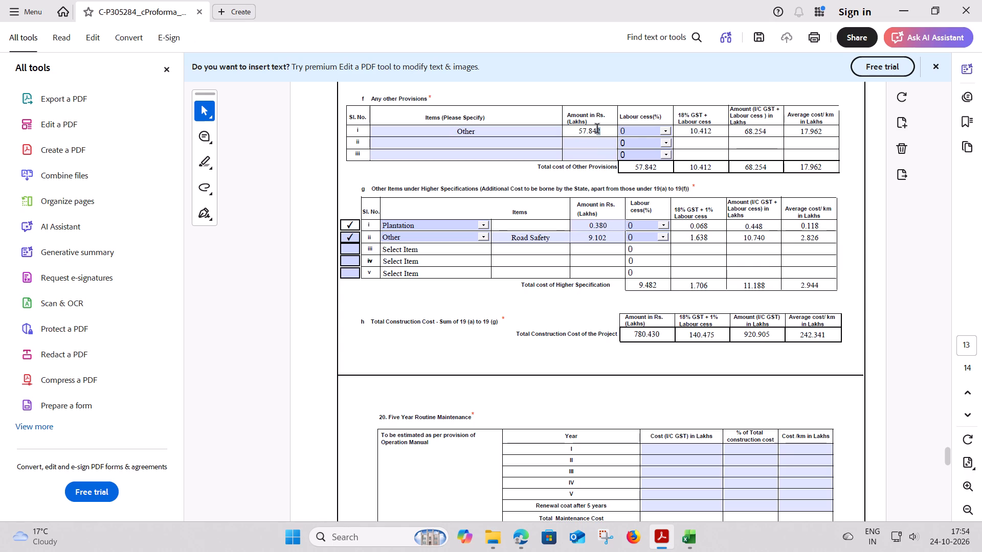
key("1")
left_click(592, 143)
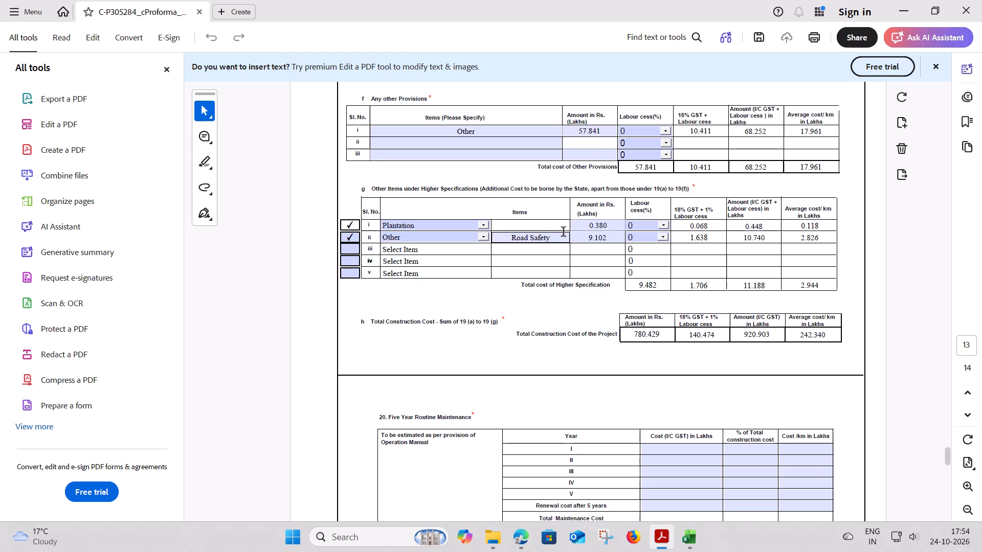
In item 21, mark Yes for Vetted at NRIDA and enter 2025-2026 as the Year of SoR.
scroll(564, 233, "down", 11)
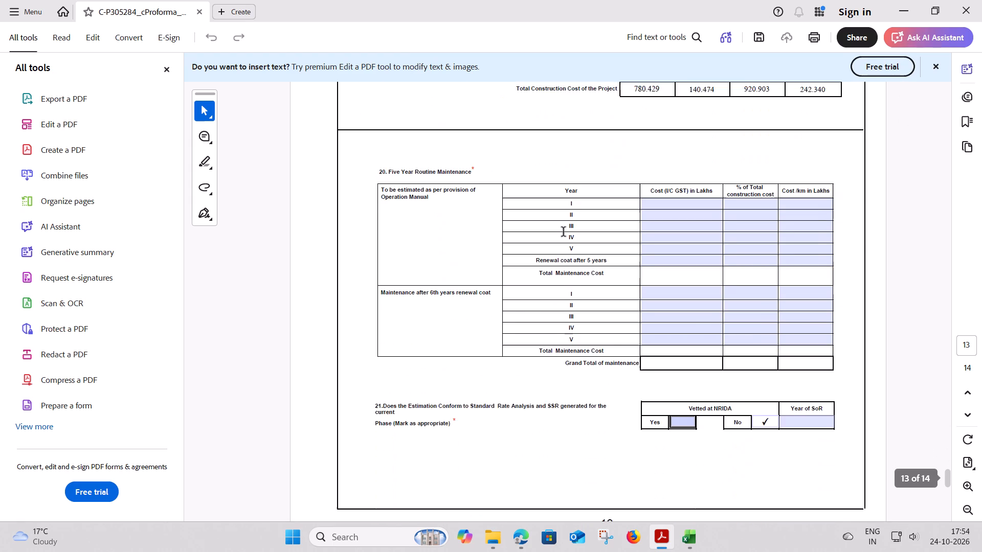
left_click(676, 396)
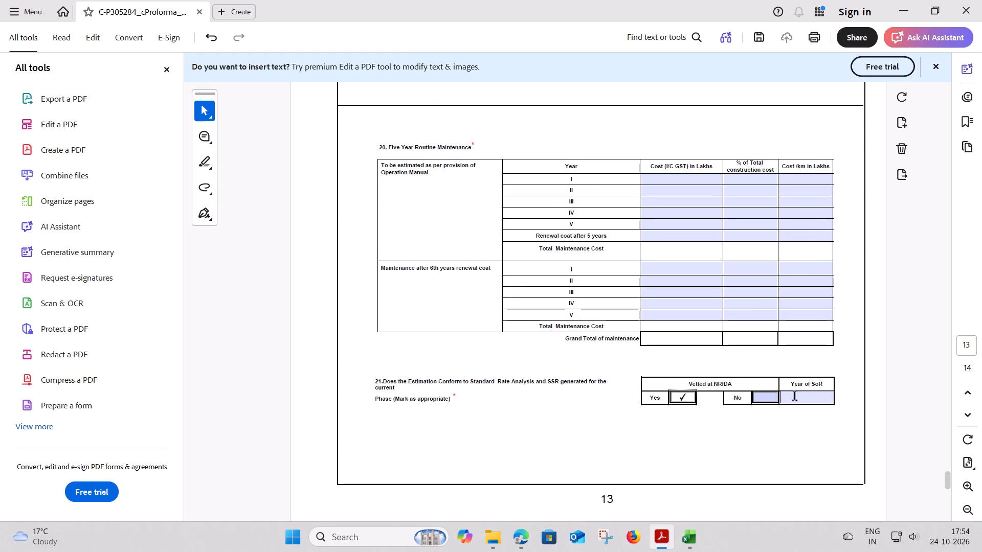
left_click(795, 397)
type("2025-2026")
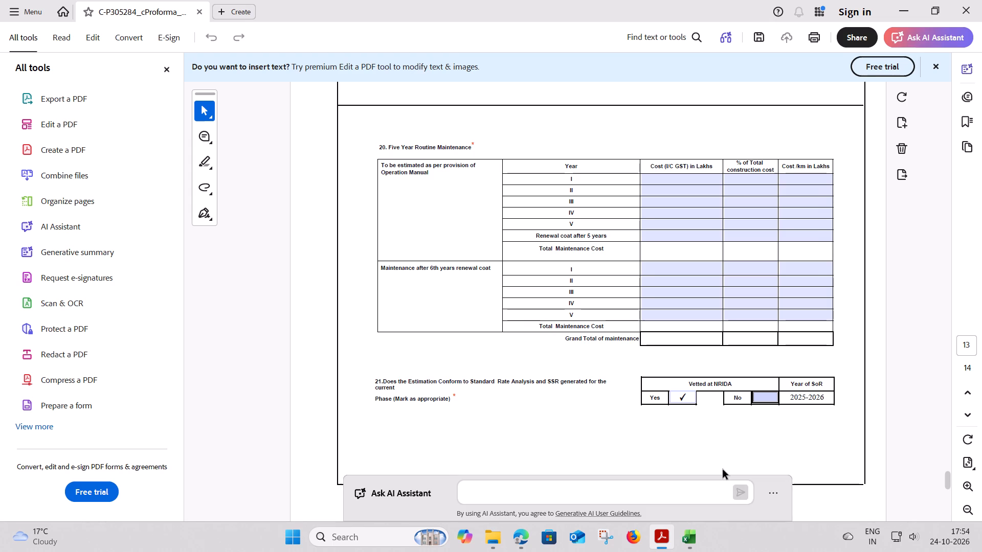
left_click(713, 452)
Mark Mord as the Data Book Referred.
scroll(569, 382, "down", 6)
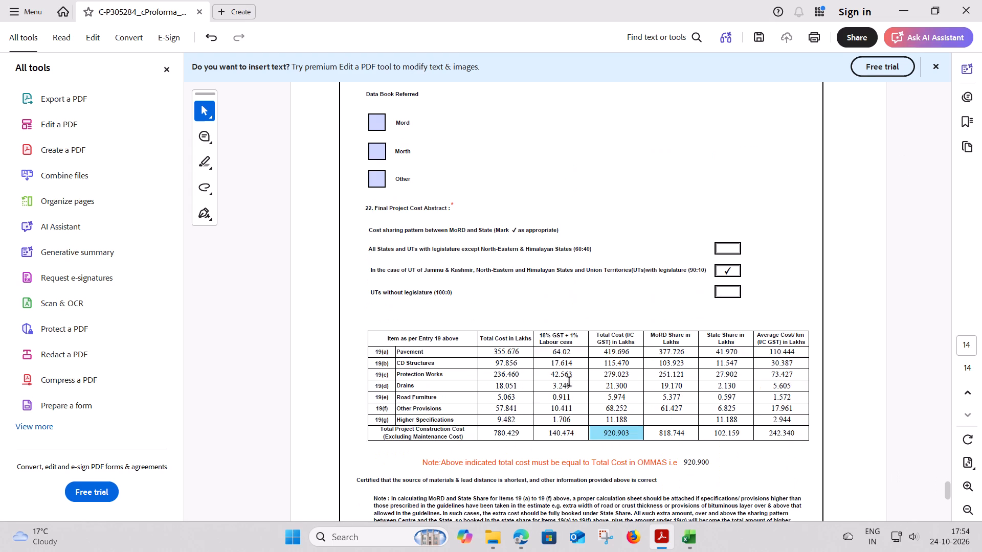
left_click(372, 123)
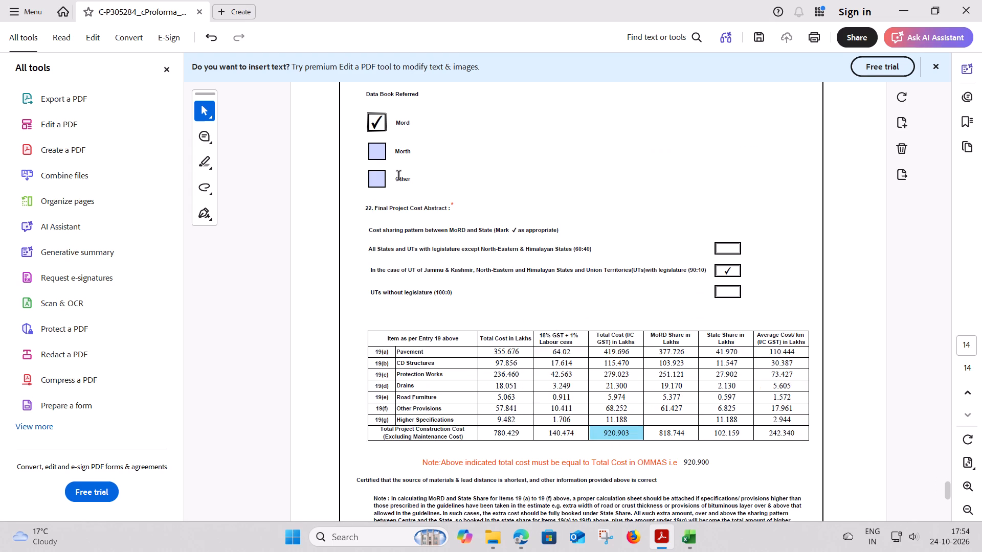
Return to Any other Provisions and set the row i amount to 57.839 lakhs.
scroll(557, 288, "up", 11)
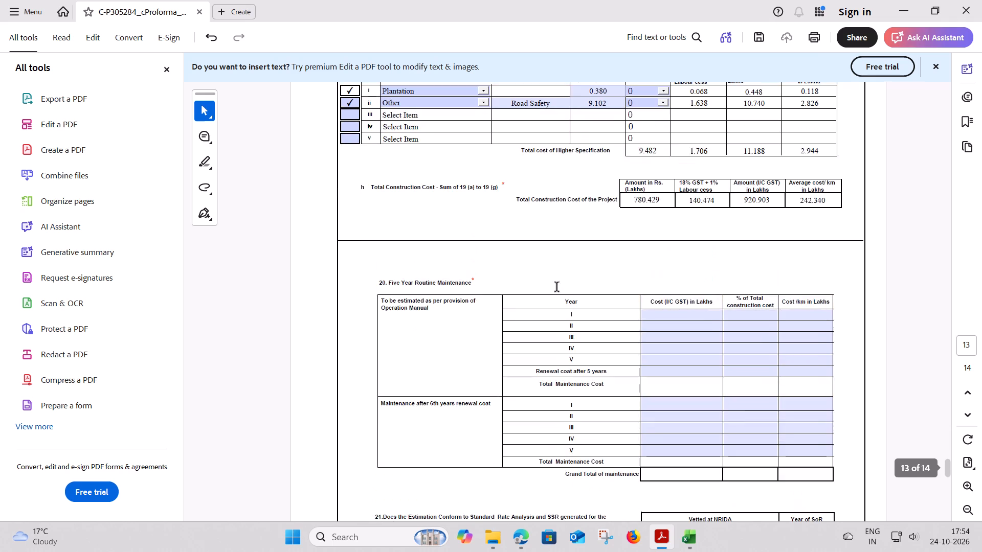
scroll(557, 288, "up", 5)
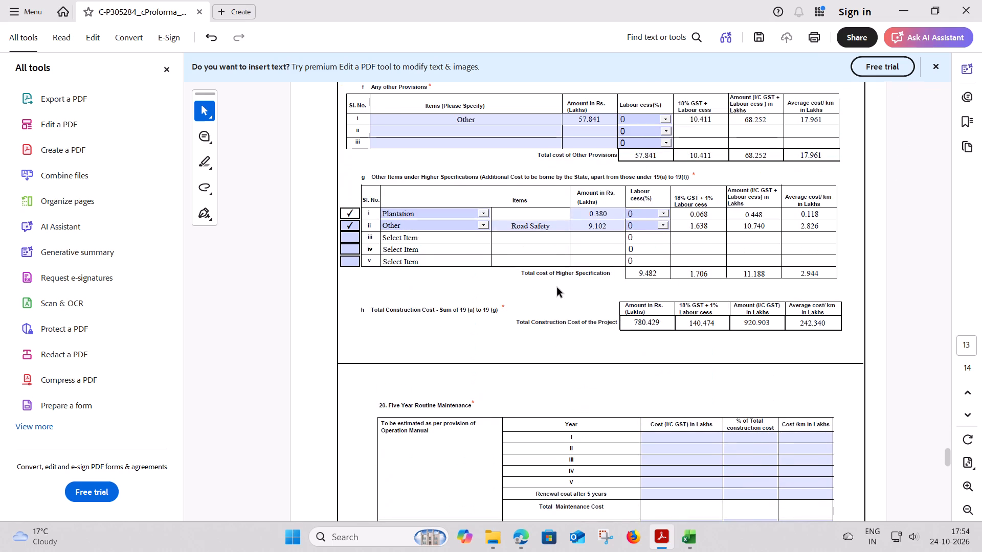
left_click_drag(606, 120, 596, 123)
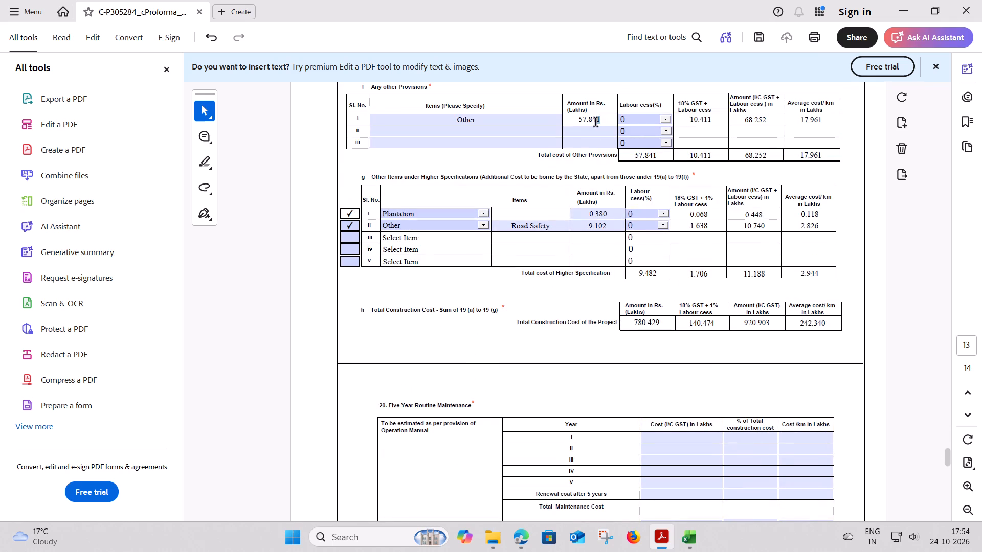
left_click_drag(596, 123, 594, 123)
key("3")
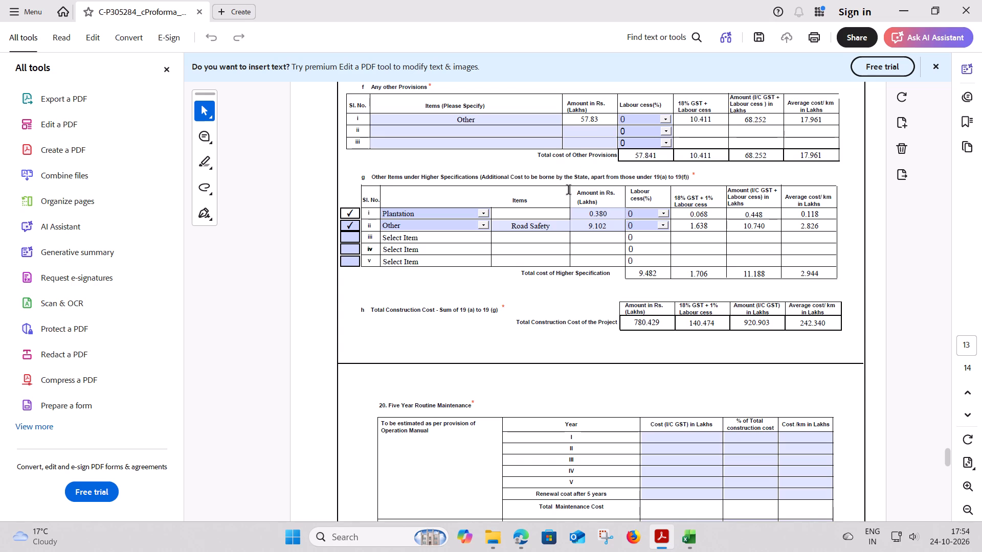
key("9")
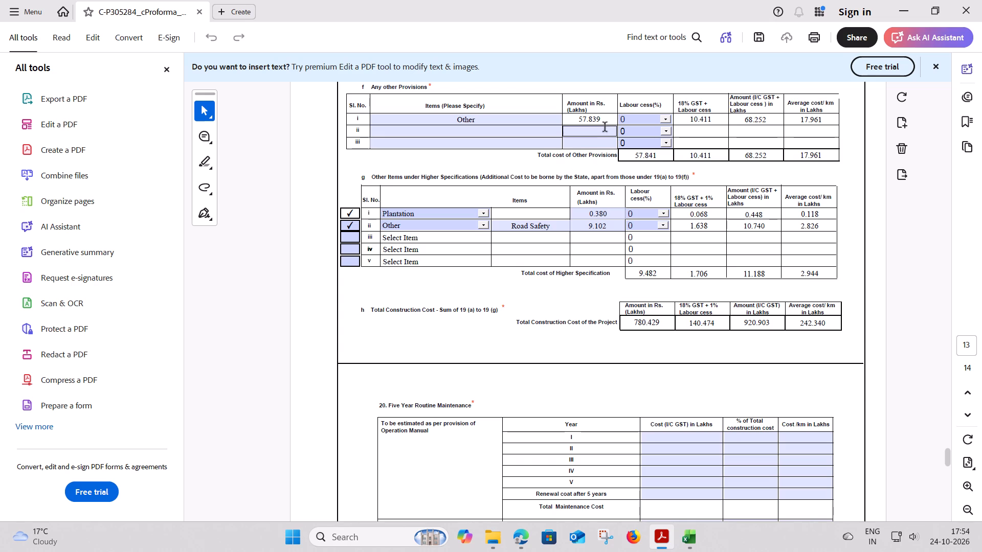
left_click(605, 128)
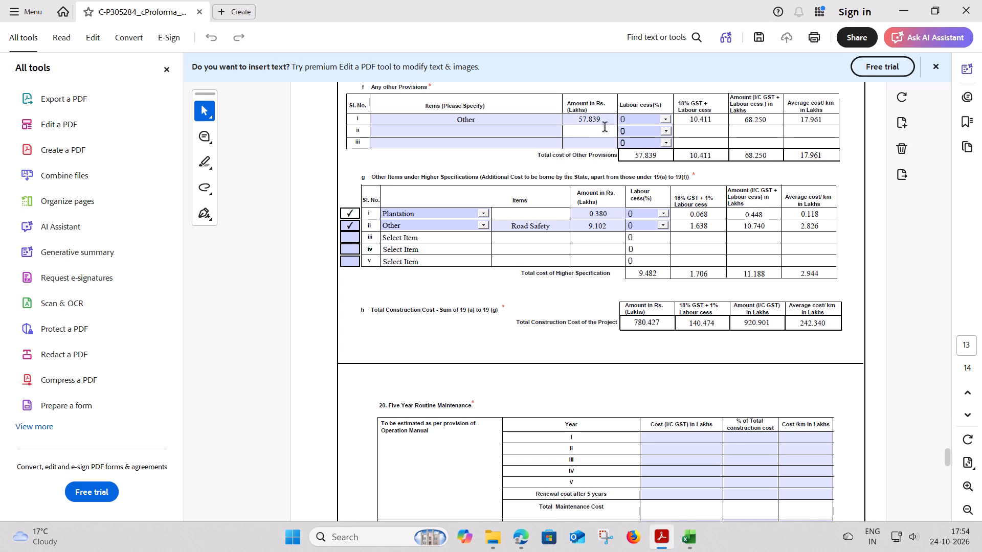
Set the row i amount under Any other Provisions to 57.838 lakhs to match the project cost with the OMMAS total.
left_click_drag(606, 121, 596, 121)
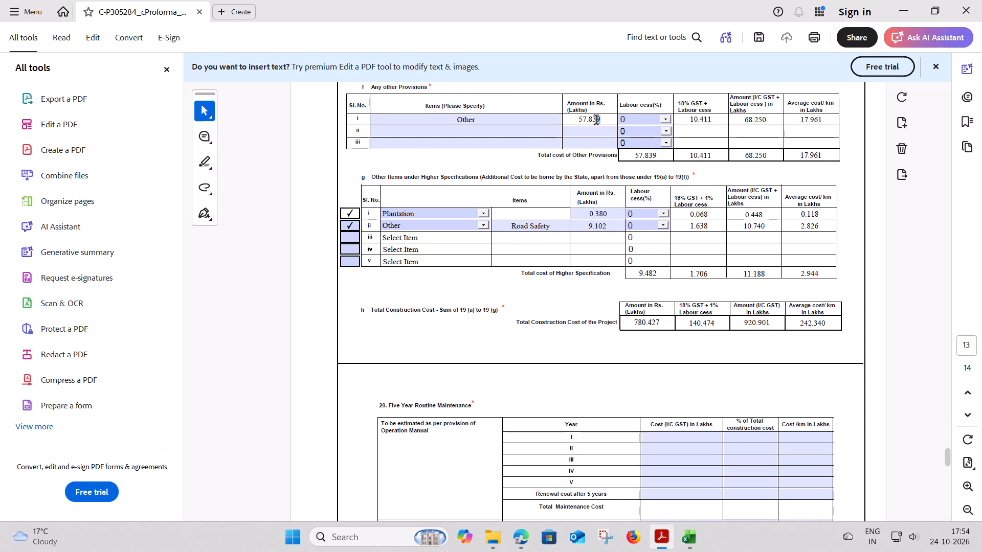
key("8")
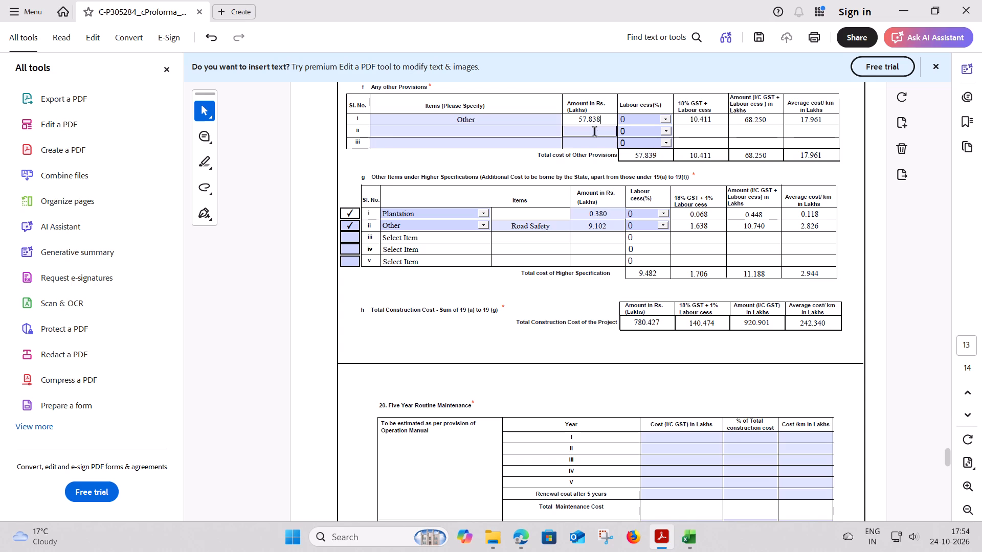
left_click(595, 132)
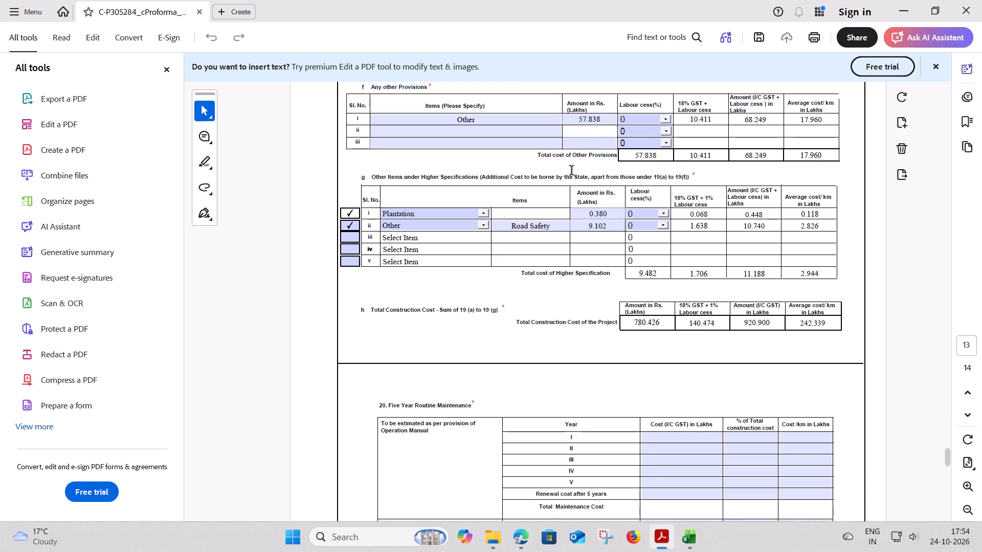
In item 20 Five Year Routine Maintenance, fill Year I from the workbook with cost 6.86, percentage 0.745 and cost per km 1.81.
scroll(572, 171, "down", 3)
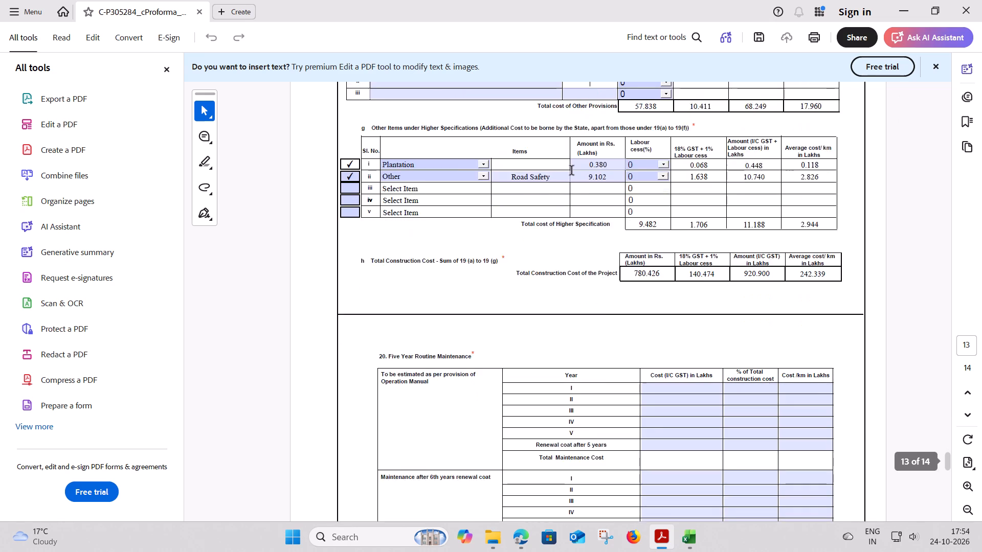
scroll(572, 171, "down", 8)
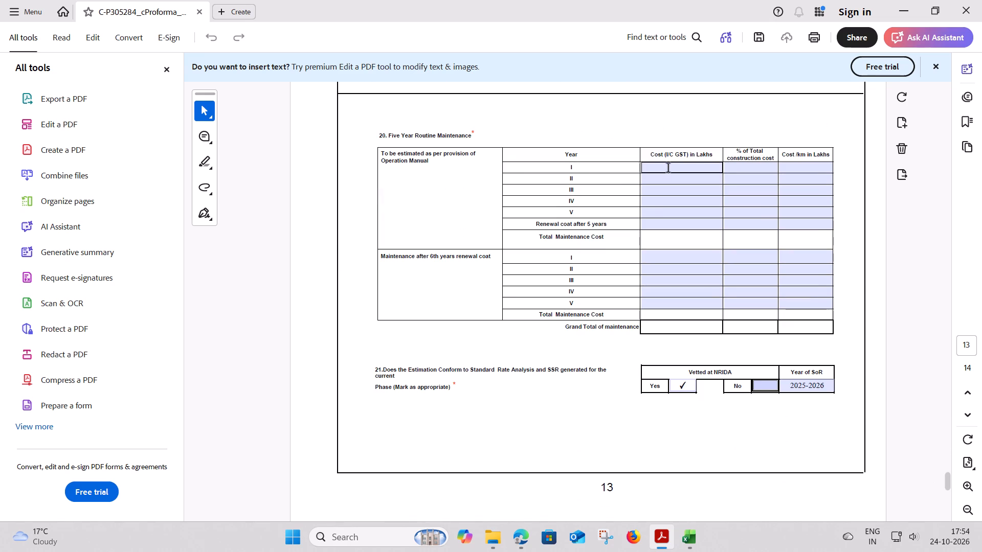
left_click(668, 169)
key("alt+Tab")
scroll(163, 336, "down", 2)
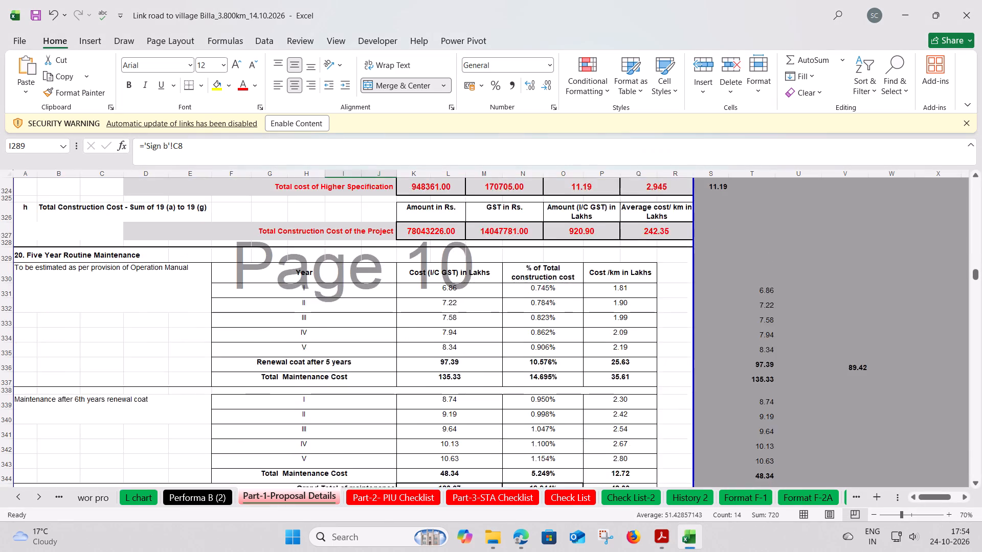
scroll(163, 336, "down", 3)
key("alt+Tab")
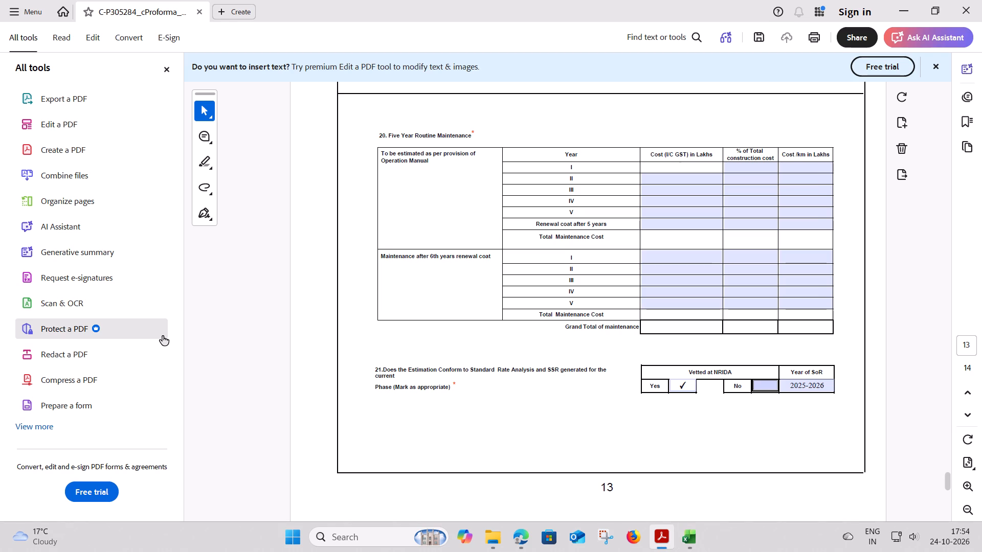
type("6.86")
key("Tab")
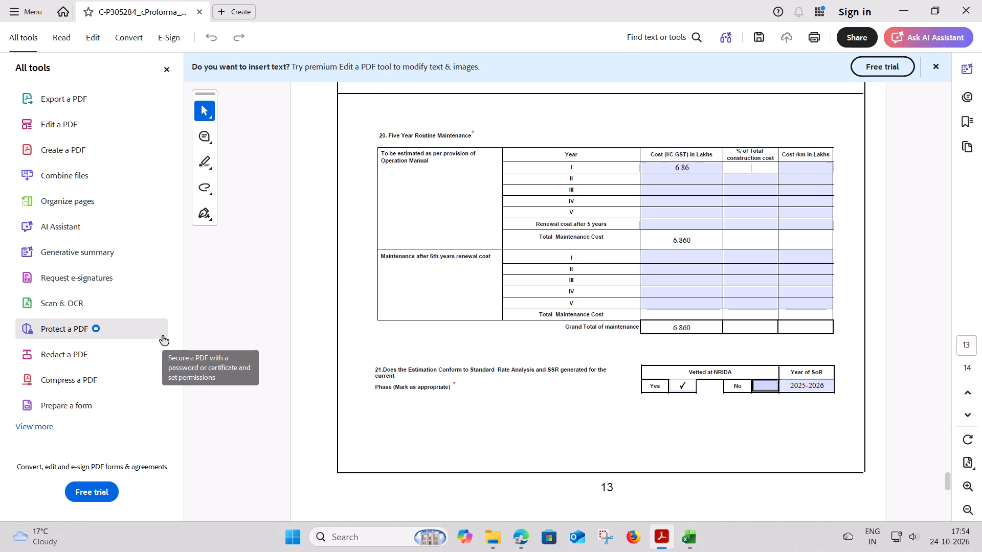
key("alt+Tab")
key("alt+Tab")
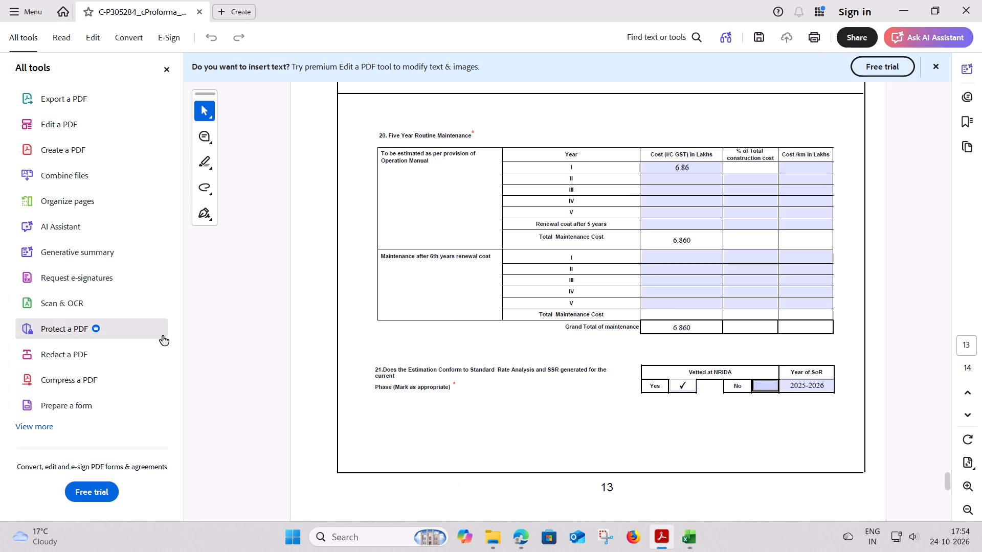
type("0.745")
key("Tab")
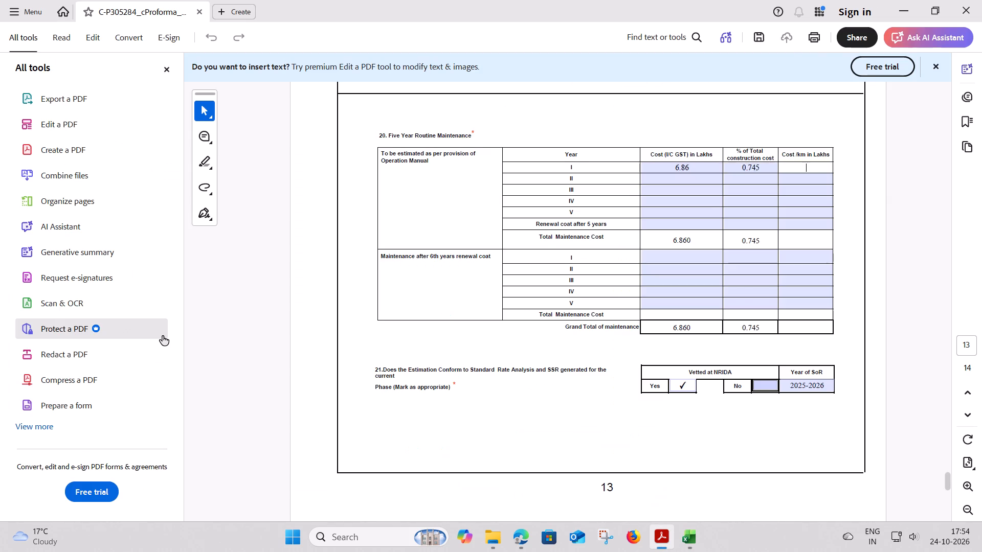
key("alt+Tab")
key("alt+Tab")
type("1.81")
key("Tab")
Fill routine maintenance Year II from the workbook with cost 7.22 lakhs, percentage of construction cost 0.784 and cost per km 1.90.
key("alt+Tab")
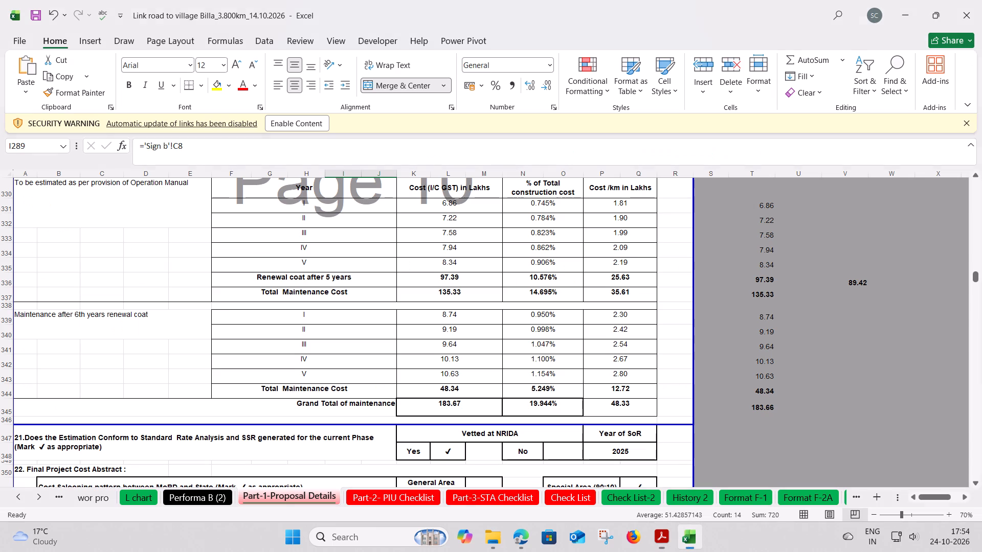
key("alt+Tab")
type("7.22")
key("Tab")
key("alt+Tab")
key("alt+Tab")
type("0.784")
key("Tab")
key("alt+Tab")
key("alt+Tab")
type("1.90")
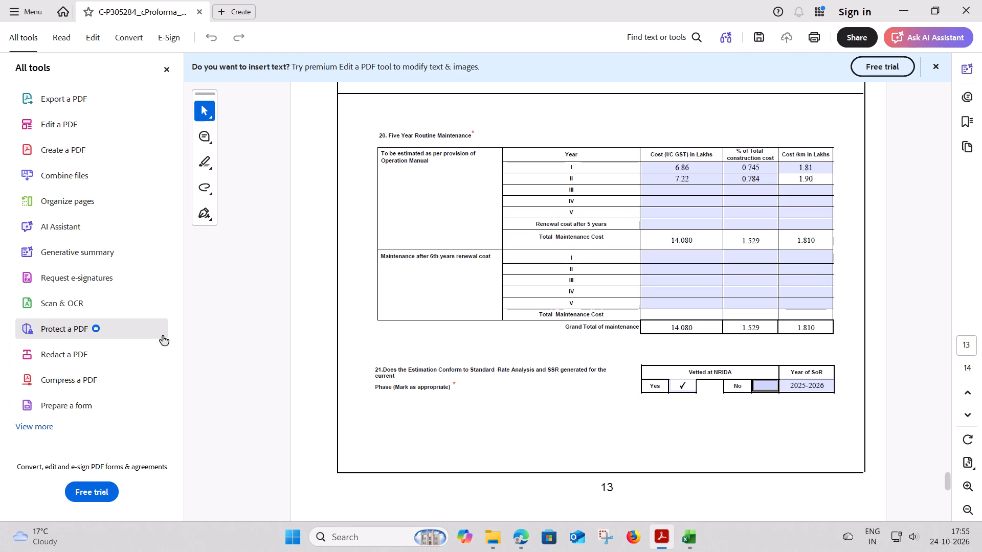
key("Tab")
Fill routine maintenance Year III from the workbook with cost 7.58 lakhs, percentage of construction cost 0.823 and cost per km 1.99.
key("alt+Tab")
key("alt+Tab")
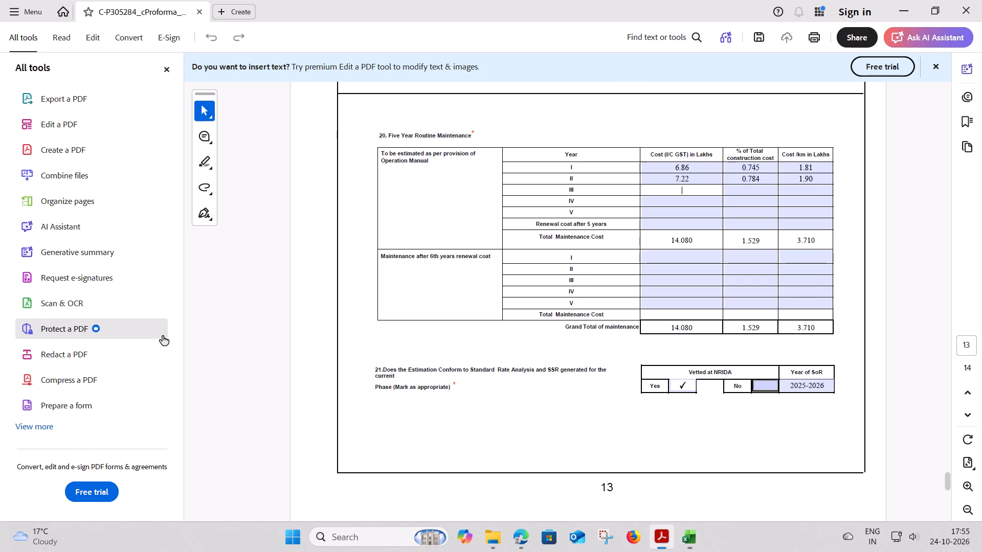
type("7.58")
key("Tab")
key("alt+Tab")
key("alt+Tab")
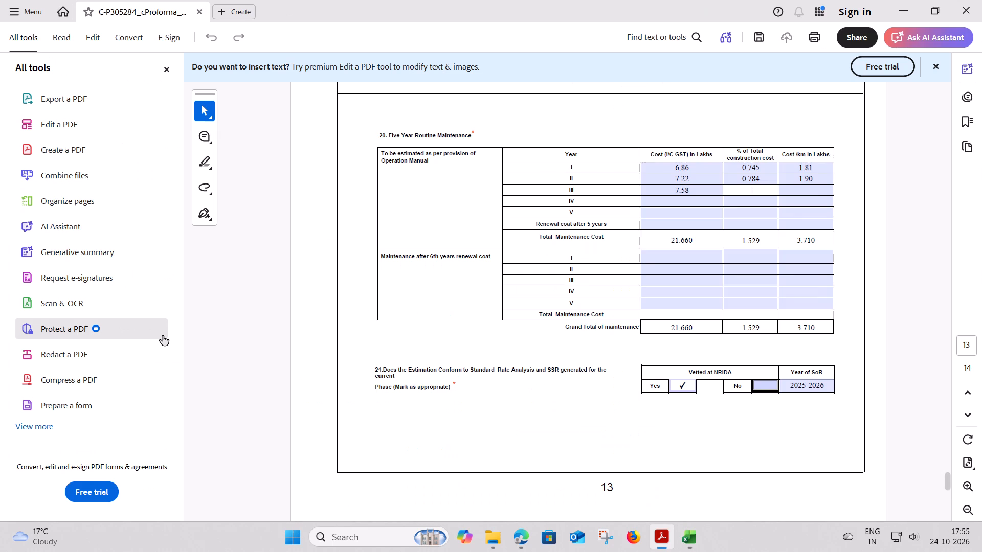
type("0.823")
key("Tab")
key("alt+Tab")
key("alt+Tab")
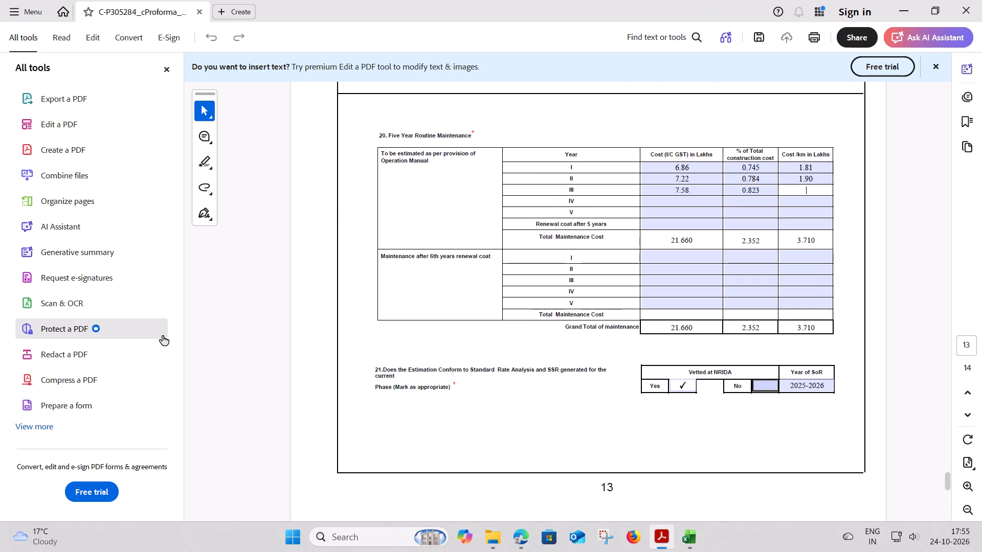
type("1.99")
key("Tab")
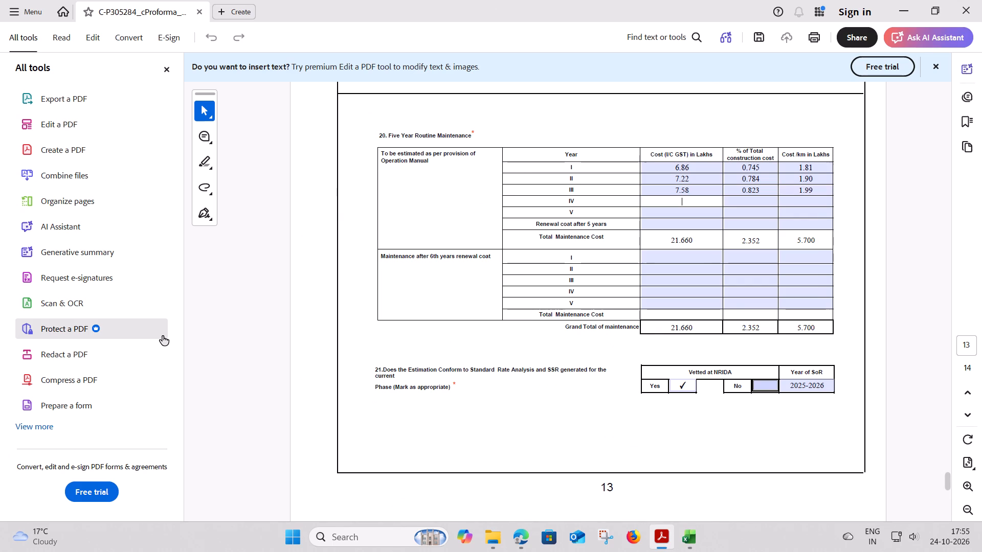
Fill routine maintenance Year IV from the workbook with cost 7.94 lakhs, percentage of construction cost 0.862 and cost per km 2.09.
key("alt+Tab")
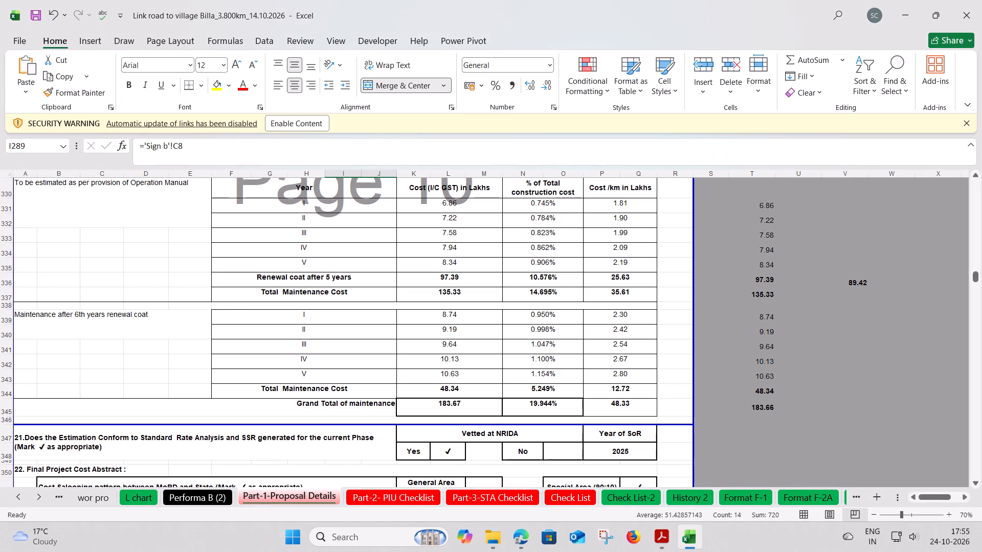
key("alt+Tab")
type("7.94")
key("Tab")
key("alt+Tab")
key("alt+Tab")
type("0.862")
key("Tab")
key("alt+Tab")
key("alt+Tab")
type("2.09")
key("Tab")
Fill routine maintenance Year V from the workbook with cost 8.34 lakhs, percentage of construction cost 0.906 and cost per km 2.19.
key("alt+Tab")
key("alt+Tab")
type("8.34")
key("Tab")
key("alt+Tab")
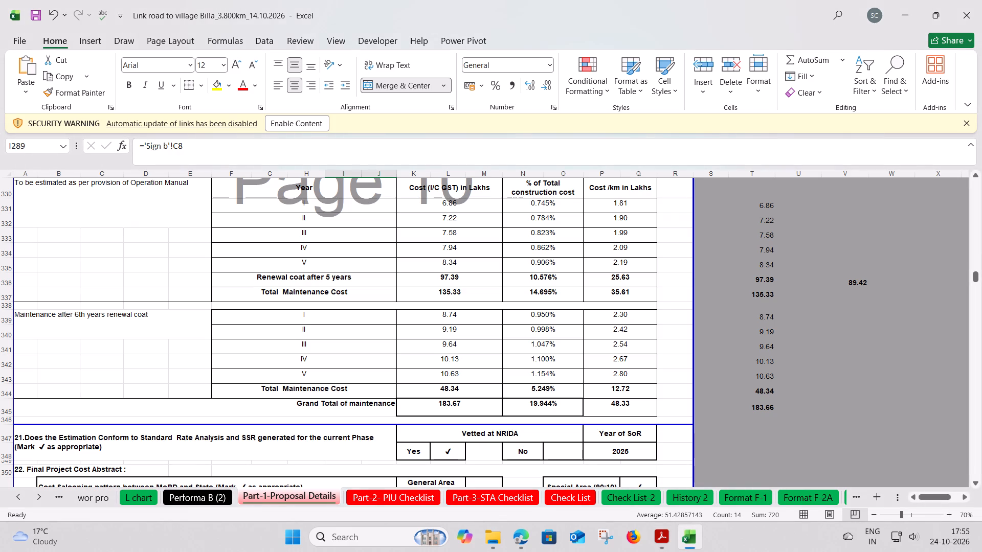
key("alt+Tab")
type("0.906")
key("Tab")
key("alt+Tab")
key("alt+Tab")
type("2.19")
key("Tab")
Fill the Renewal coat after 5 years row from the workbook with cost 97.39, percentage 10.576 and cost per km 25.63.
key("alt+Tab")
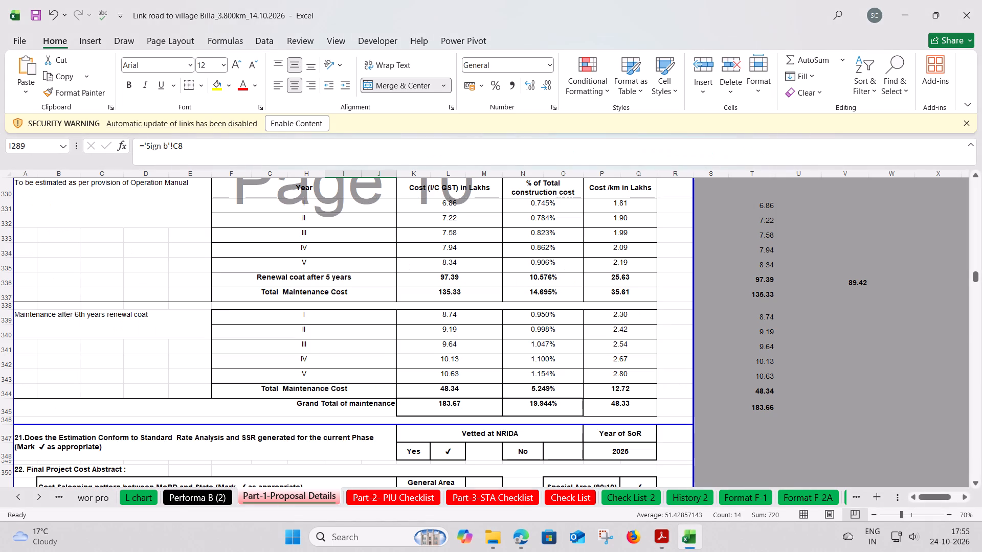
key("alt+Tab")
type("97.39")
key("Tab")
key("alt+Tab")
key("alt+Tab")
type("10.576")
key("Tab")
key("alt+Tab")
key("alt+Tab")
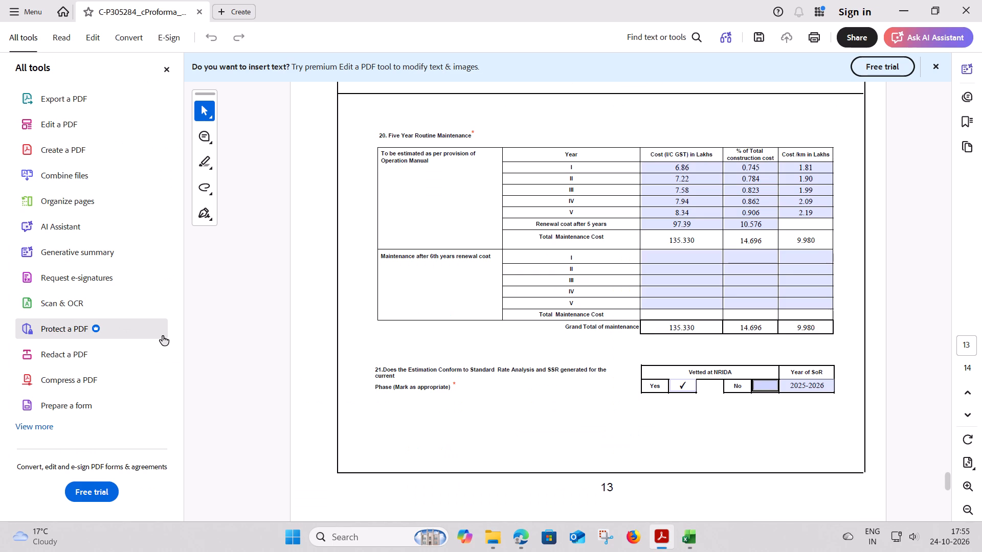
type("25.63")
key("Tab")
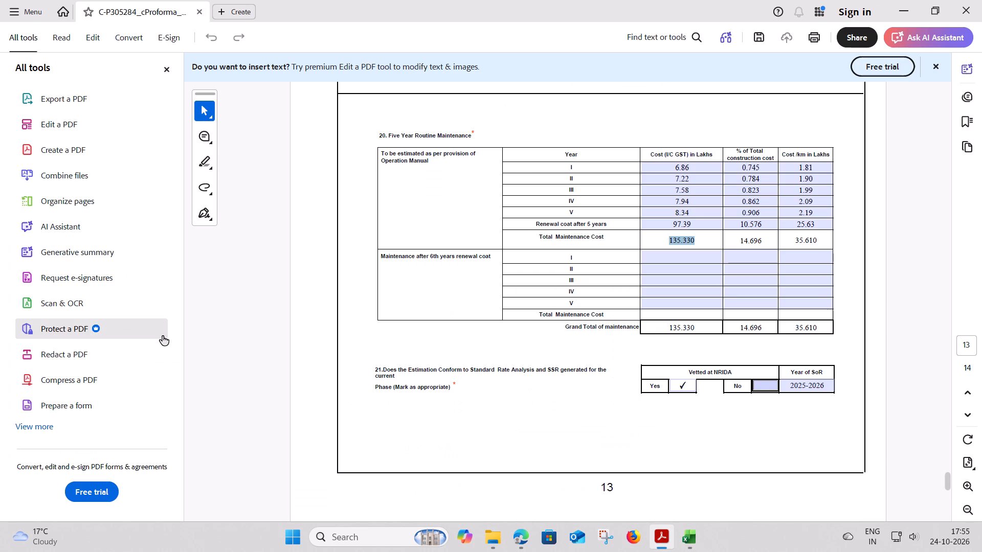
Under Maintenance after 6th years renewal coat, fill Year I from the workbook with cost 8.74, percentage 0.950 and cost per km 2.30.
left_click(653, 256)
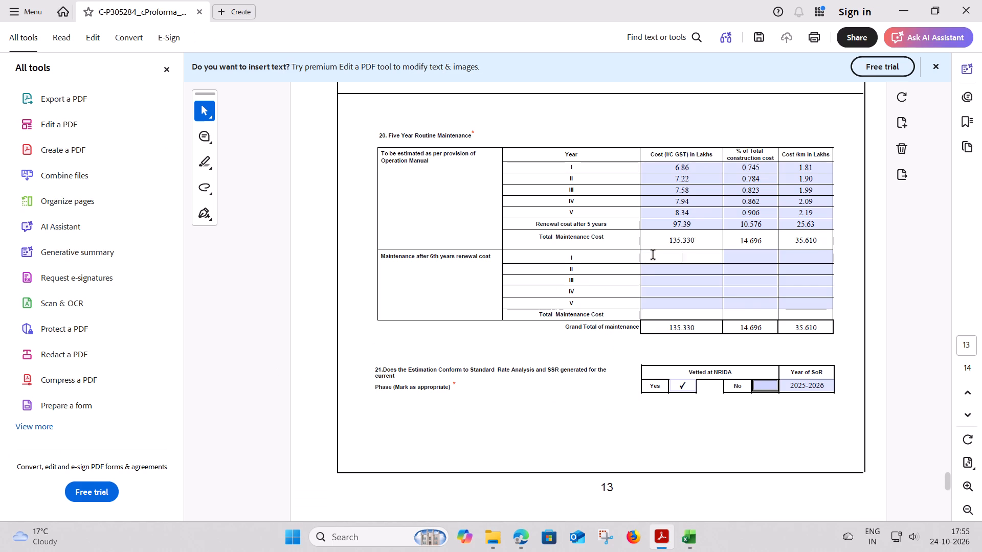
key("alt+Tab")
scroll(473, 334, "down", 1)
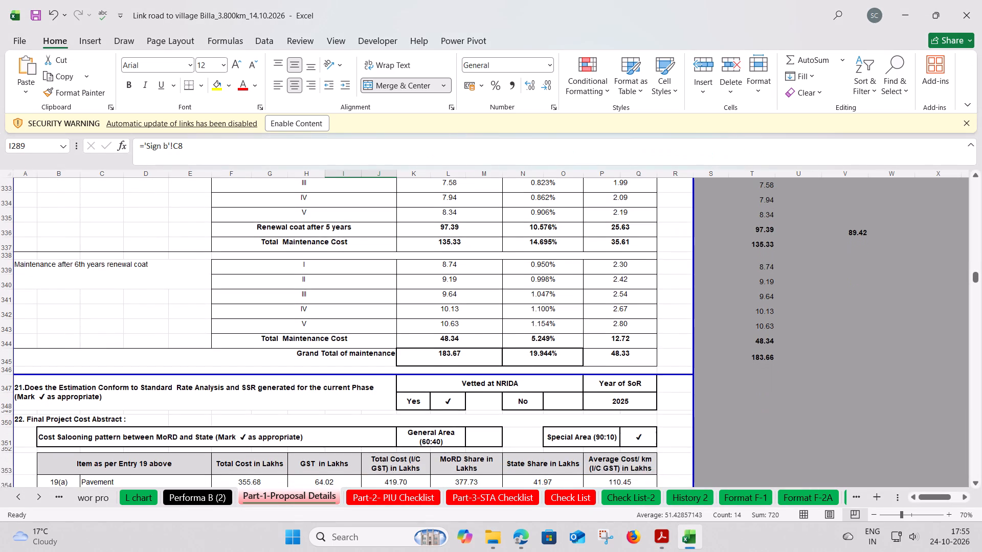
key("alt+Tab")
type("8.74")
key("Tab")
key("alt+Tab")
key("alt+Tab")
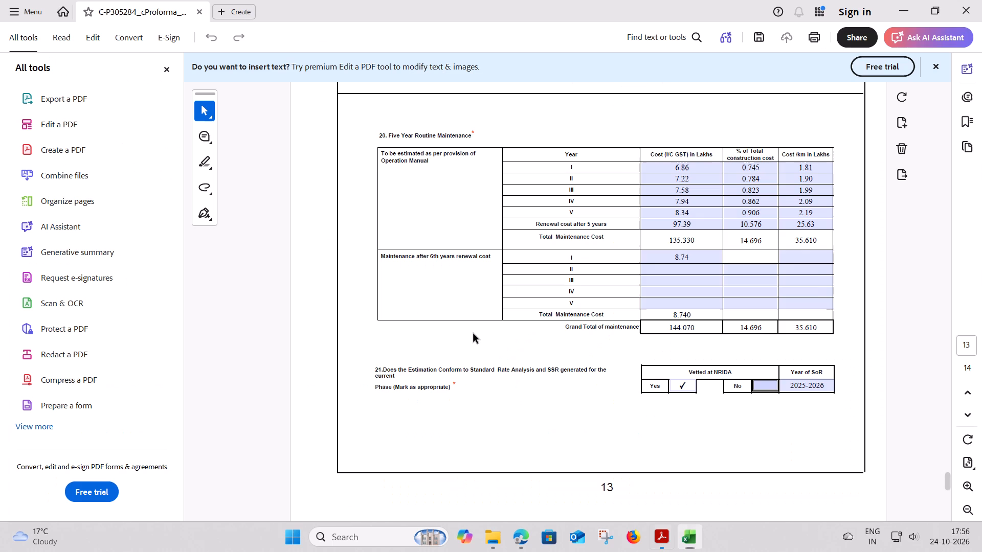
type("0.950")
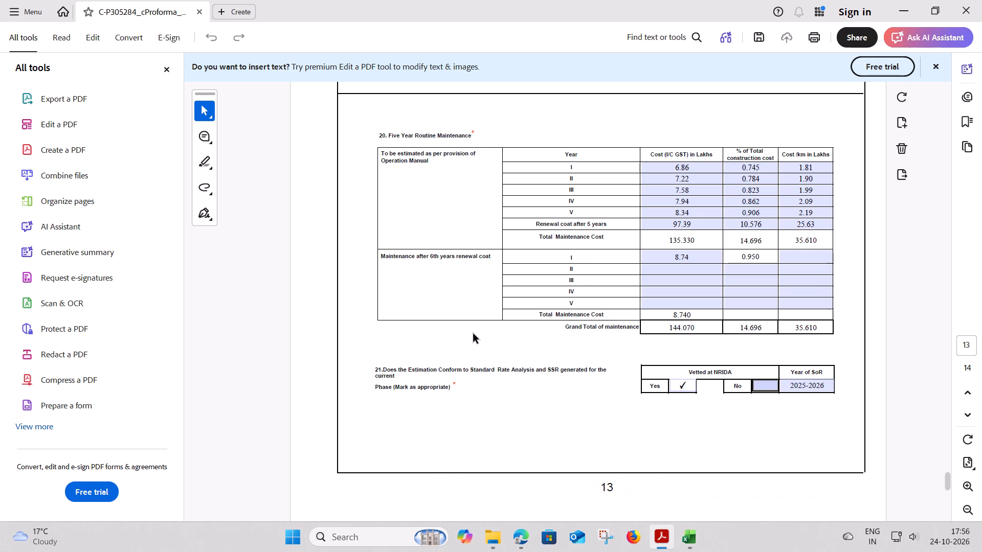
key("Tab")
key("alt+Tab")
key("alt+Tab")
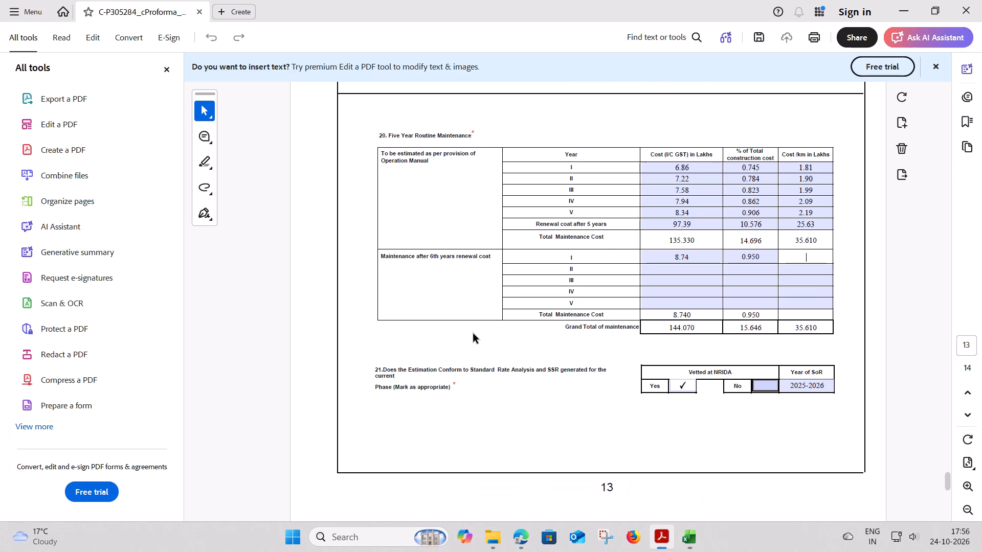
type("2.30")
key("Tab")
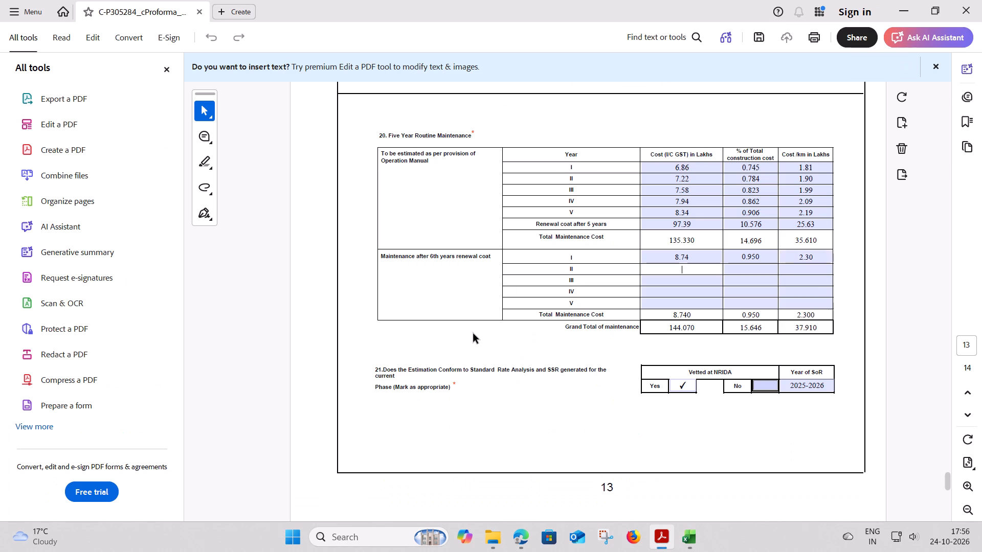
Under Maintenance after 6th years renewal coat, fill Year II from the workbook with cost 9.19, percentage 0.998 and cost per km 2.42.
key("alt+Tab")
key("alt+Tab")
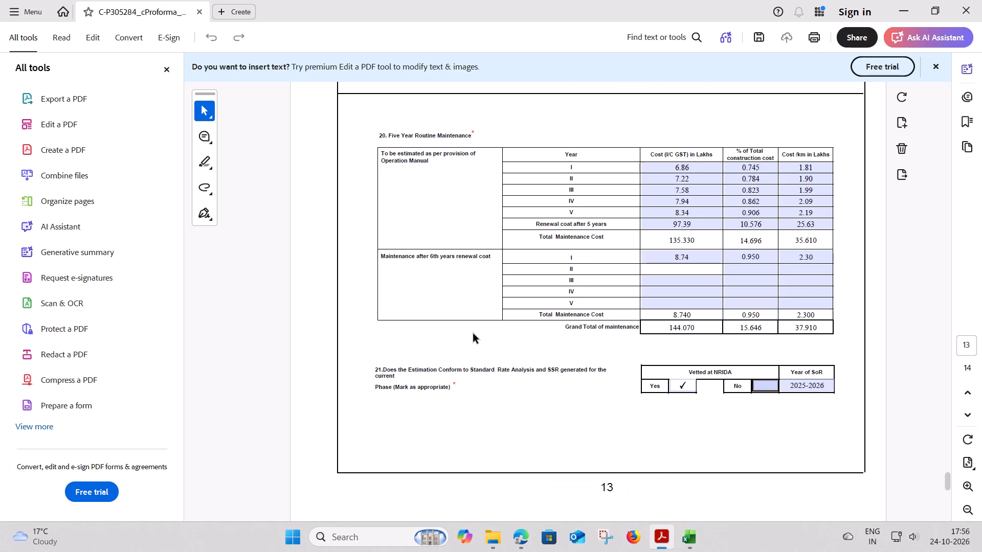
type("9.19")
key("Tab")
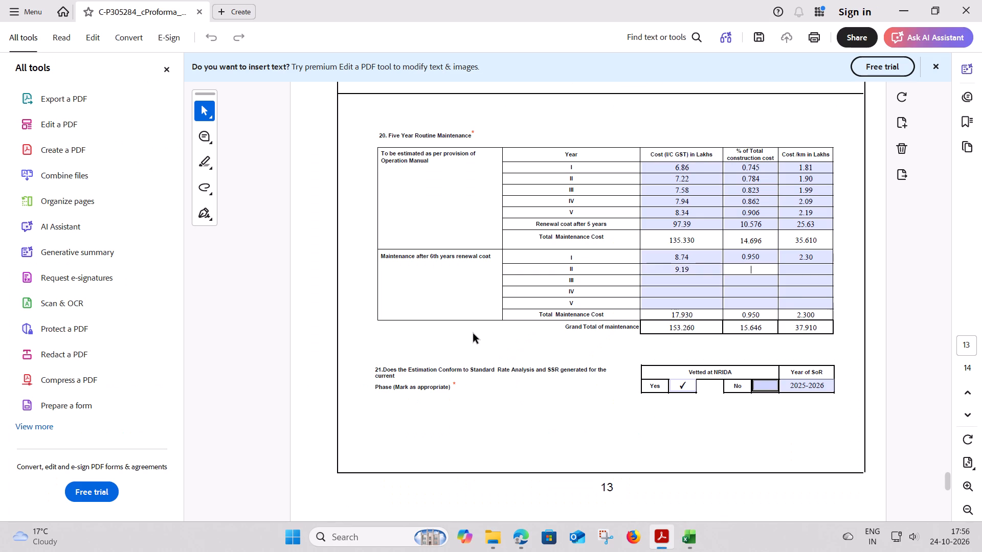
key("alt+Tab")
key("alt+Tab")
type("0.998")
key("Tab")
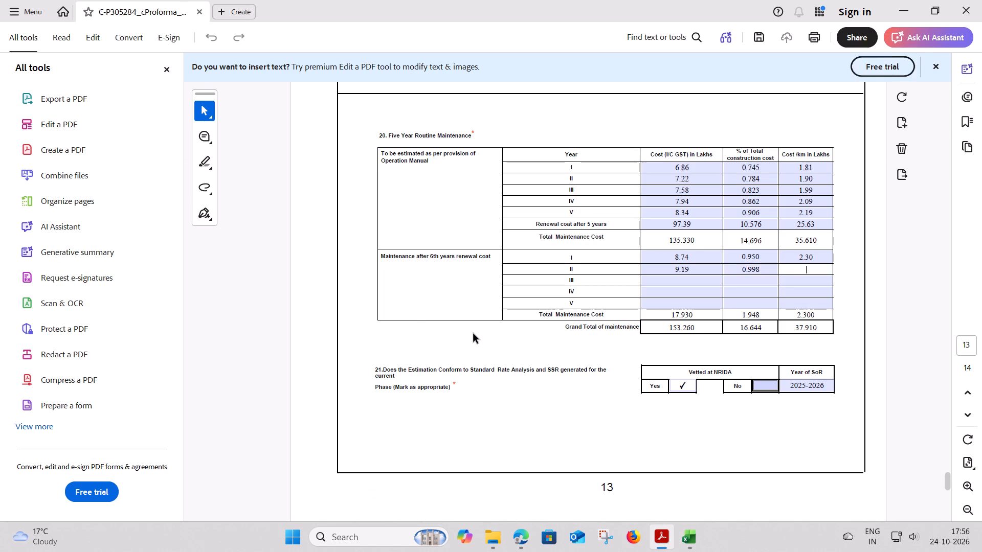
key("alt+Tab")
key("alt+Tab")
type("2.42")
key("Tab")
Fill the post-renewal maintenance Year III row from the workbook with cost 9.64, percentage 1.047 and cost per km 2.54.
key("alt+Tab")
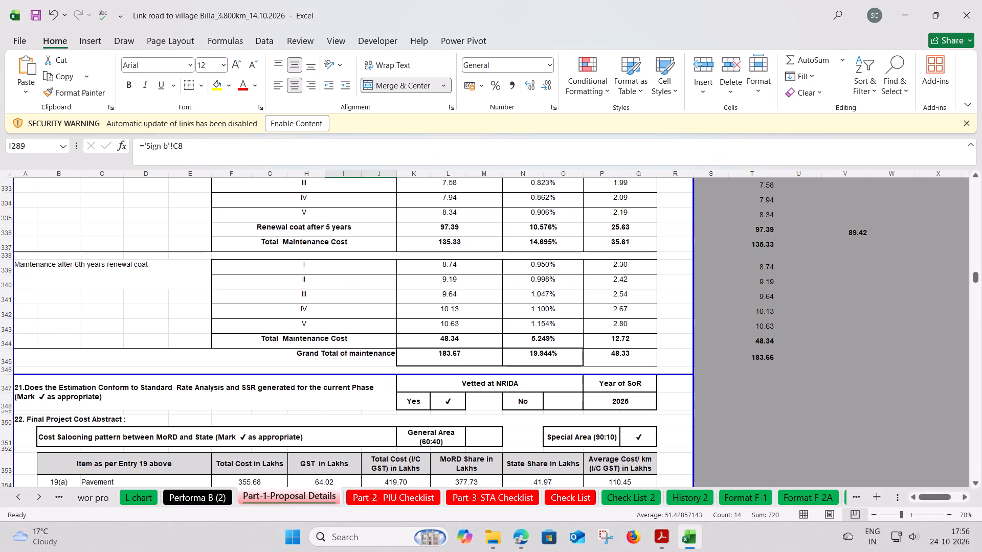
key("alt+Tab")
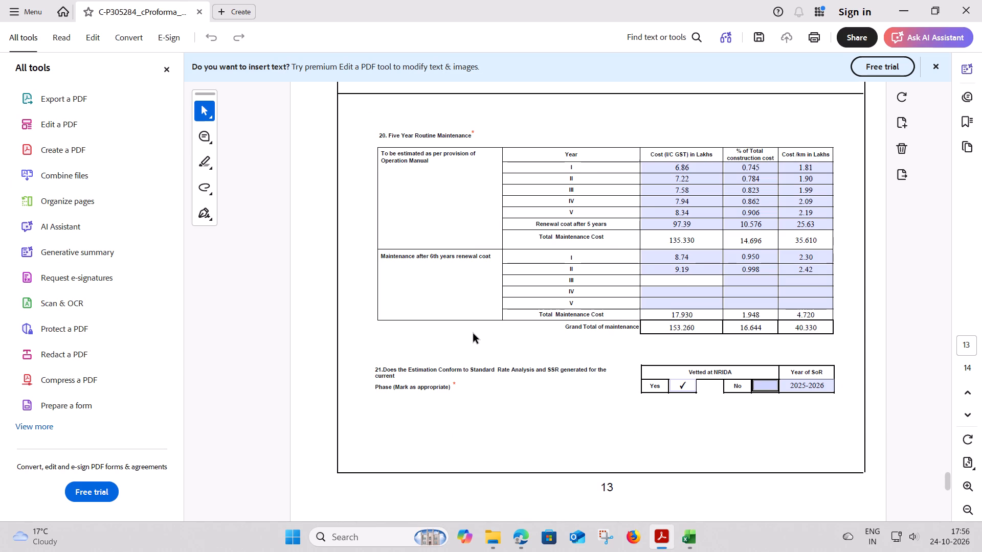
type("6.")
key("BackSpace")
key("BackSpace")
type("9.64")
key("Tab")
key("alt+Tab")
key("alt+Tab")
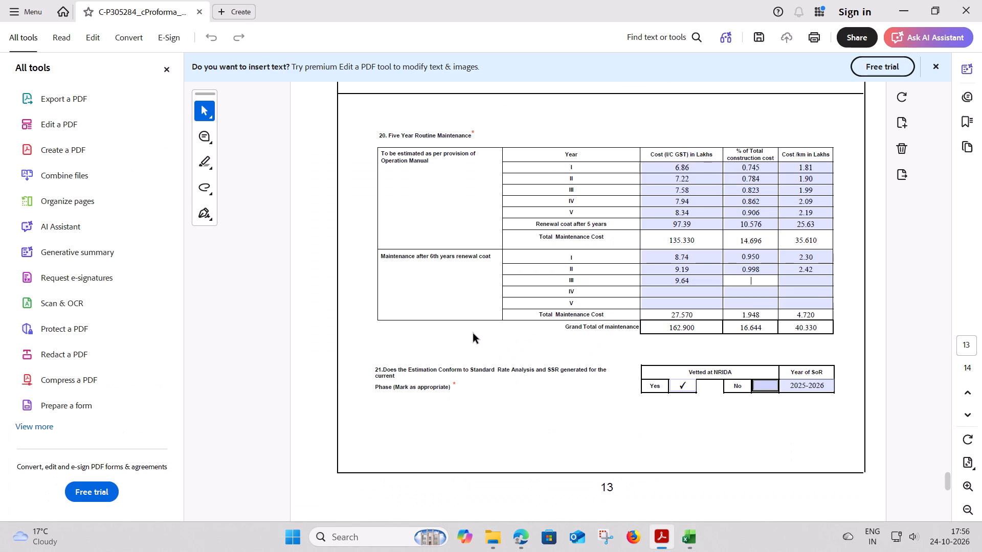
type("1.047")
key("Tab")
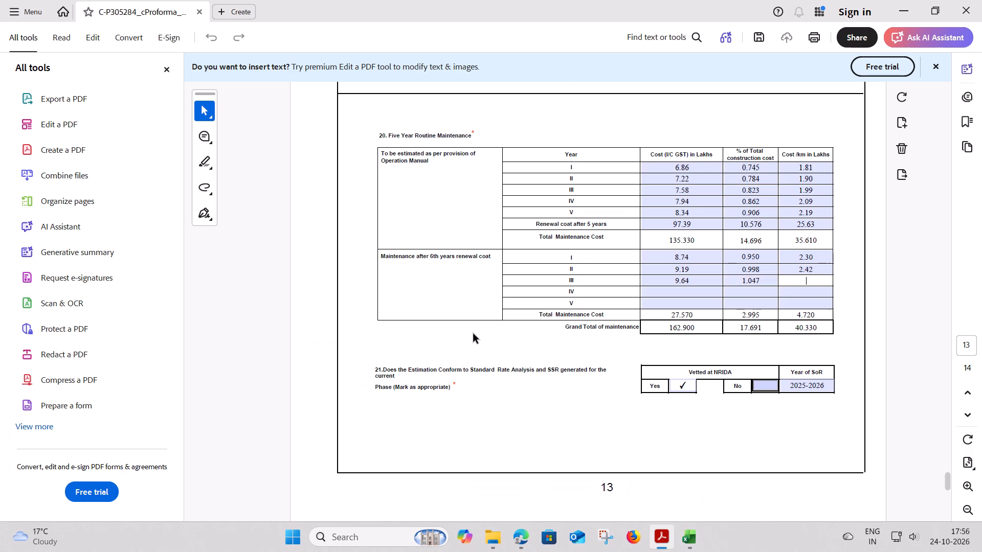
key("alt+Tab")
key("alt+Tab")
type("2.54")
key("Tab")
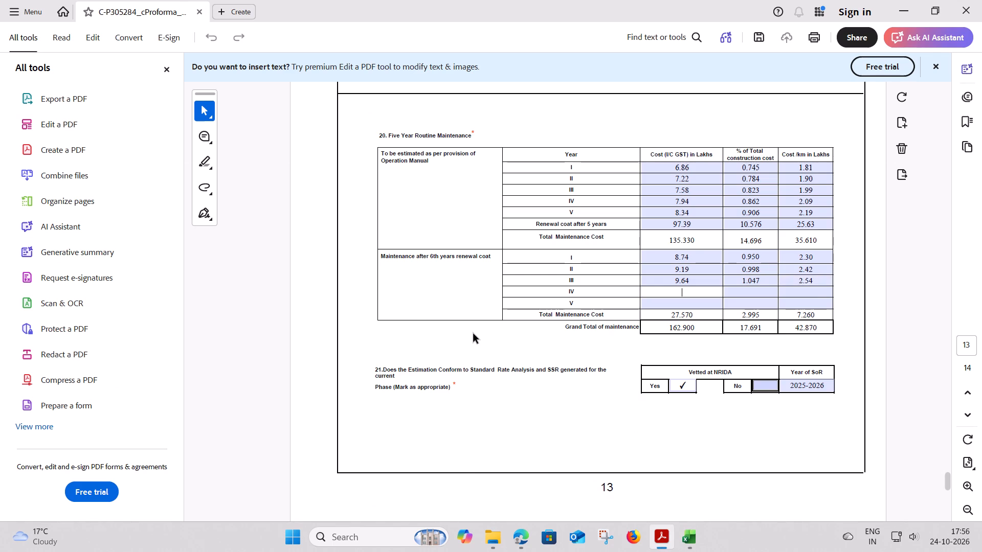
Fill the post-renewal maintenance Year IV row from the workbook with cost 10.13, percentage 1.100 and cost per km 2.67.
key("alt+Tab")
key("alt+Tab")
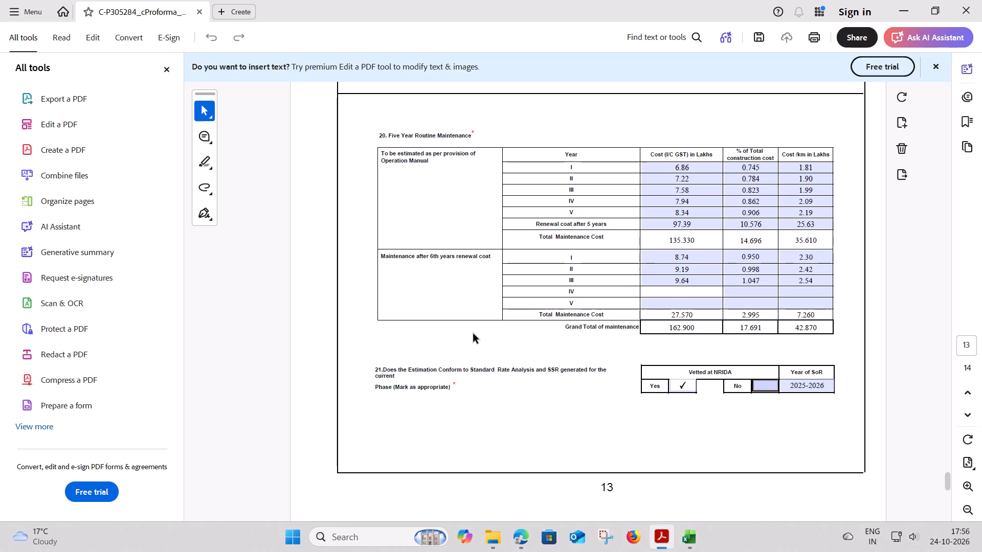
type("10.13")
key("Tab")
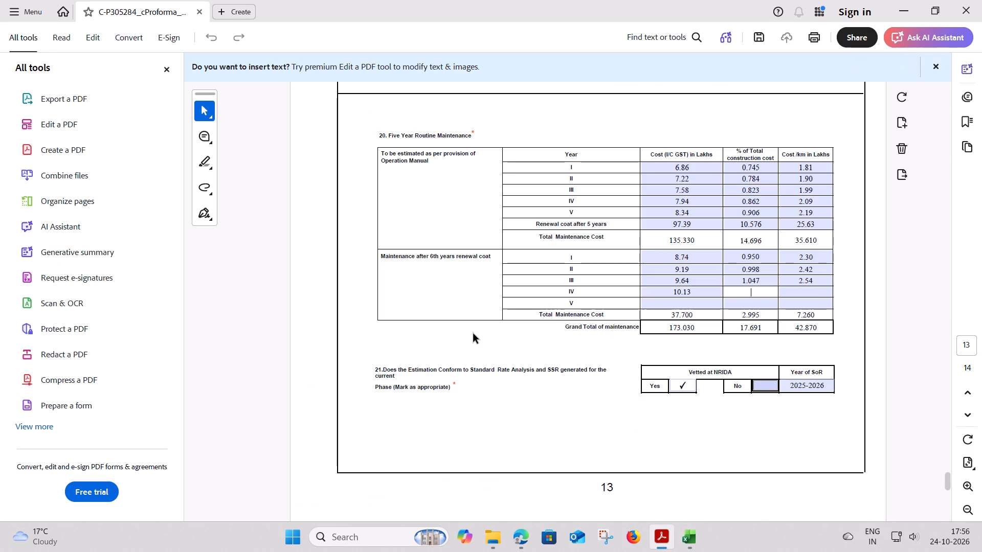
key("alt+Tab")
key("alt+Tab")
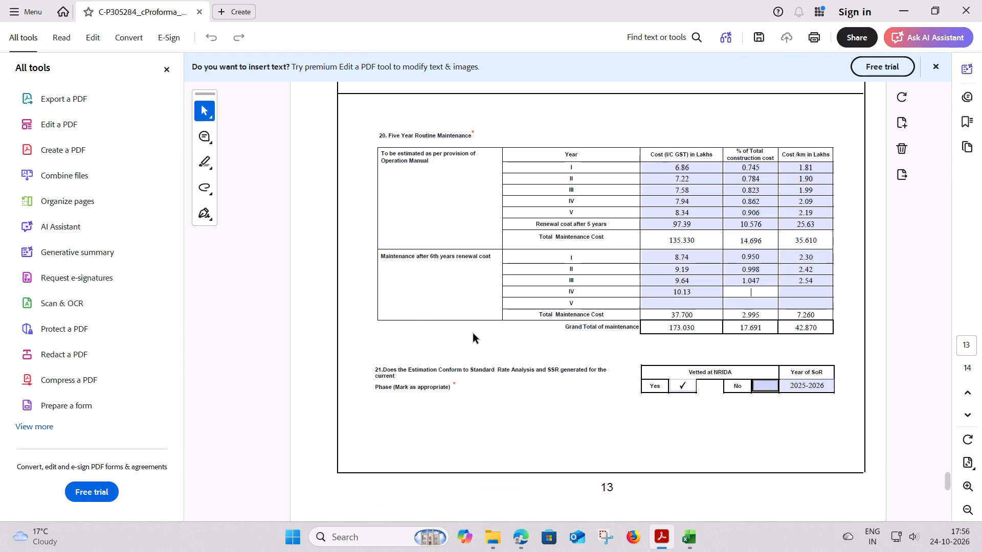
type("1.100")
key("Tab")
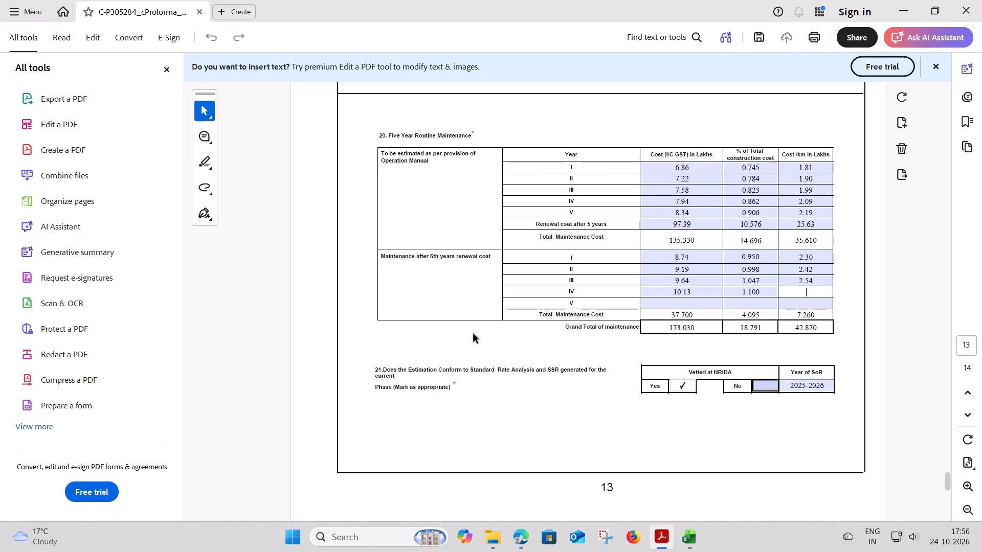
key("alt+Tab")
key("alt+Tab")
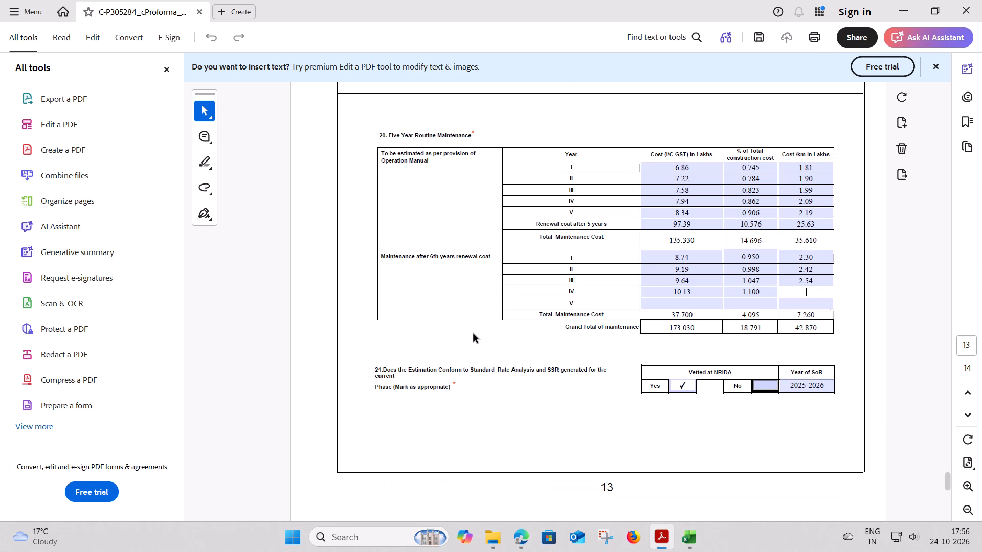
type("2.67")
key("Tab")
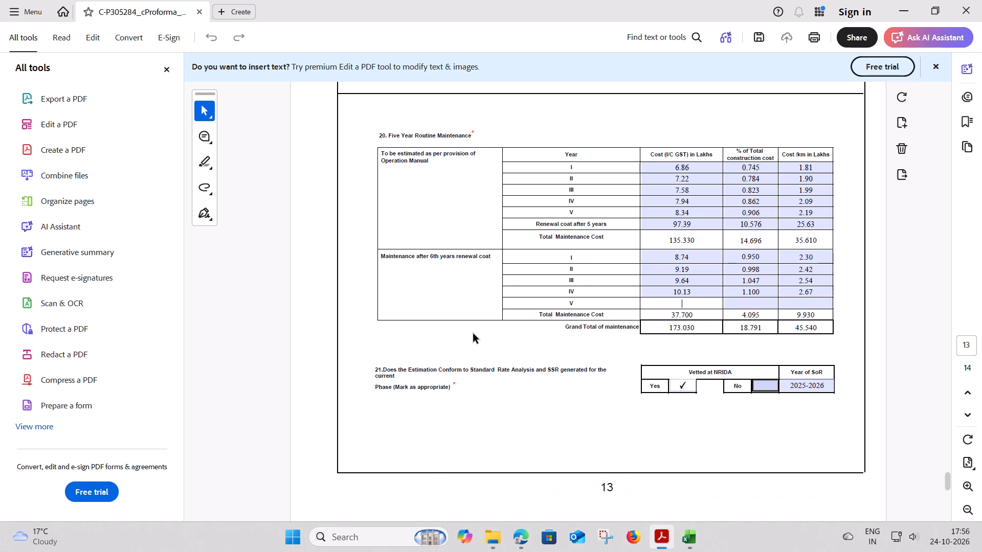
Fill the post-renewal maintenance Year V row from the workbook with cost 10.63, percentage 1.154 and cost per km 2.80.
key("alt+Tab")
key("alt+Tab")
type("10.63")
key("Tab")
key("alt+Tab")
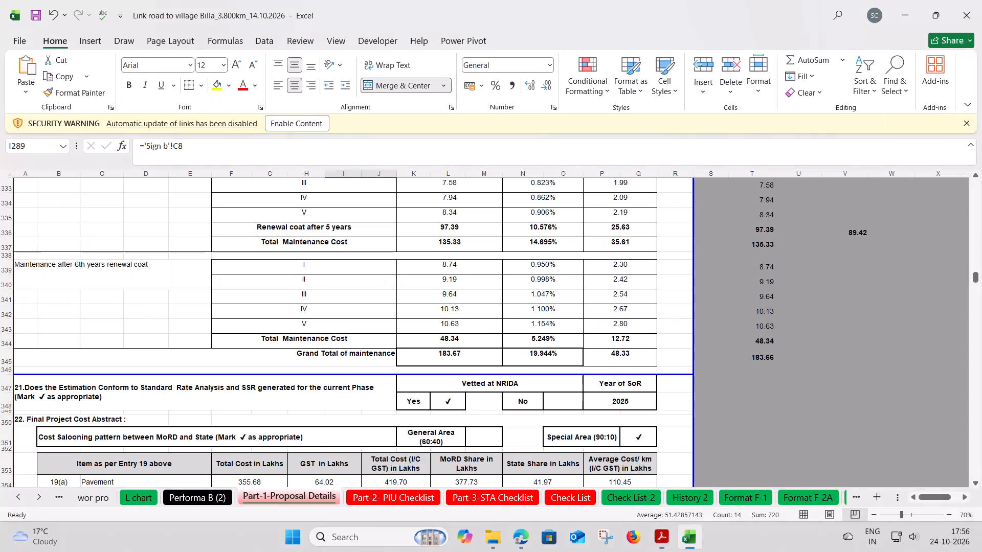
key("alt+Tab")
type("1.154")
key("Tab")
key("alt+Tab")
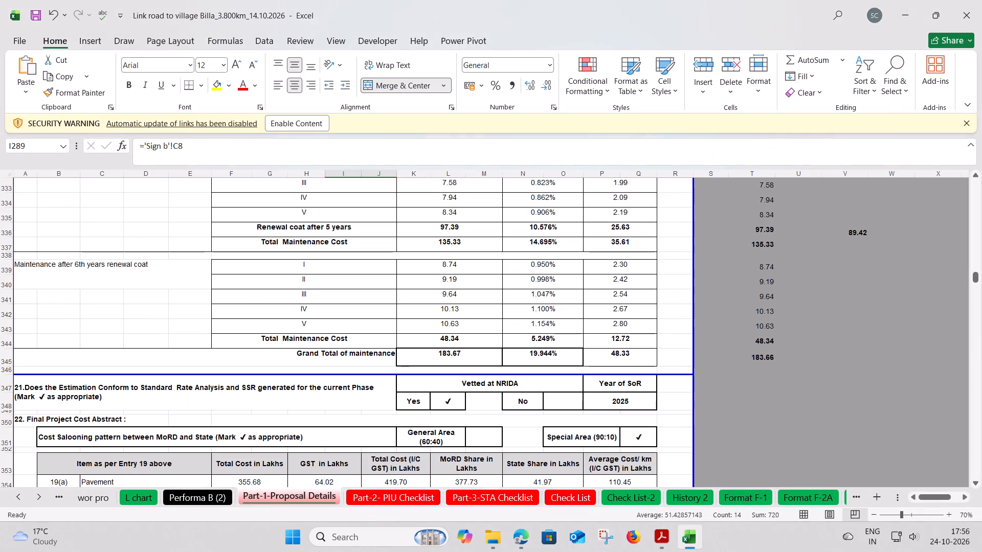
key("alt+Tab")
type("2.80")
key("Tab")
Compare the maintenance totals with the workbook and refine the post-renewal costs to 8.744 for Year I, 9.194 for Year II and 9.644 for Year III.
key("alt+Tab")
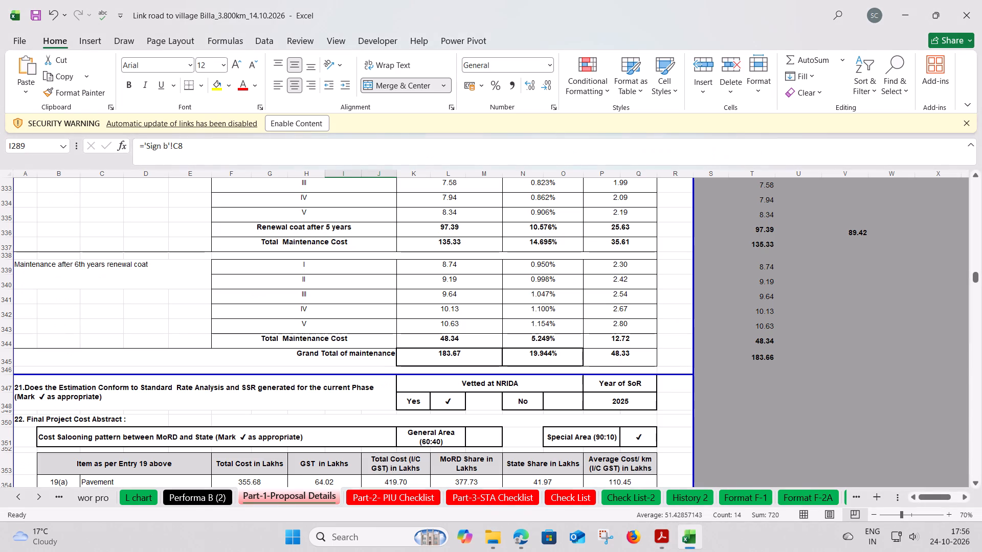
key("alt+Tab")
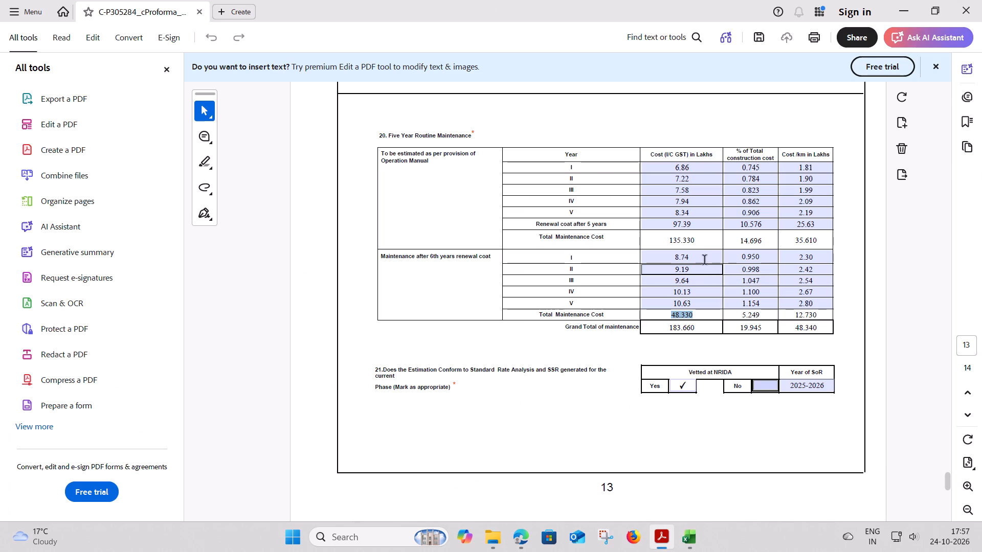
left_click(703, 257)
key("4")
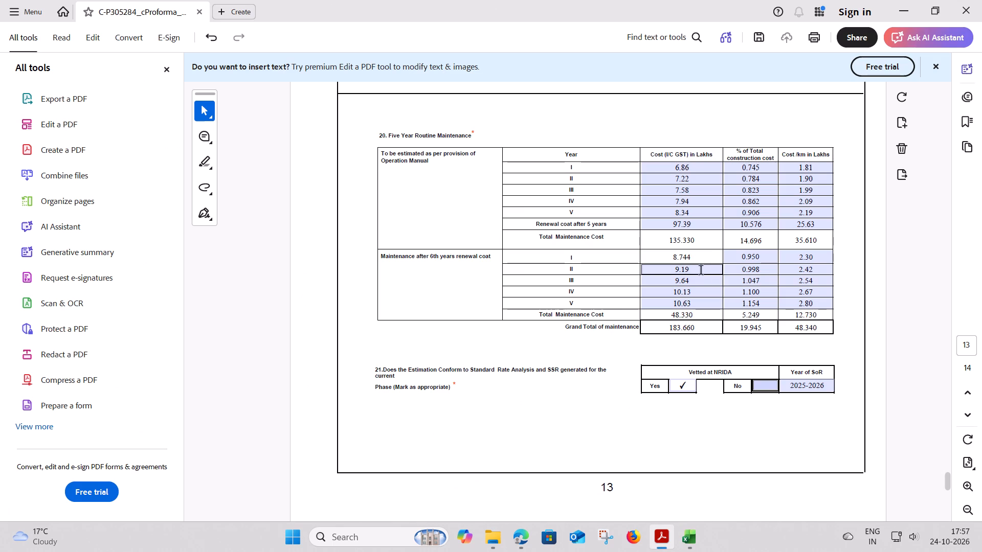
left_click(701, 271)
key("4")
left_click(696, 283)
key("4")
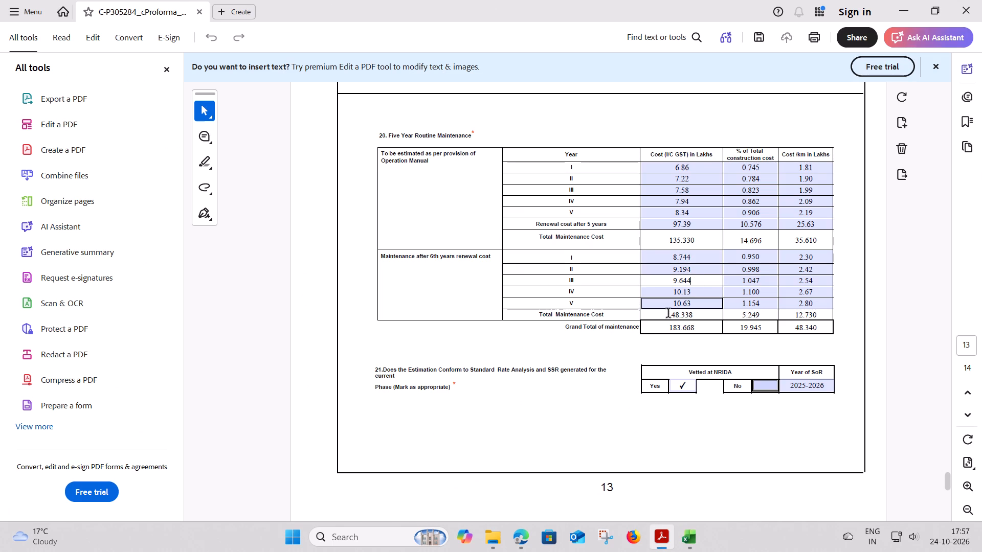
left_click(711, 298)
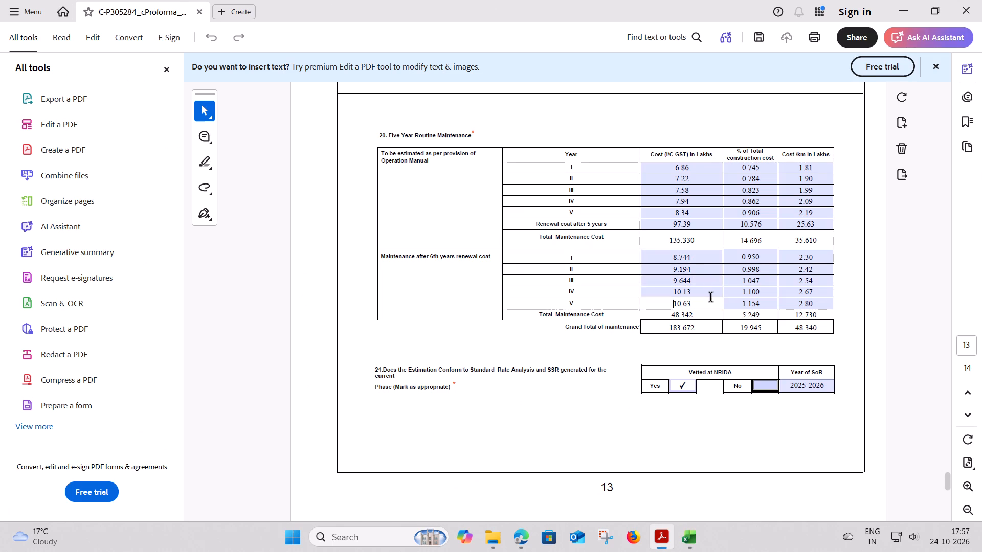
key("alt+Tab")
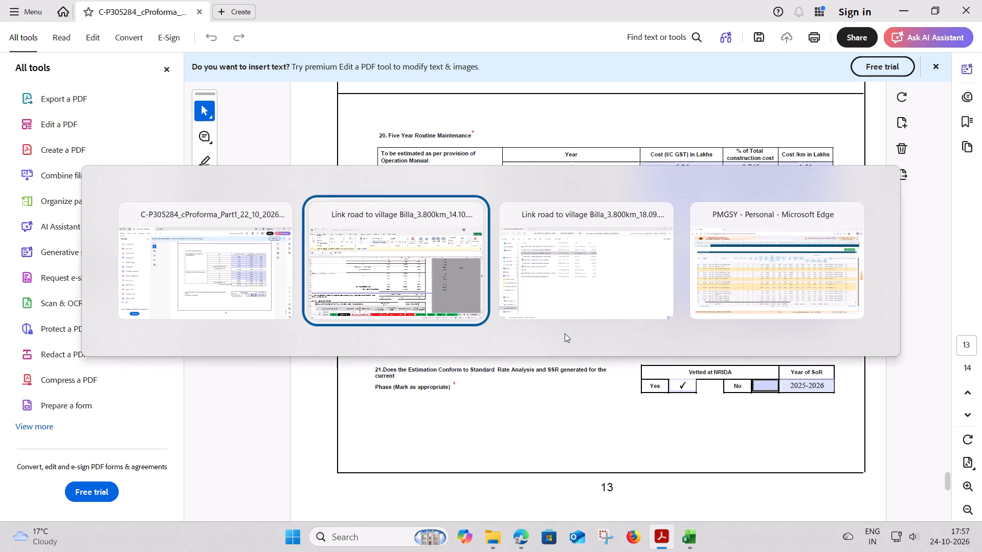
key("alt+Tab")
Enter the preparing engineer's name, prefixed with Er, in the Prepared By signature block on page 14.
scroll(544, 358, "down", 5)
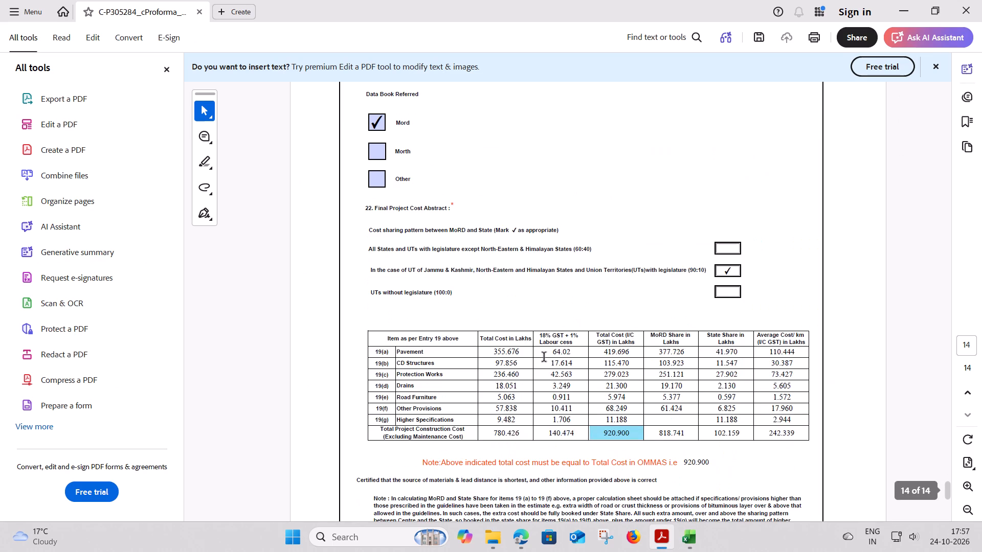
scroll(544, 358, "down", 2)
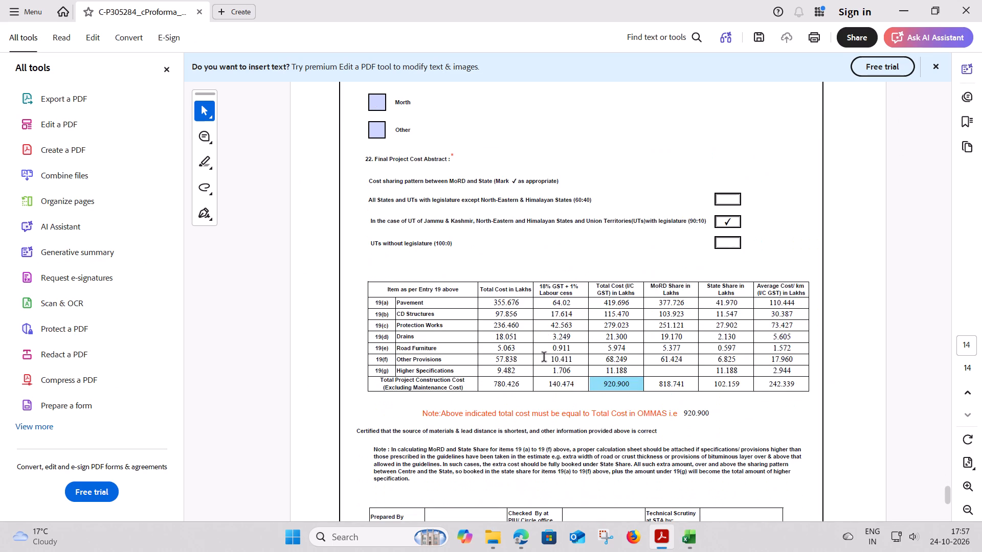
scroll(544, 358, "down", 8)
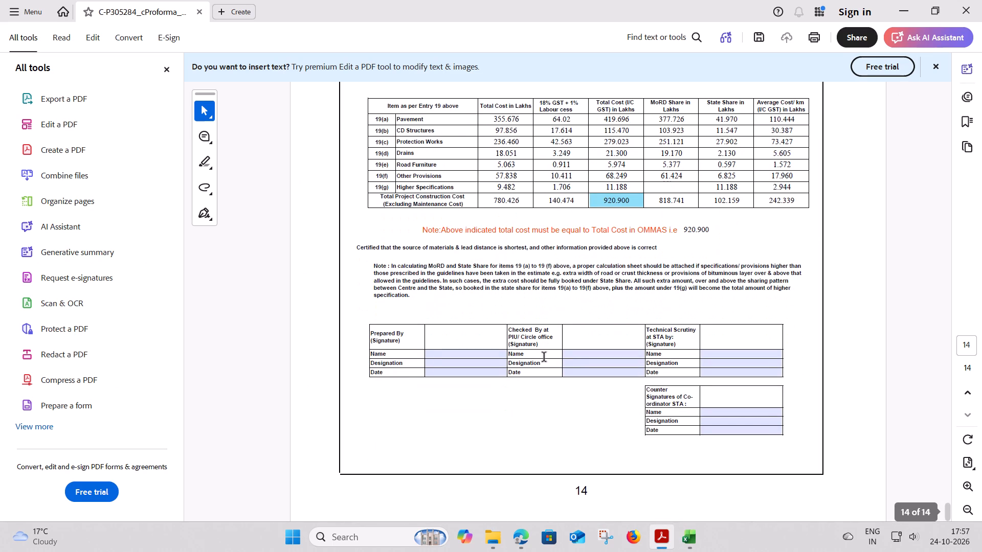
scroll(544, 358, "down", 2)
left_click(456, 351)
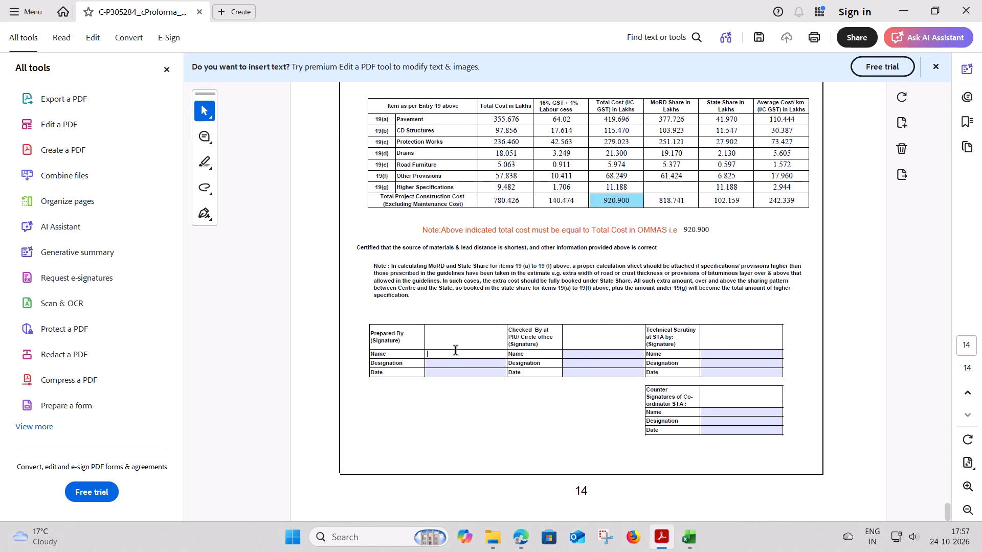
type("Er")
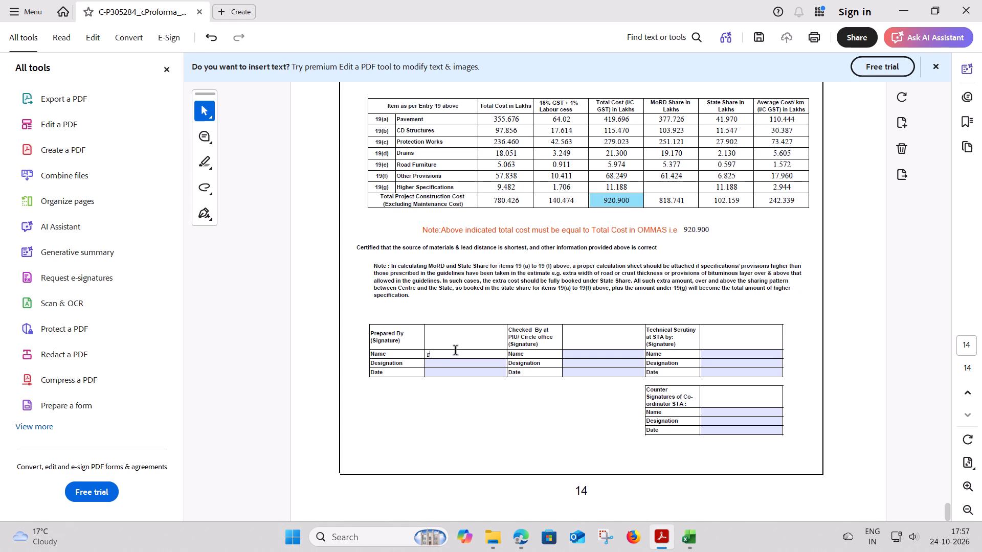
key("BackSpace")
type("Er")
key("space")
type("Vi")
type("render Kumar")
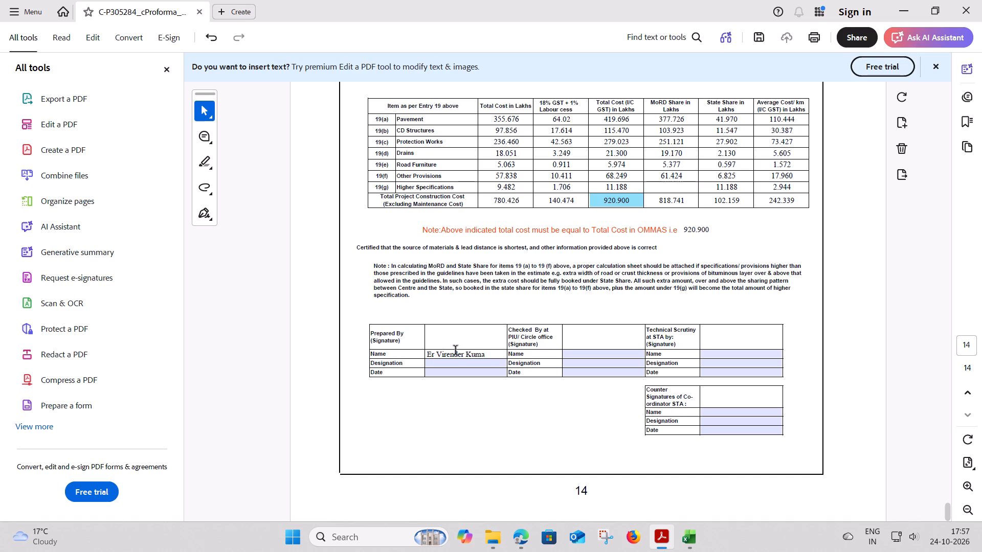
Enter the checking engineer's name, prefixed with Er, in the Checked By at PIU/Circle office signature block.
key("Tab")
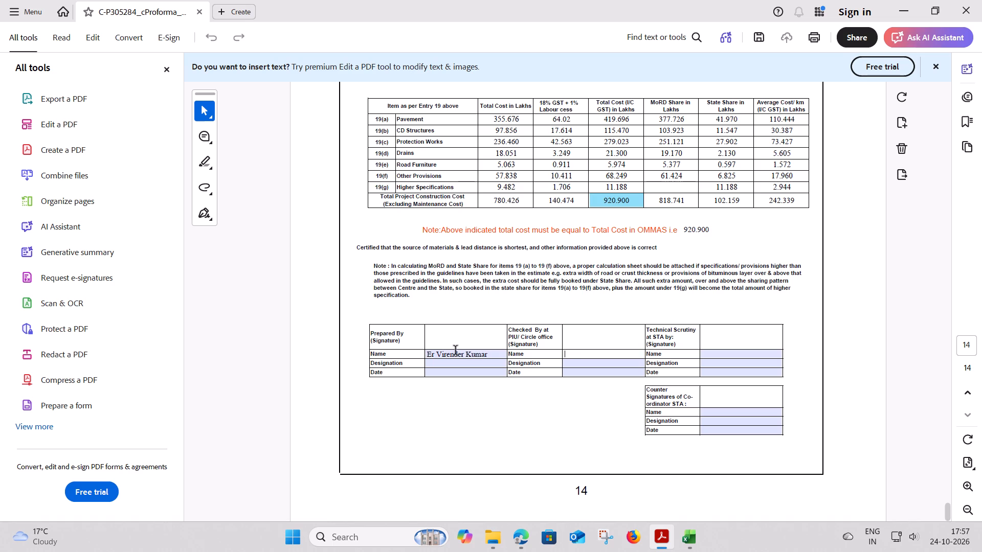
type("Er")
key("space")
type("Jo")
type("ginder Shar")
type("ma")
Fill the designations as Assistant Engineer for Prepared By and Executive Engineer for Checked By.
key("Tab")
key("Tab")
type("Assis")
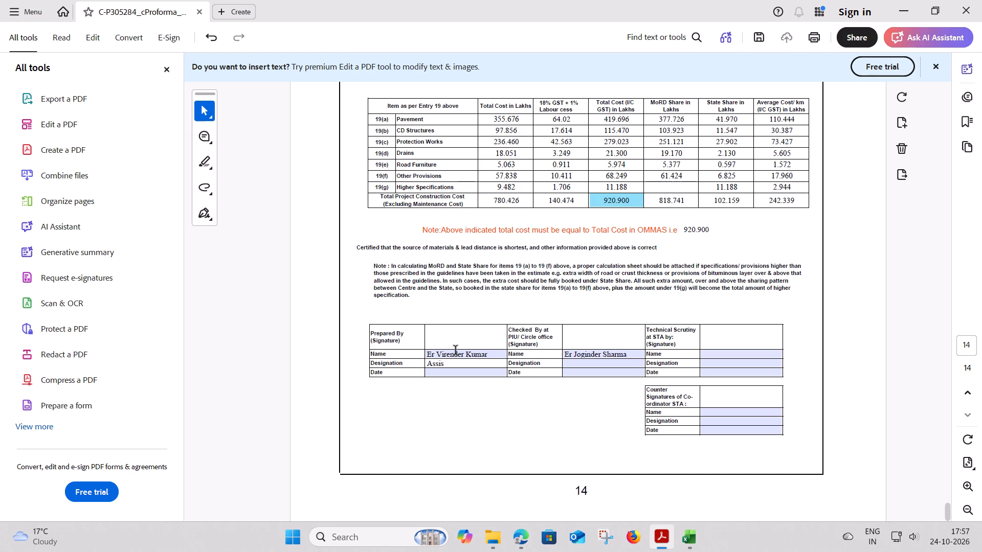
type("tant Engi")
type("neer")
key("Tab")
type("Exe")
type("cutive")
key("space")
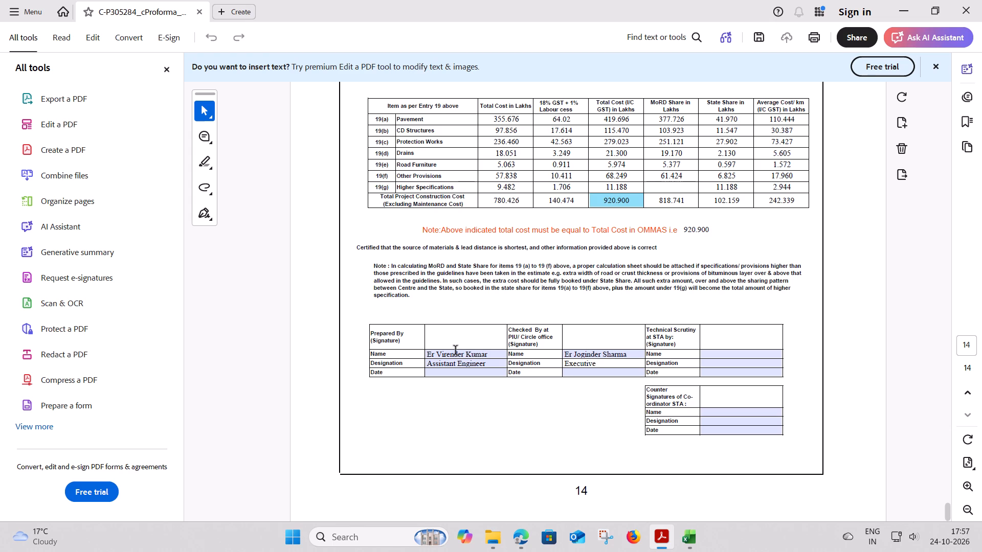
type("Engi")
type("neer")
Date both the Prepared By and Checked By signature blocks 19/10/2026.
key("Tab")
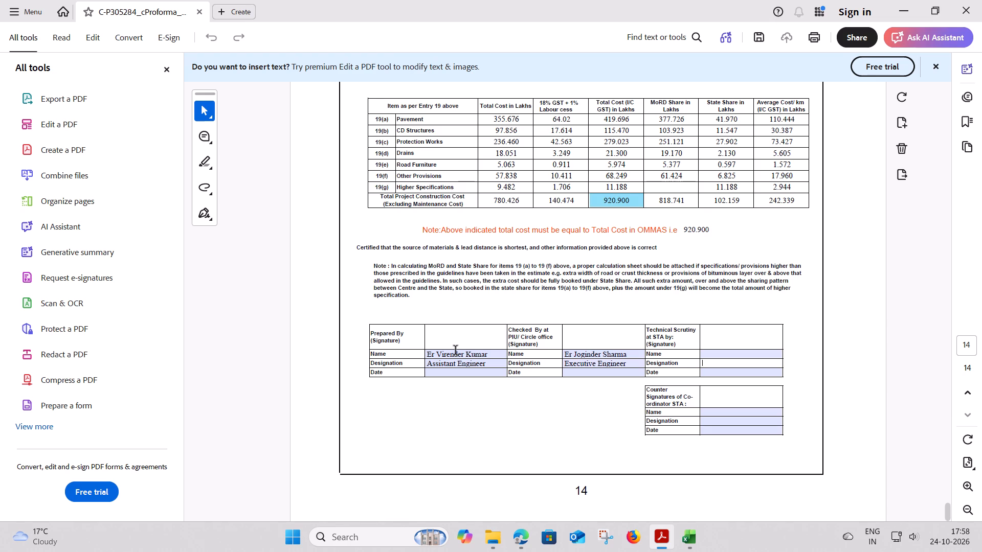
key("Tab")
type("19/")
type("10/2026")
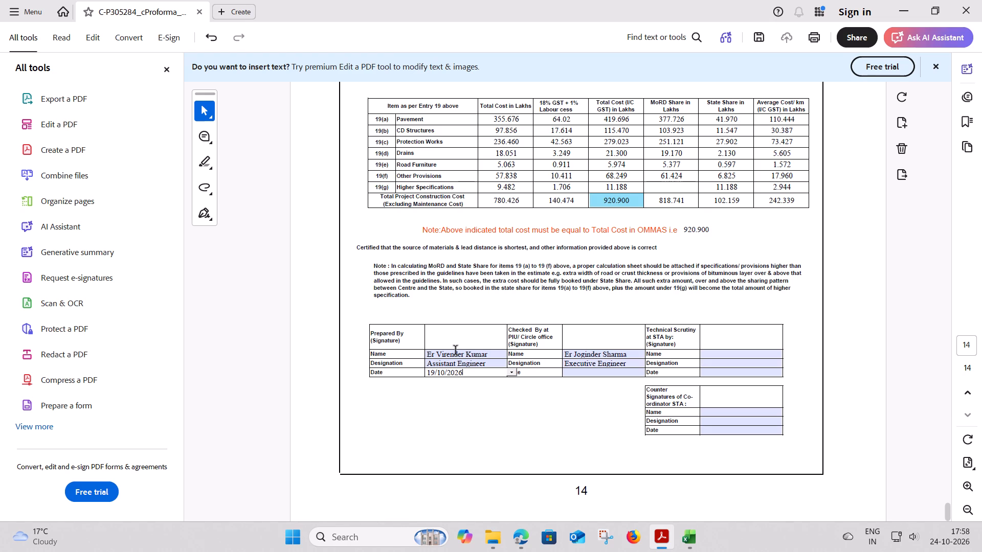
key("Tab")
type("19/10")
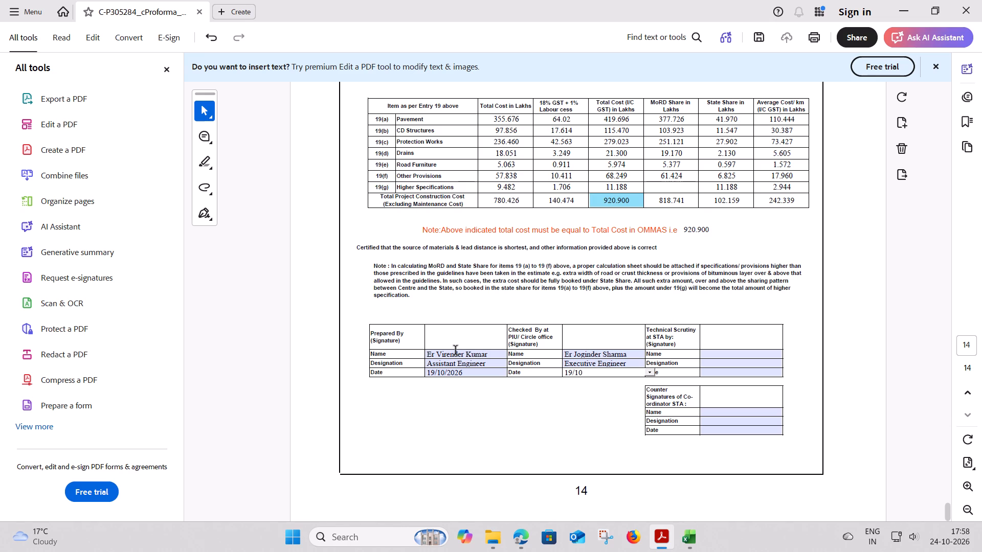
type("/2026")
left_click(557, 405)
Save the completed proforma in the Salooni Digital folder under its existing name, replacing the earlier C-P305284 file.
scroll(511, 409, "down", 2)
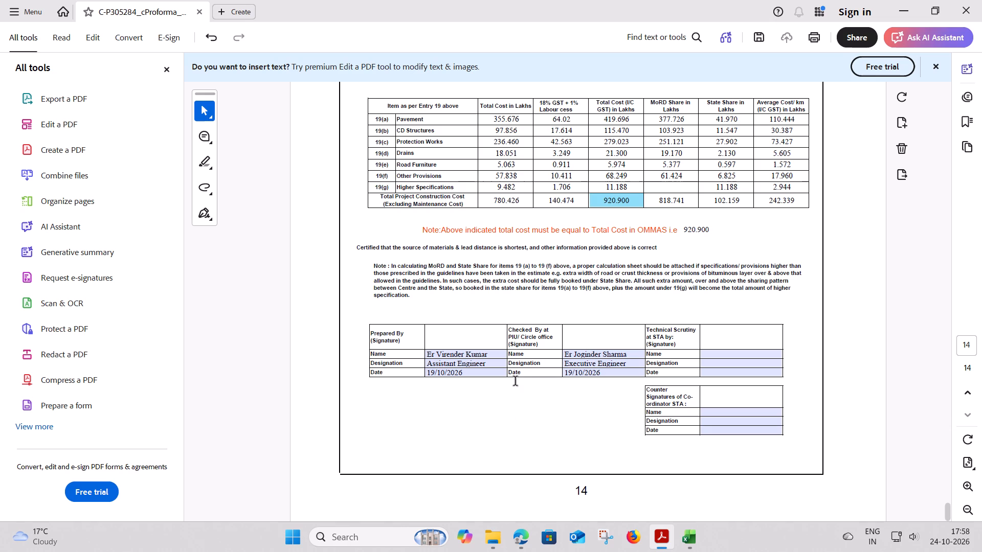
left_click(755, 41)
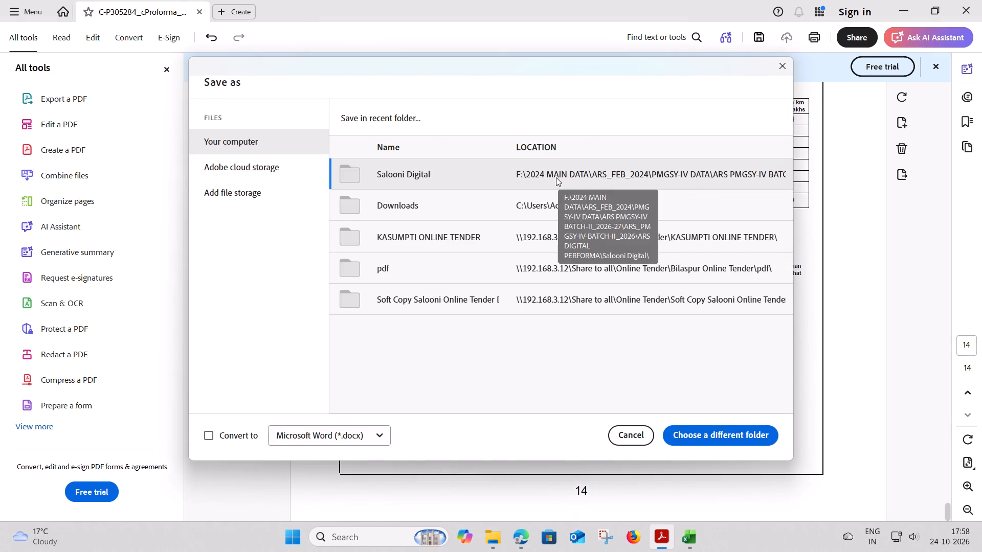
left_click(556, 177)
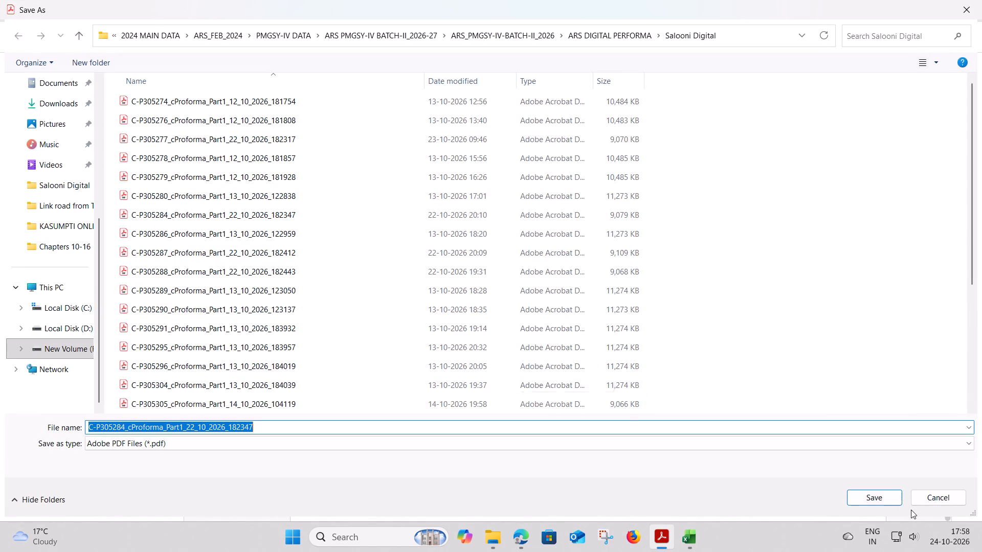
left_click(880, 496)
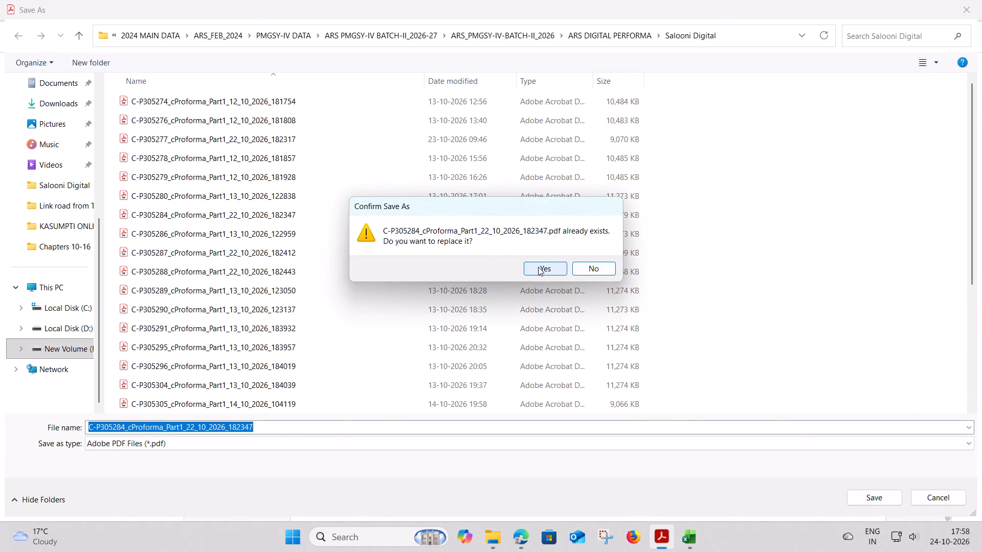
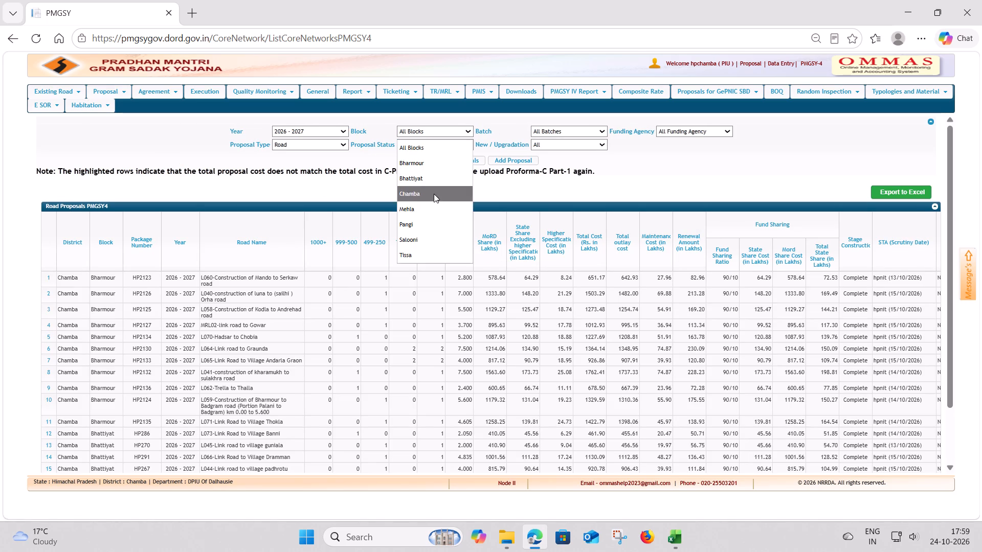
List the 2026 - 2027 road proposals for the Salooni block.
left_click(417, 237)
left_click(460, 160)
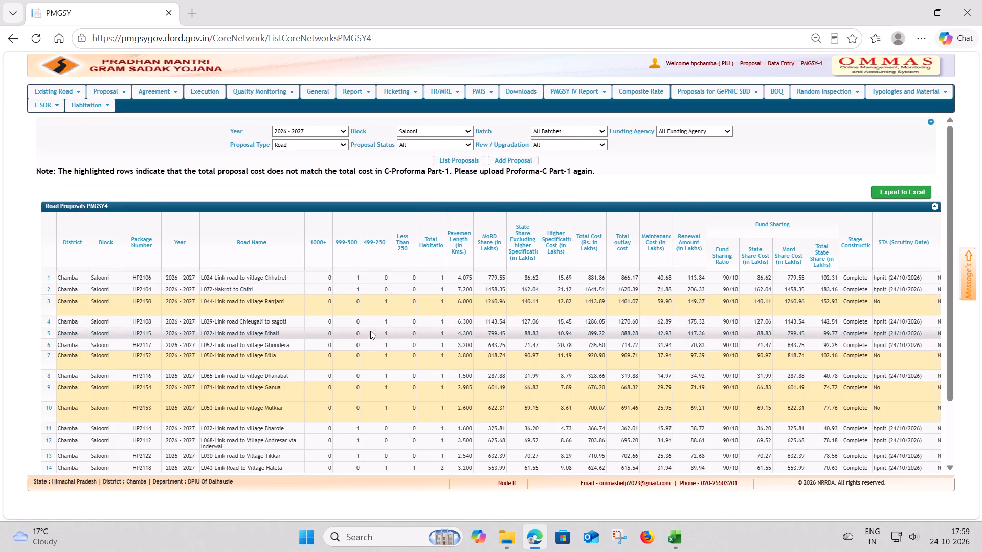
Choose C-P305284_cProforma_Part1_22_10_2026_182347 from the Salooni Digital folder as the Part-1 e-Form file for the Billa road proposal.
left_click_drag(316, 358, 684, 364)
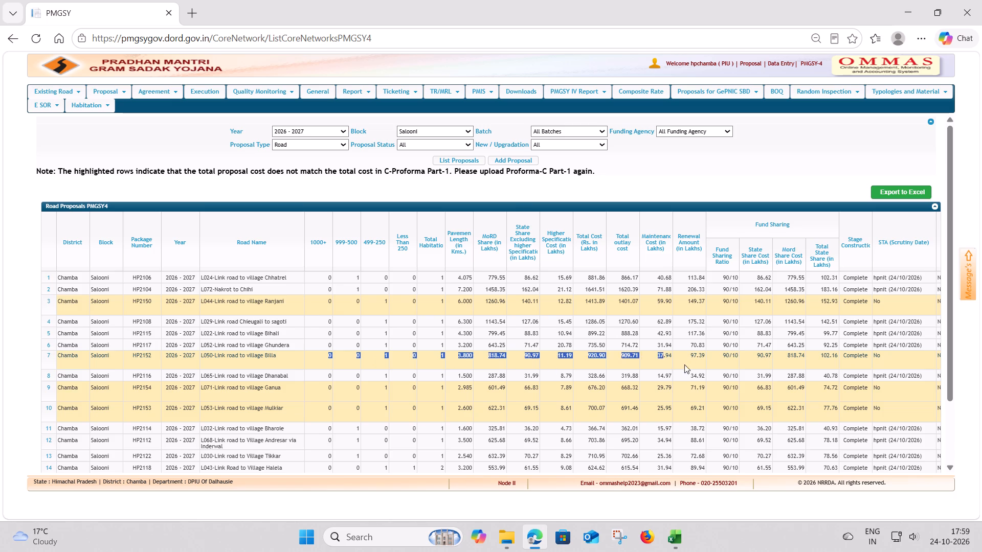
left_click_drag(684, 364, 928, 351)
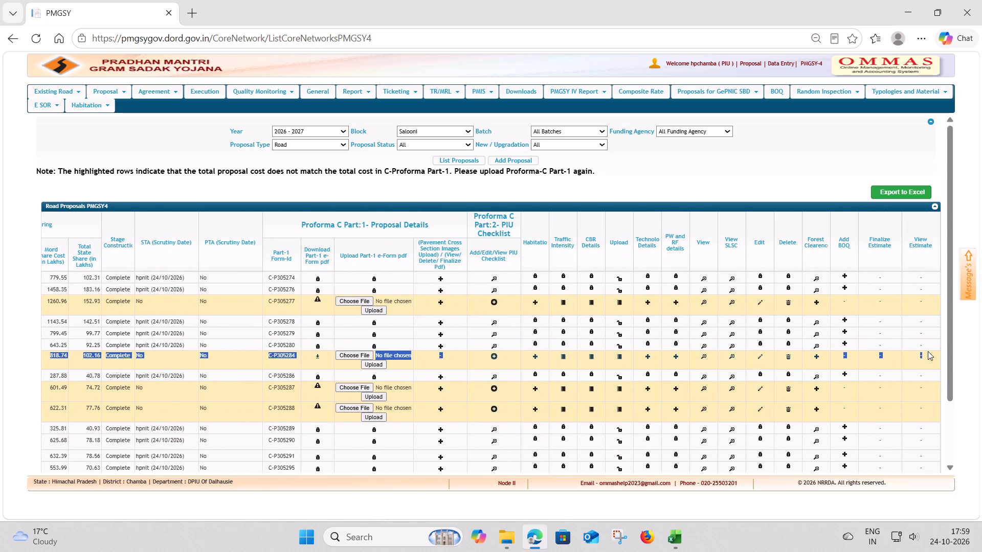
left_click_drag(928, 351, 925, 351)
left_click(345, 356)
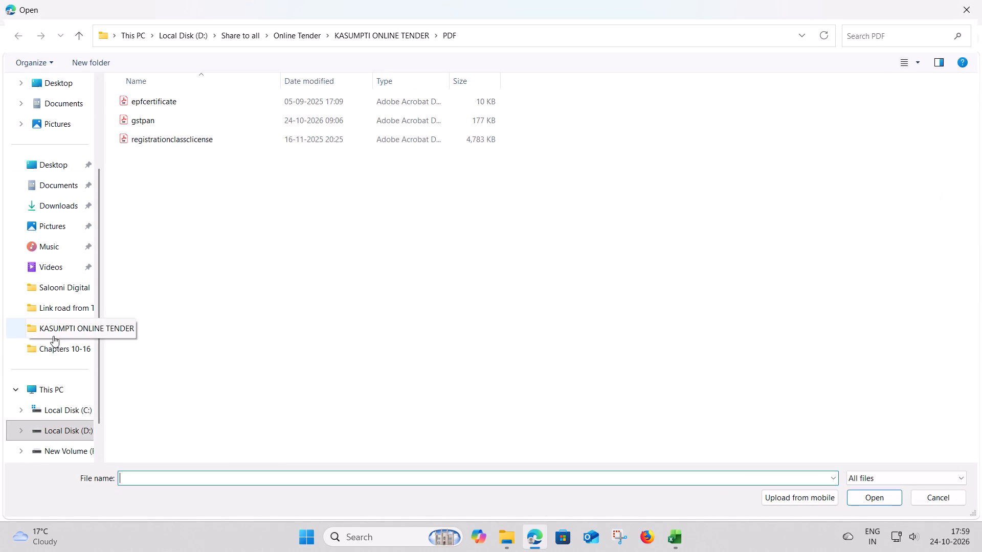
scroll(52, 357, "down", 1)
left_click(54, 409)
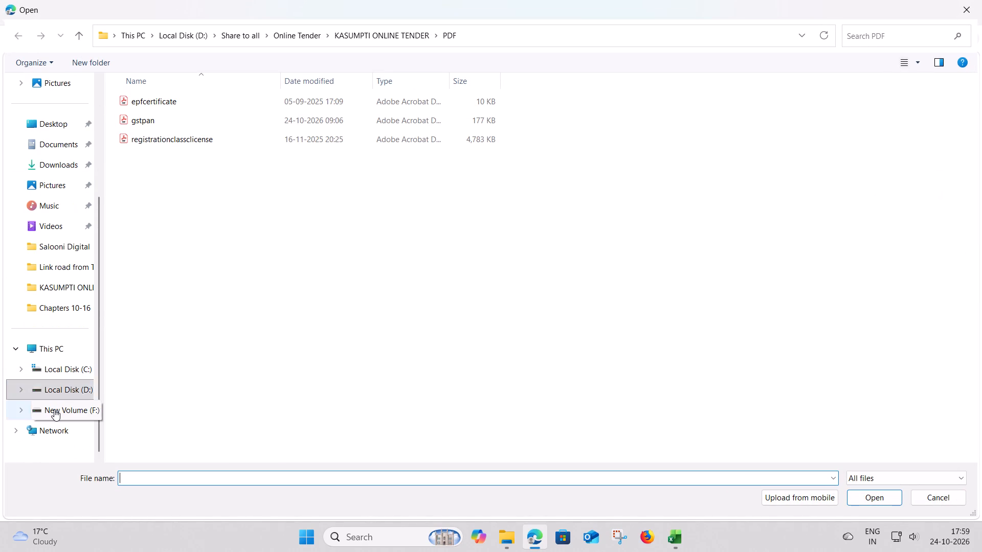
double_click(161, 99)
double_click(161, 99)
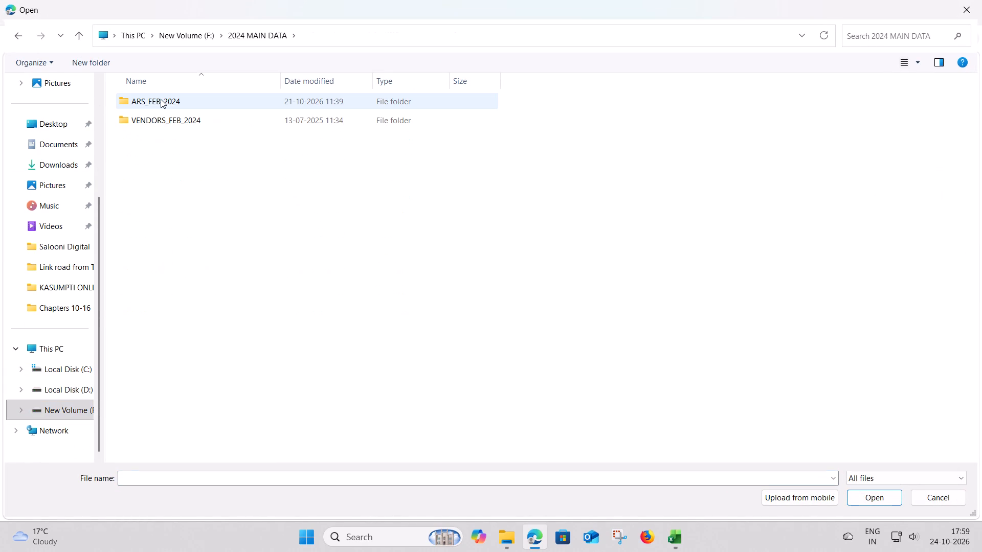
double_click(174, 327)
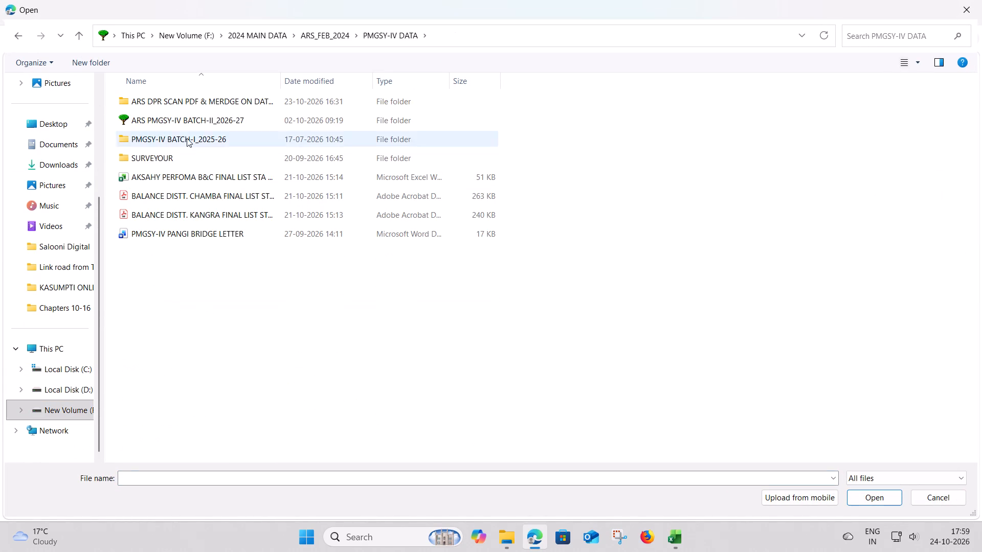
double_click(198, 123)
double_click(197, 103)
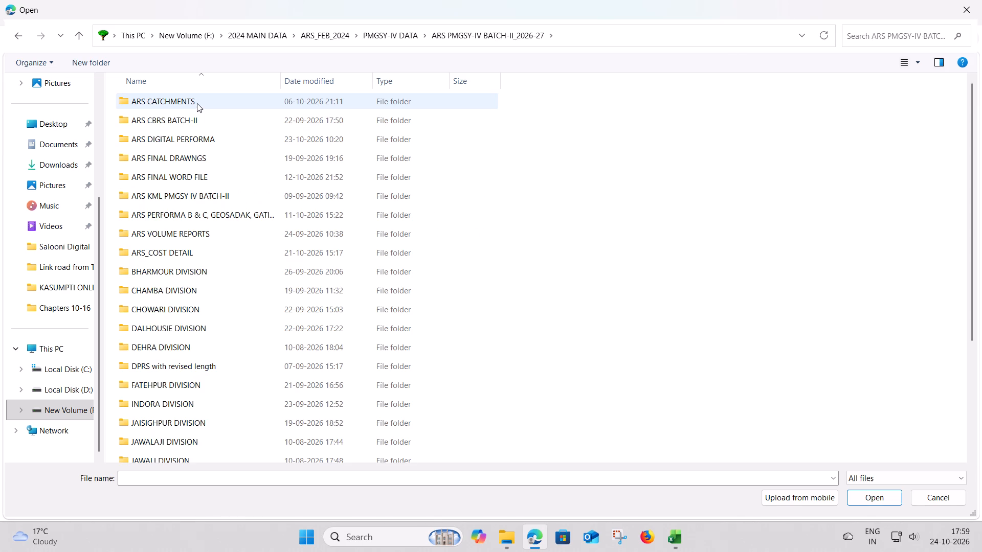
double_click(191, 138)
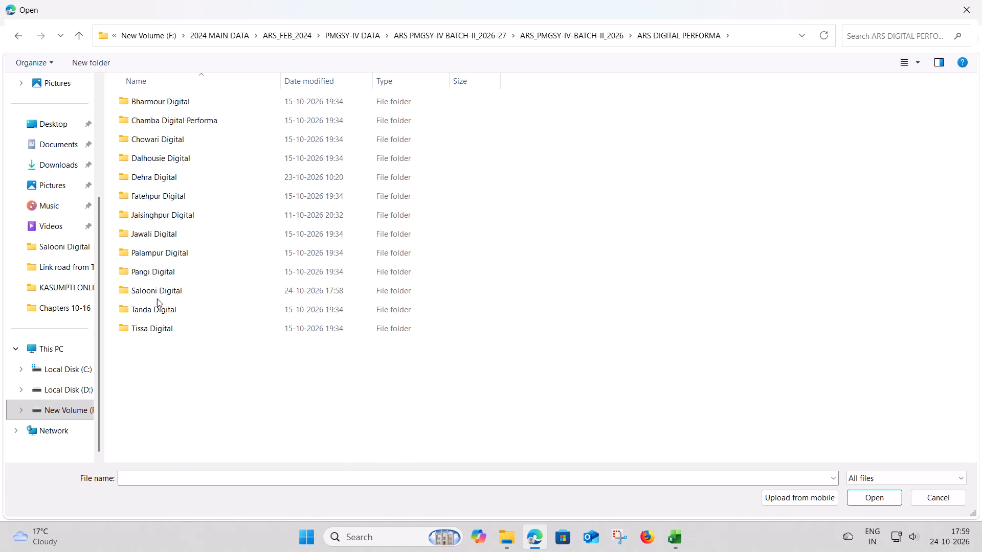
double_click(159, 293)
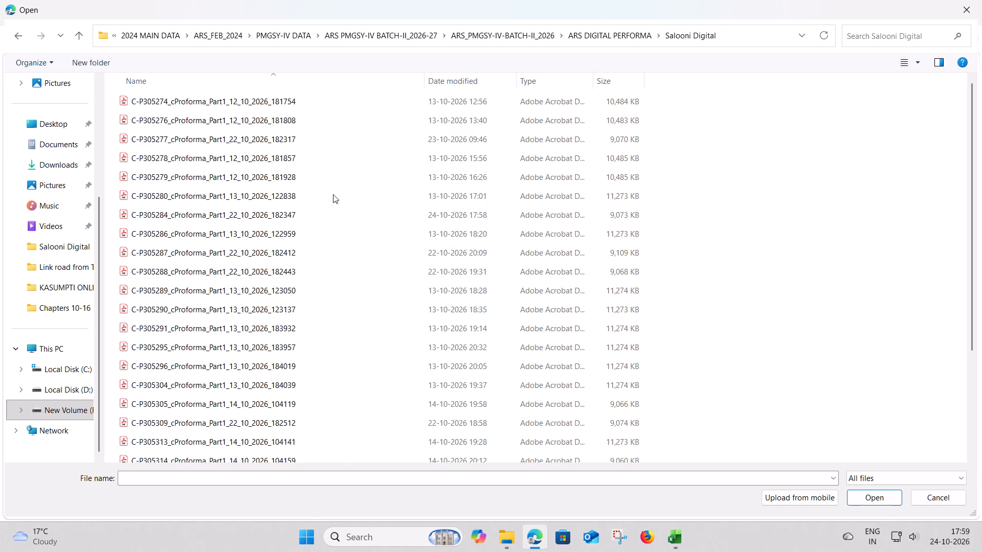
double_click(291, 214)
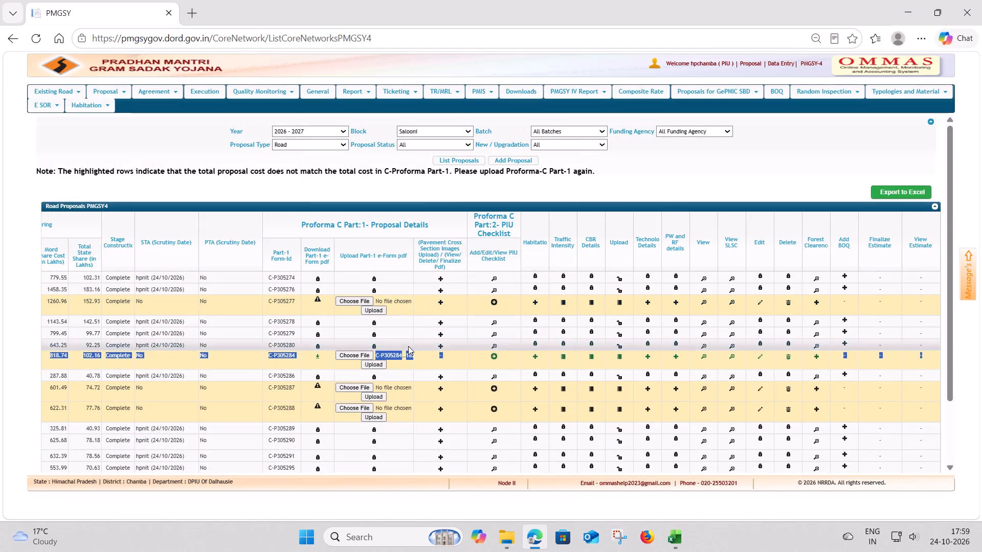
Try to upload the chosen Part-1 proforma for C-P305284, and review the error summary before closing it.
left_click(380, 365)
left_click(559, 125)
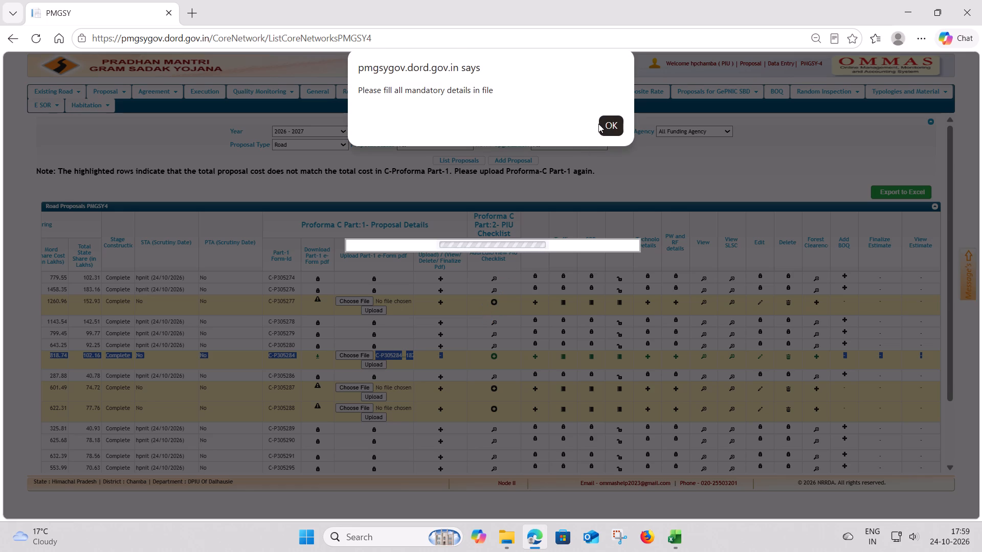
left_click(606, 122)
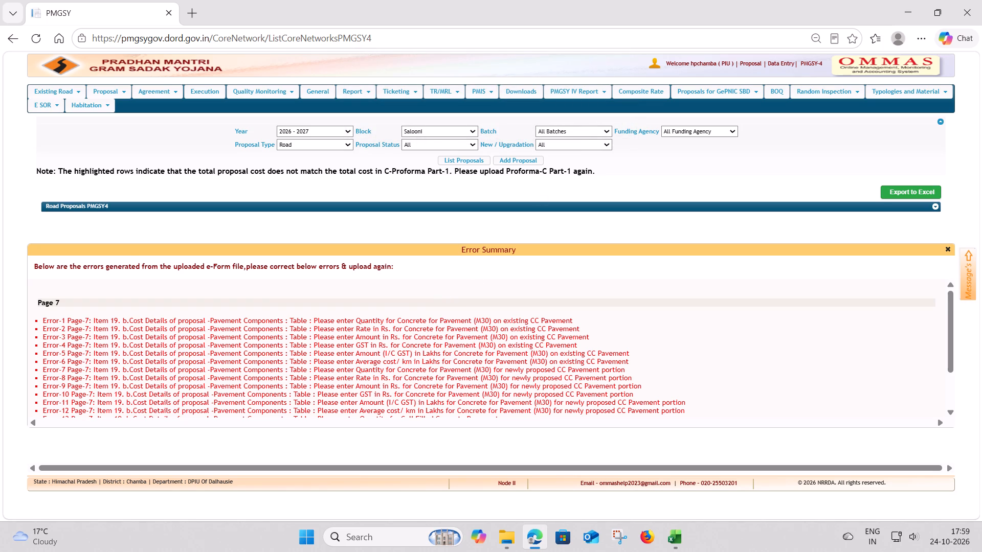
scroll(288, 337, "down", 2)
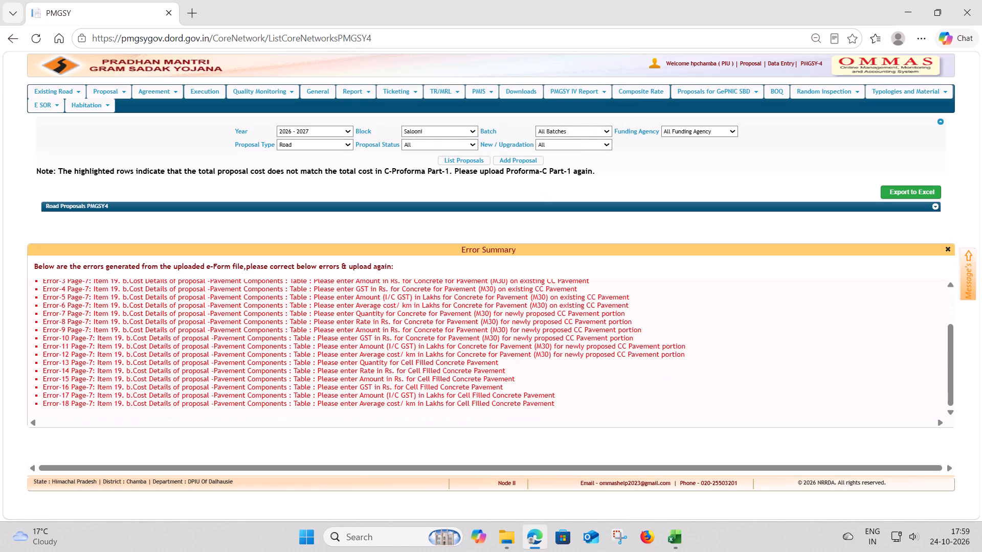
scroll(288, 337, "down", 2)
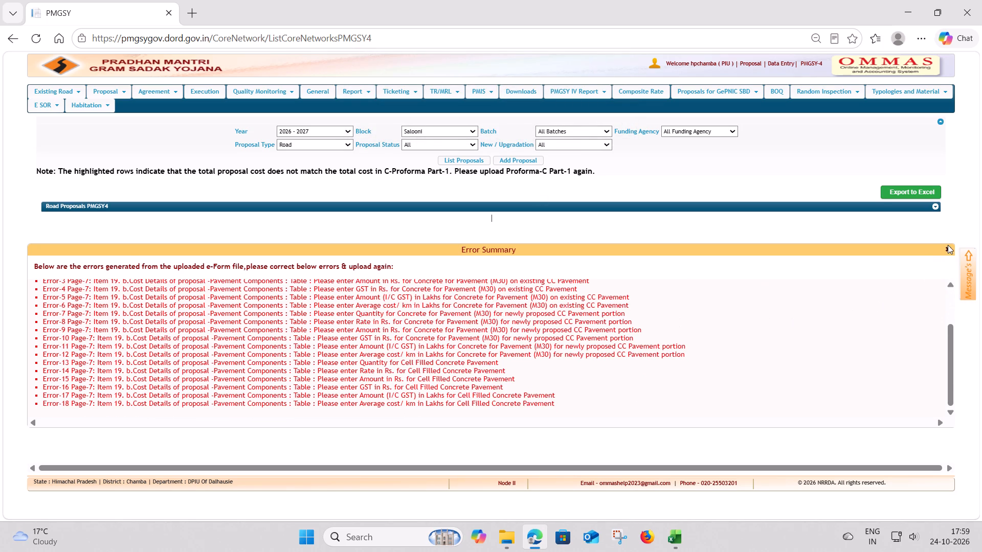
left_click(948, 246)
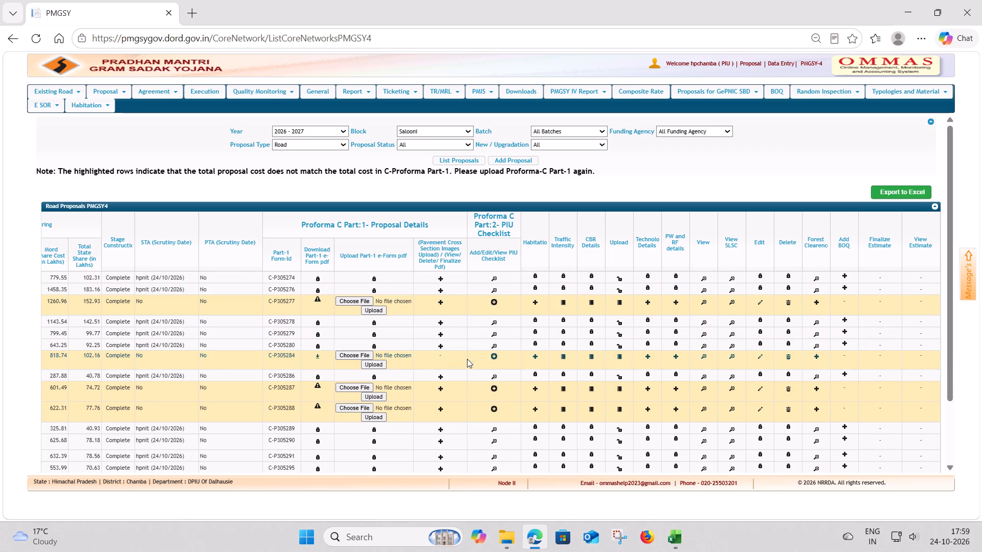
Switch to File Explorer and open C-P305284_cProforma_Part1_22_10_2026_182347 from the Salooni Digital folder under ARS DIGITAL PERFORMA.
key("alt+Tab")
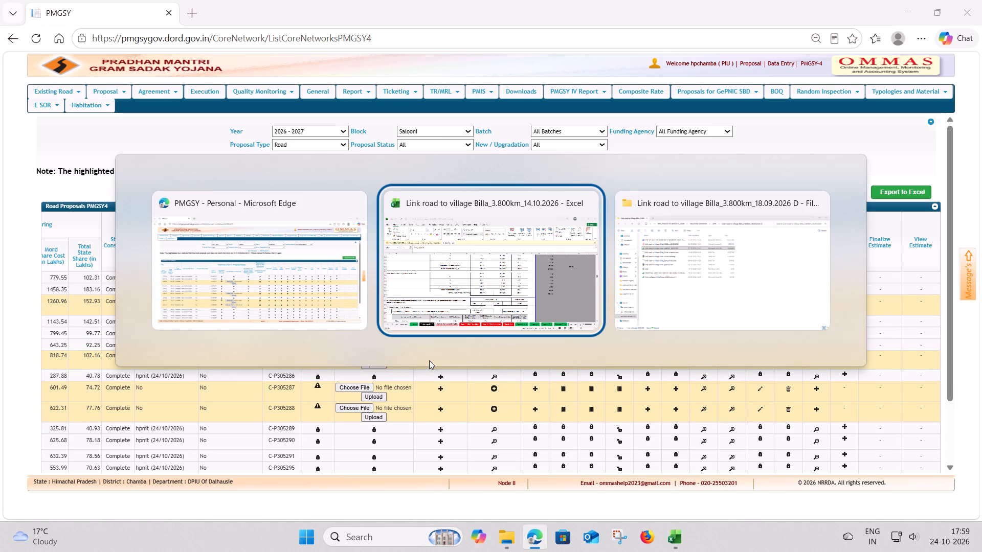
key("alt+Tab")
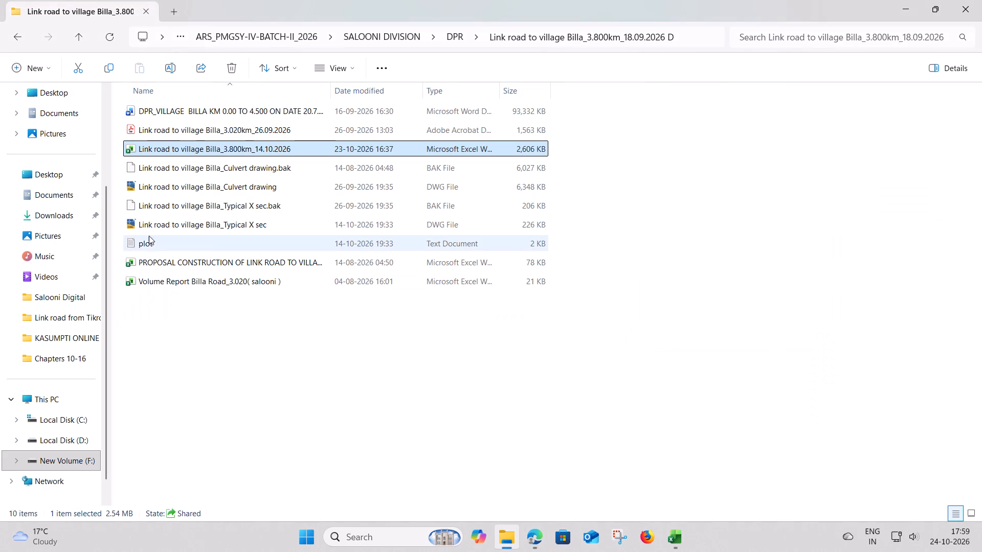
left_click(55, 457)
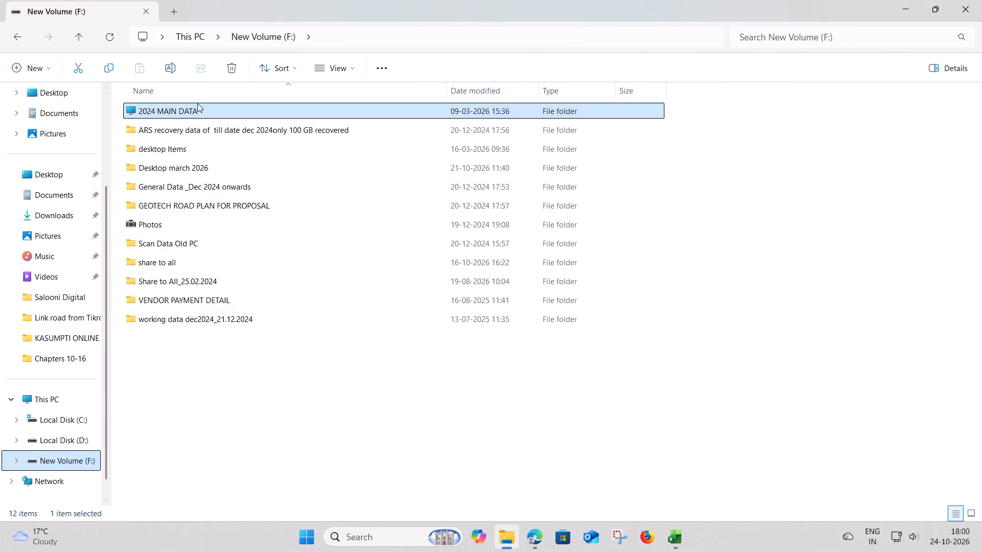
double_click(197, 103)
double_click(197, 110)
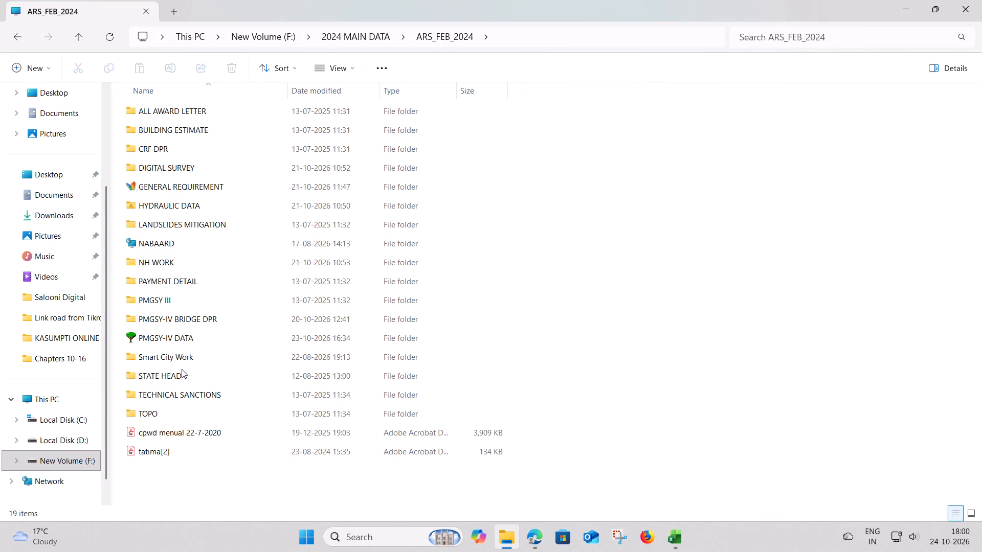
double_click(196, 336)
double_click(223, 123)
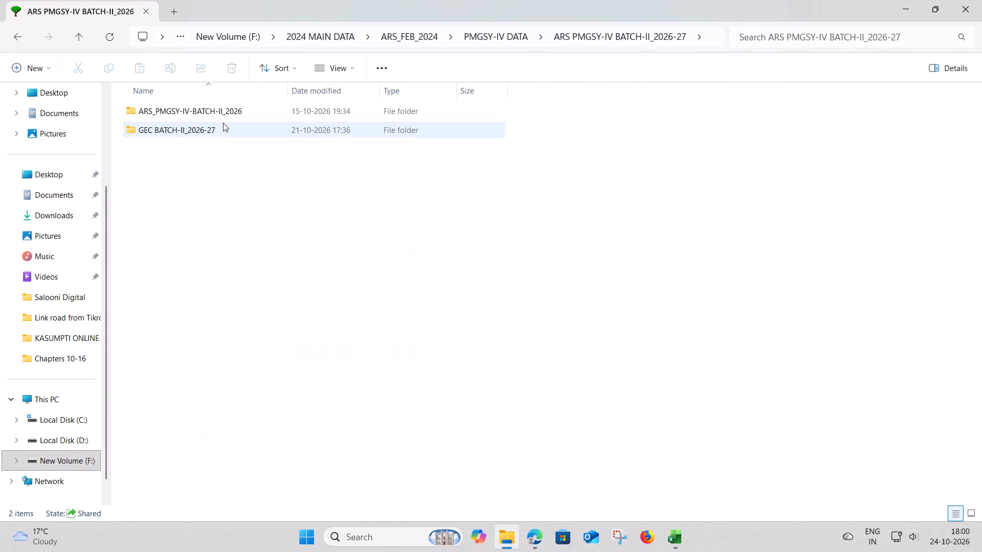
double_click(218, 109)
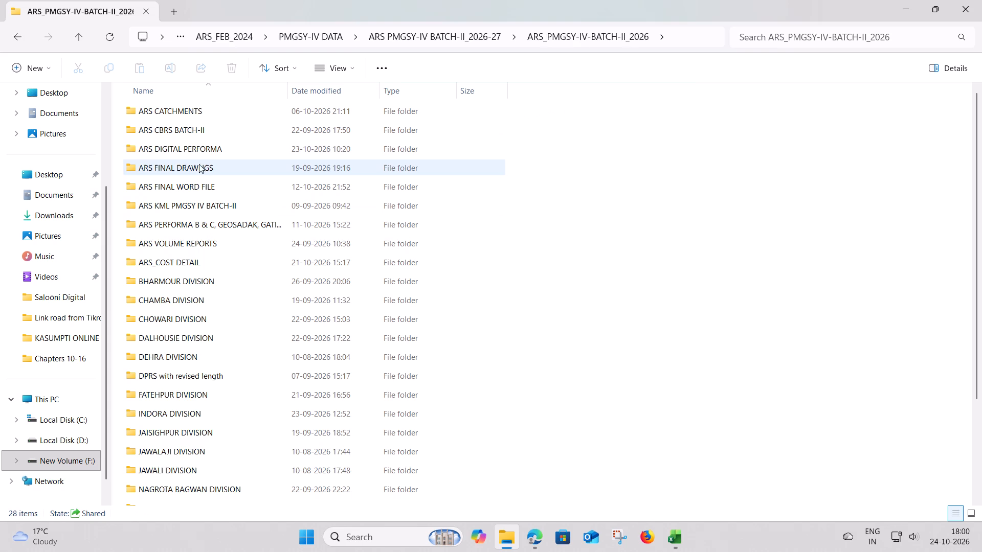
double_click(203, 148)
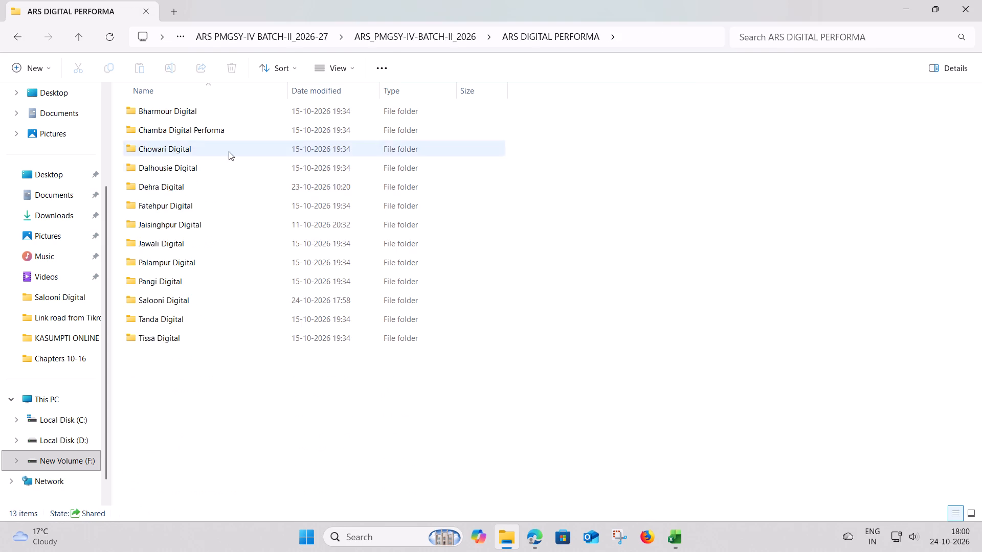
double_click(183, 296)
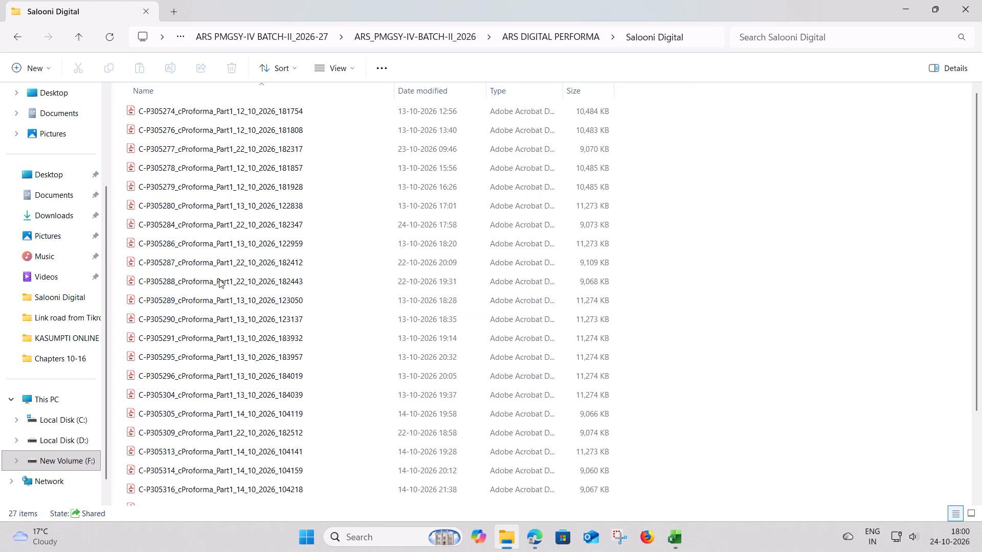
double_click(277, 224)
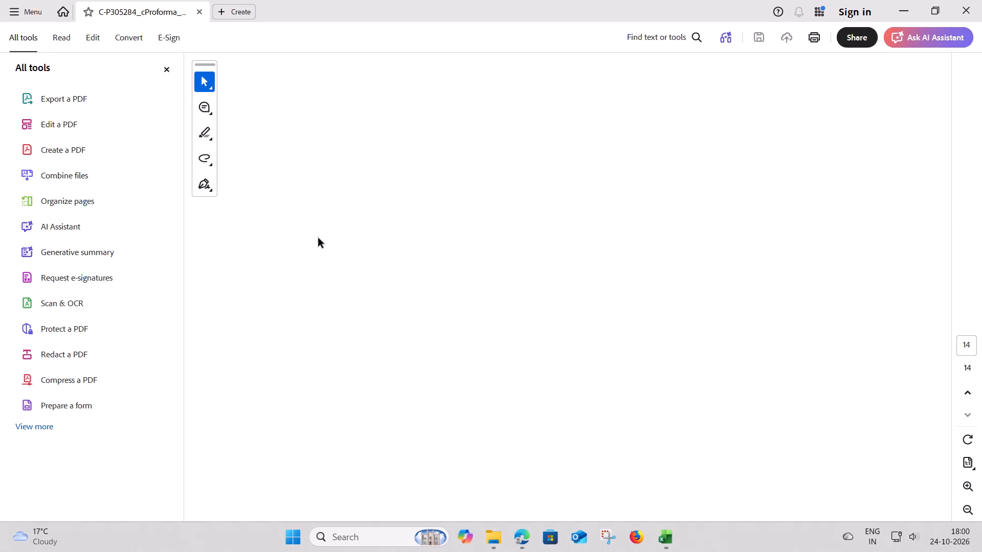
On page 7, enter 0 as quantity and rate for Concrete for Pavement (M30), both existing and newly proposed CC pavement rows.
scroll(518, 287, "up", 4)
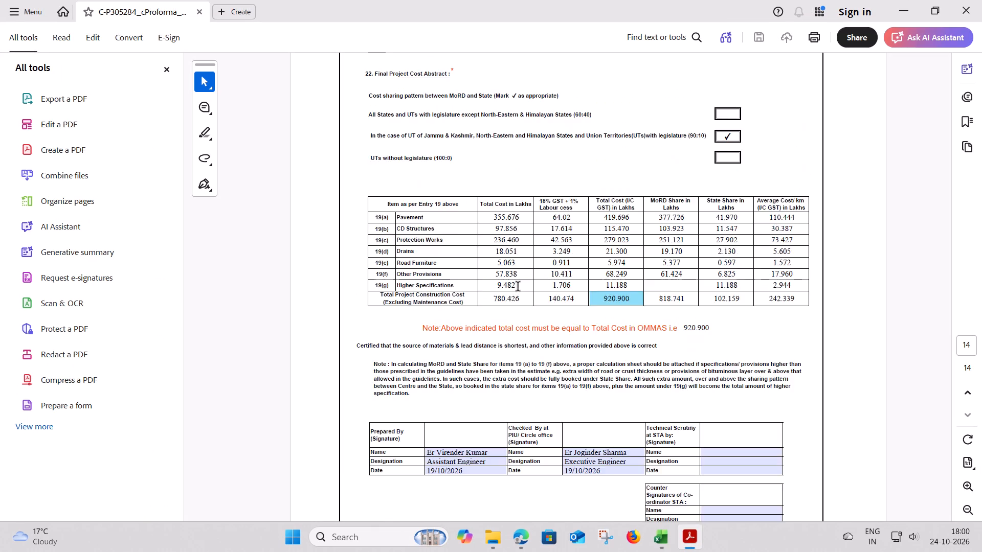
scroll(518, 287, "up", 18)
scroll(518, 287, "up", 6)
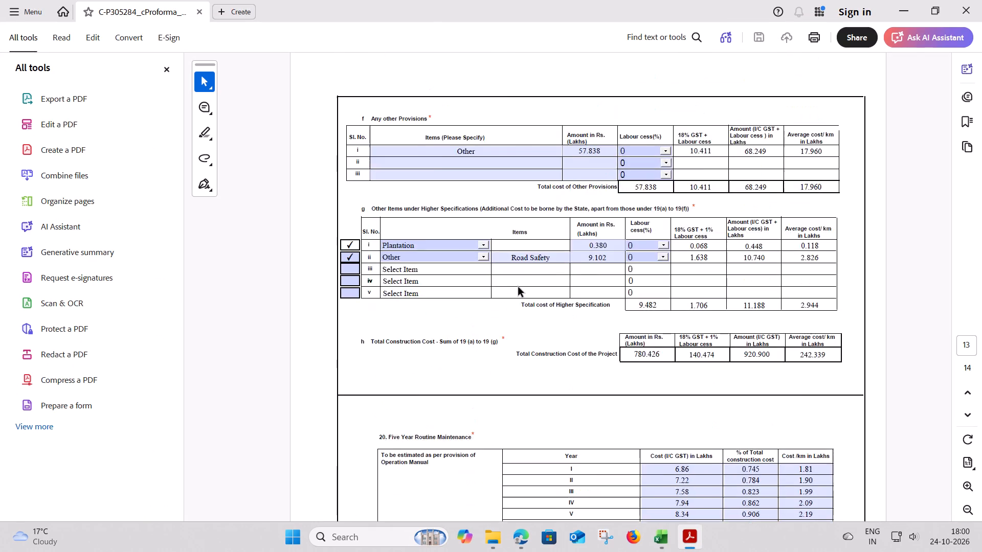
scroll(518, 287, "up", 18)
scroll(518, 287, "up", 12)
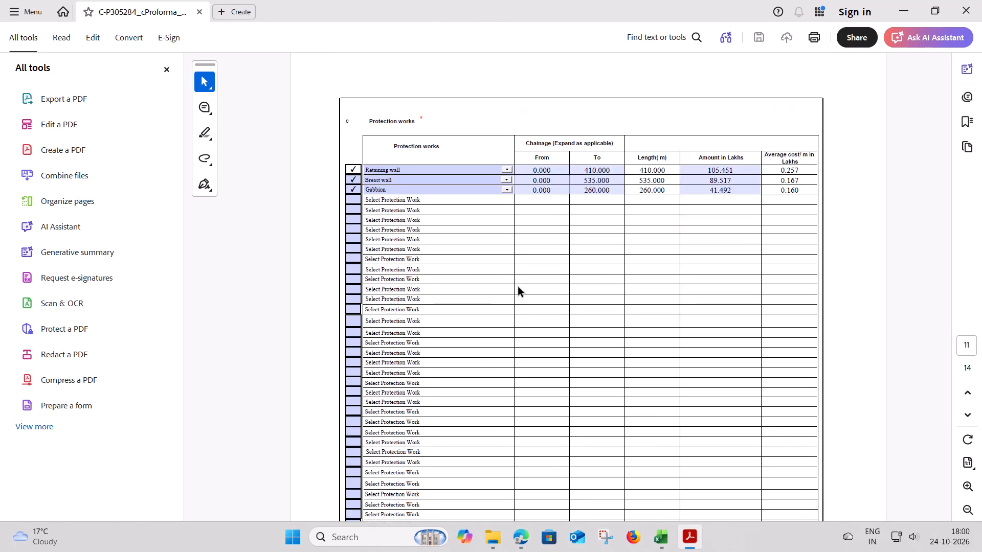
scroll(518, 287, "up", 18)
scroll(518, 287, "up", 12)
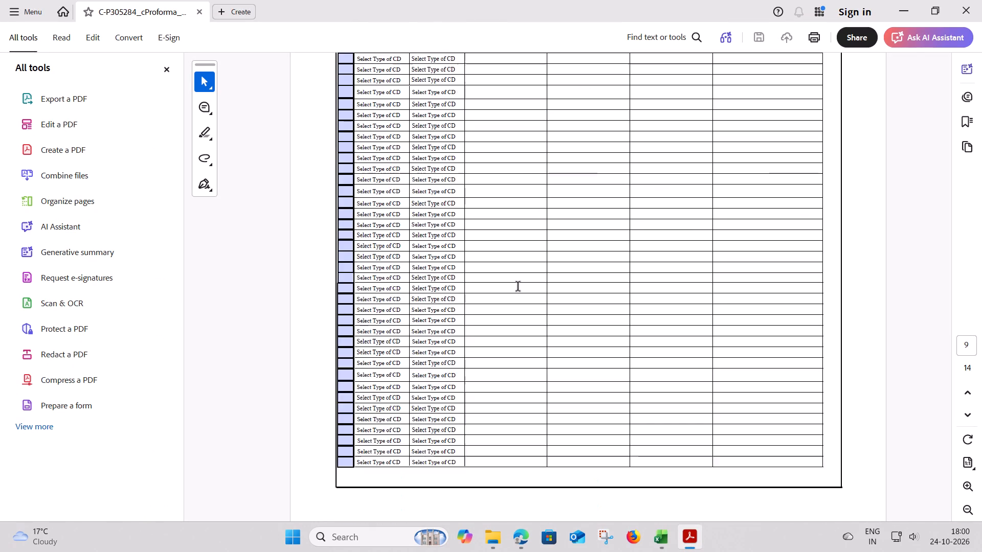
scroll(518, 287, "up", 17)
scroll(518, 287, "up", 6)
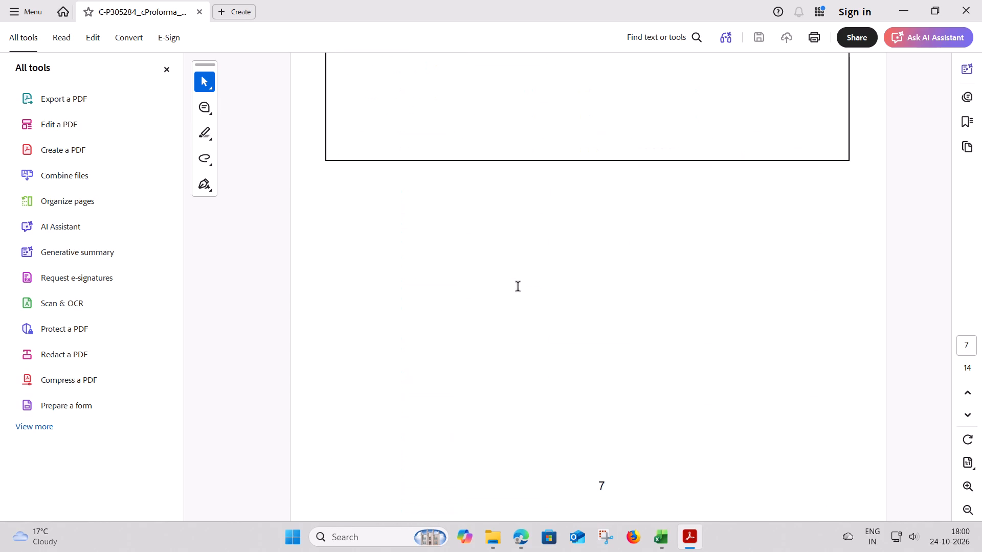
scroll(518, 287, "up", 13)
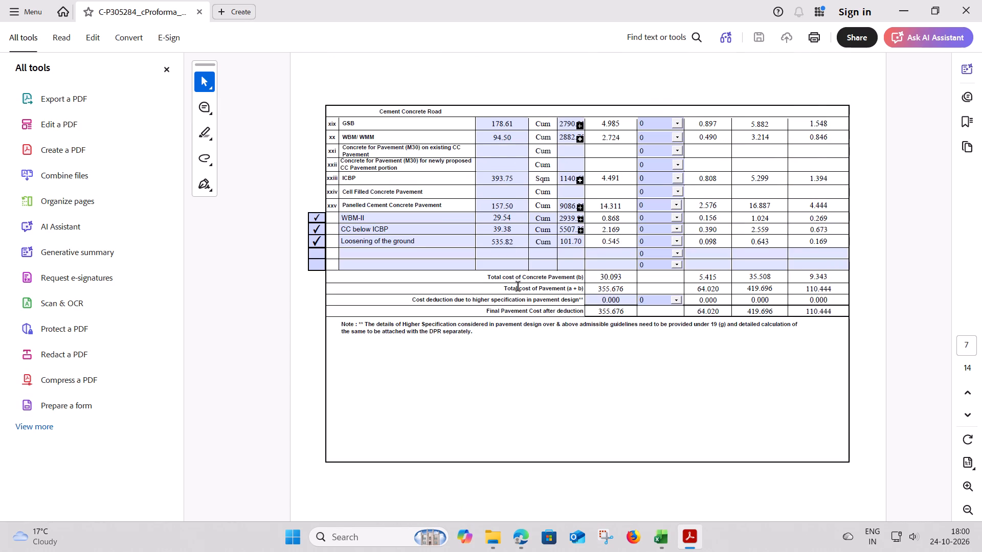
left_click(511, 154)
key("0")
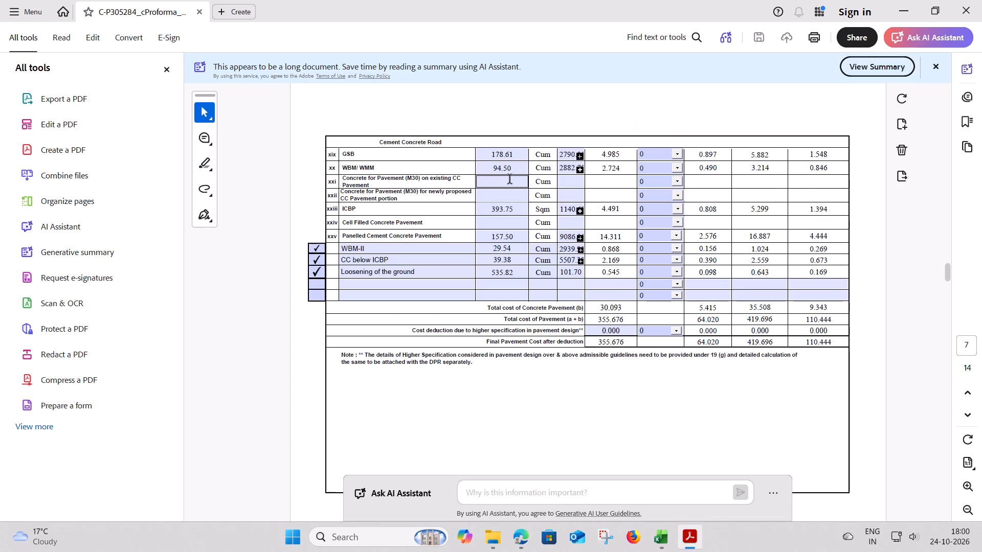
left_click(510, 180)
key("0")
left_click(576, 182)
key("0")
left_click(509, 193)
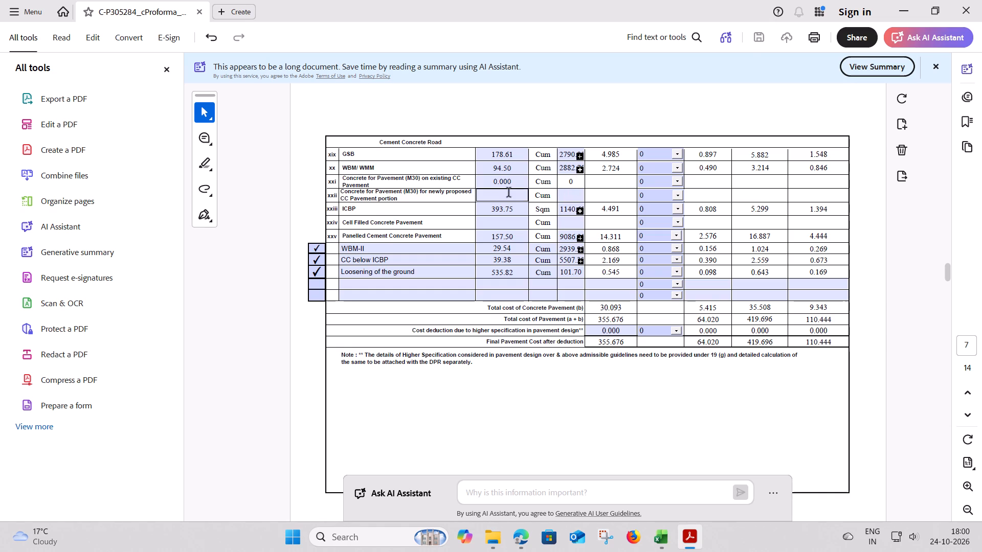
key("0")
left_click(575, 197)
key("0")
Enter 0 as both quantity and rate for the Cell Filled Concrete Pavement row on page 7.
left_click(510, 226)
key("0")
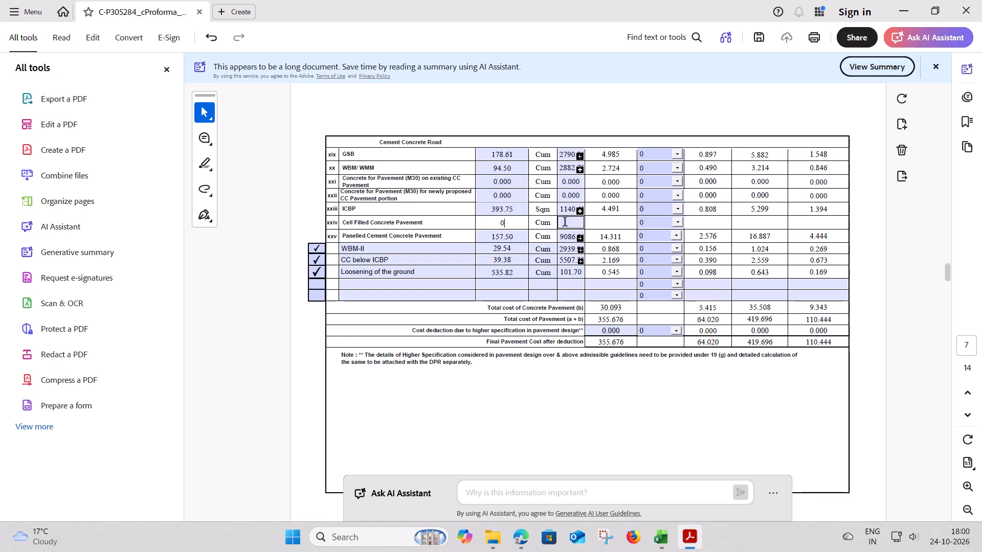
left_click(567, 222)
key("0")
left_click(467, 292)
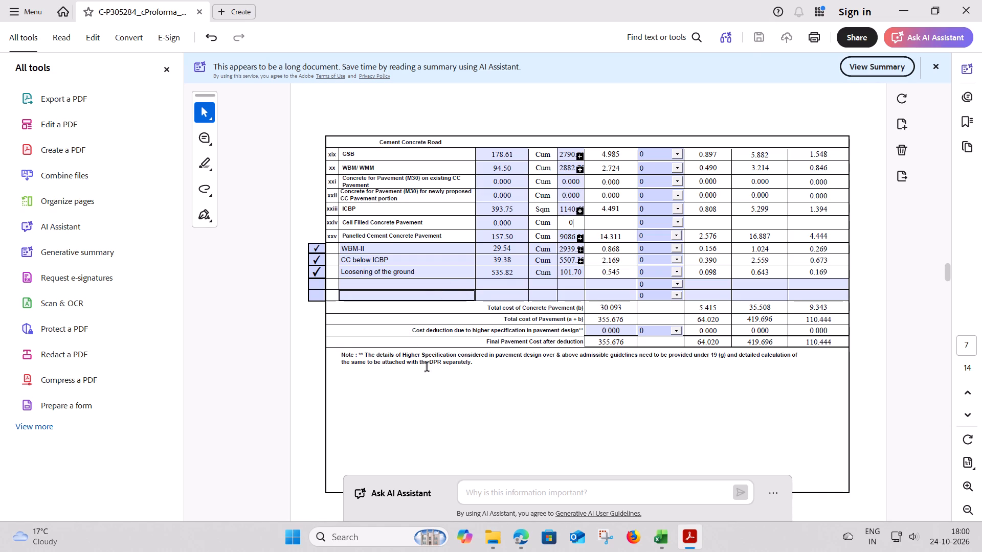
left_click(427, 383)
left_click(442, 443)
Save the proforma in the Salooni Digital folder, replacing C-P305284_cProforma_Part1_22_10_2026_182347, and close the PDF.
left_click(760, 36)
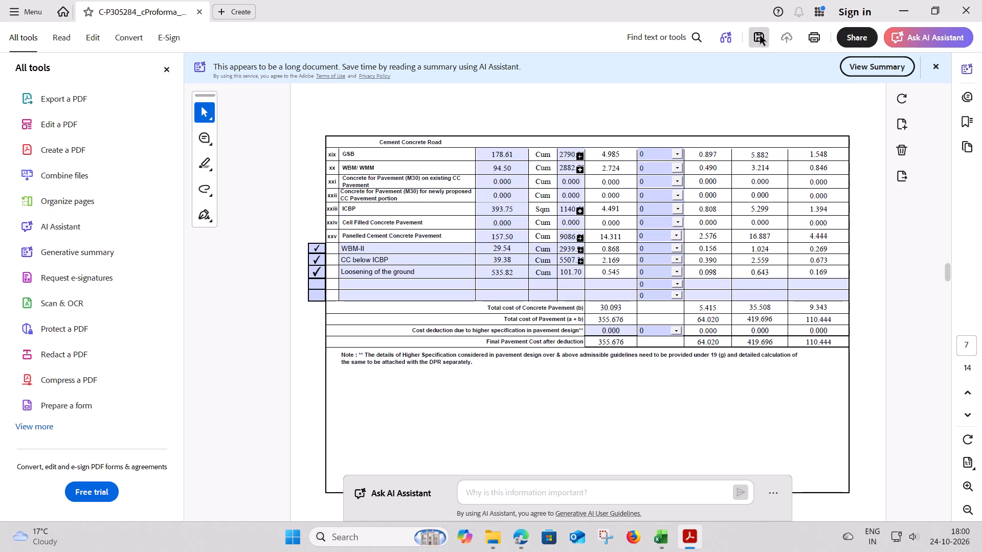
left_click(554, 176)
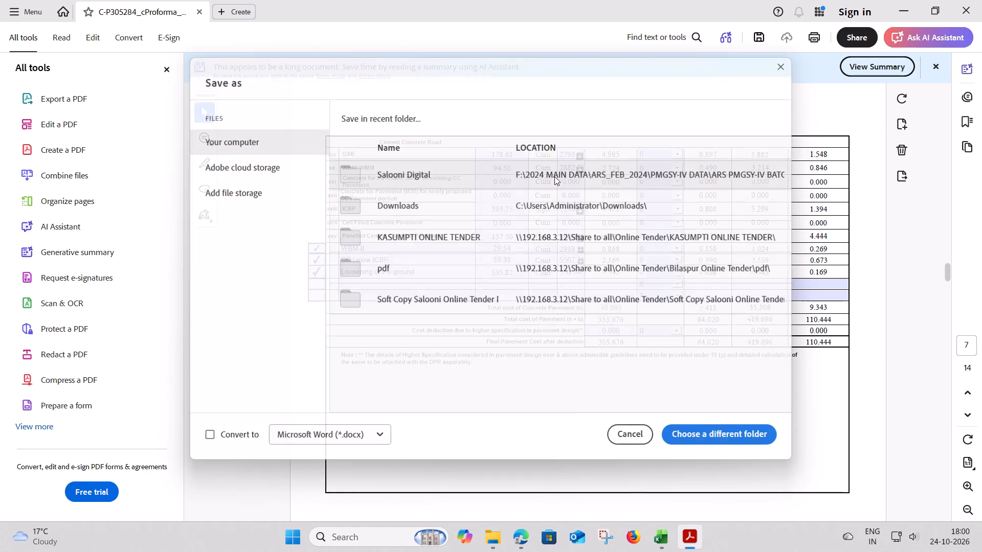
left_click(870, 494)
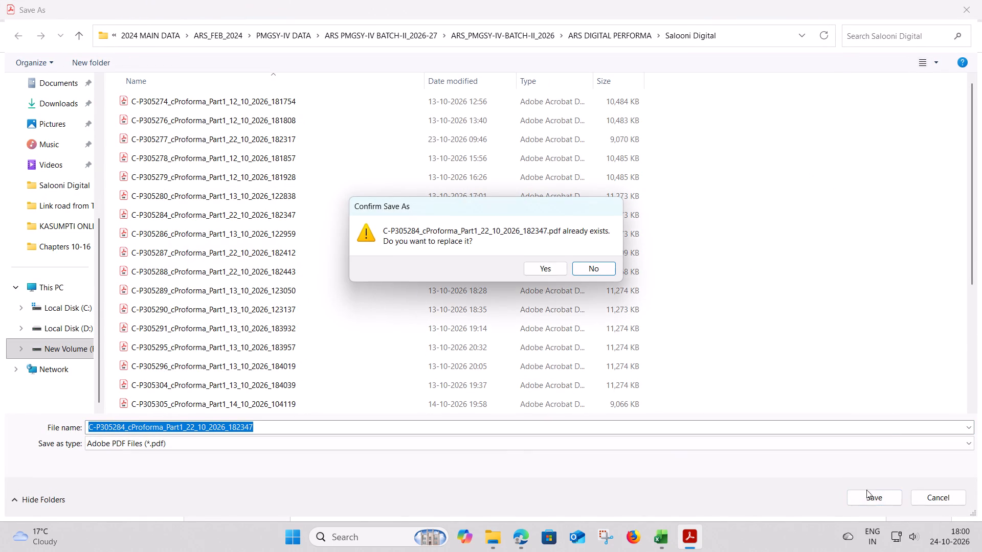
left_click(533, 269)
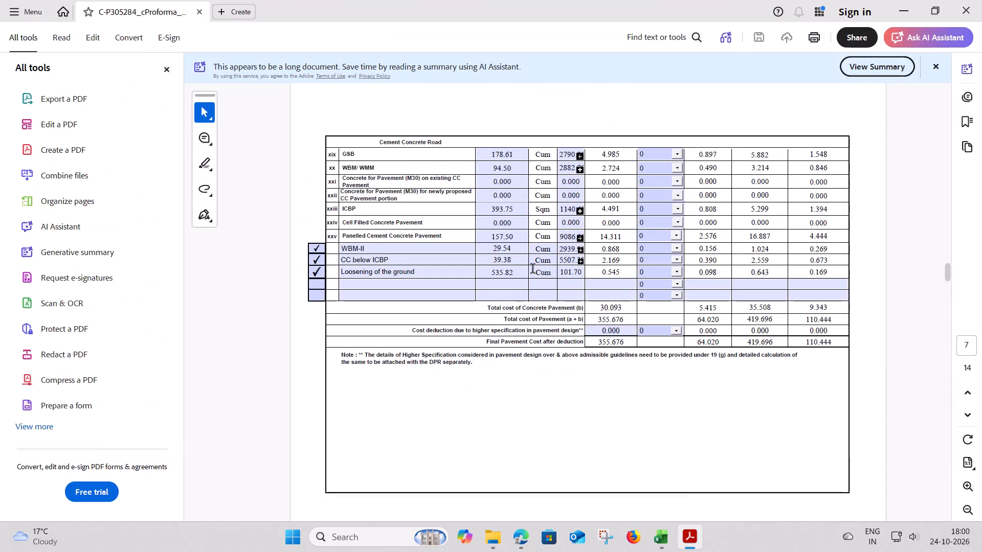
left_click(963, 14)
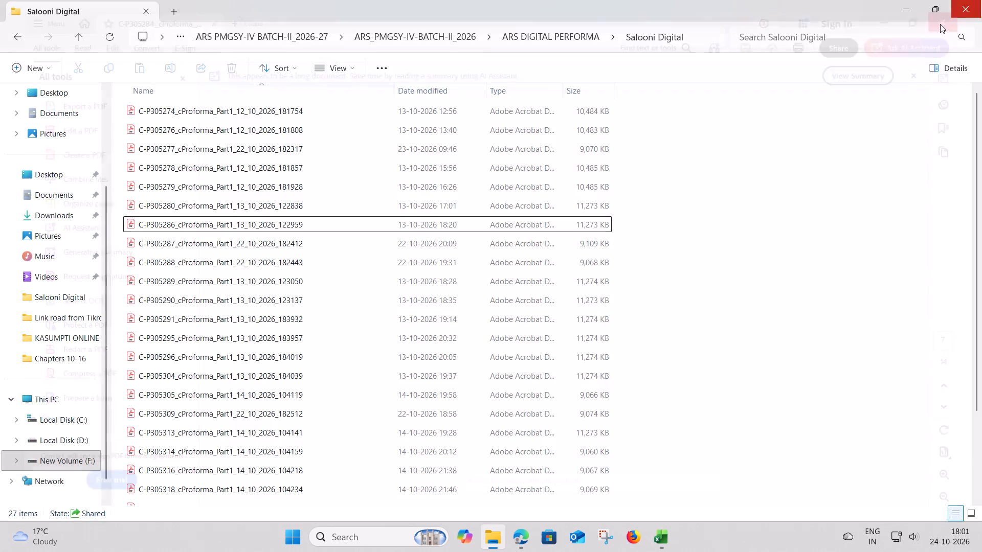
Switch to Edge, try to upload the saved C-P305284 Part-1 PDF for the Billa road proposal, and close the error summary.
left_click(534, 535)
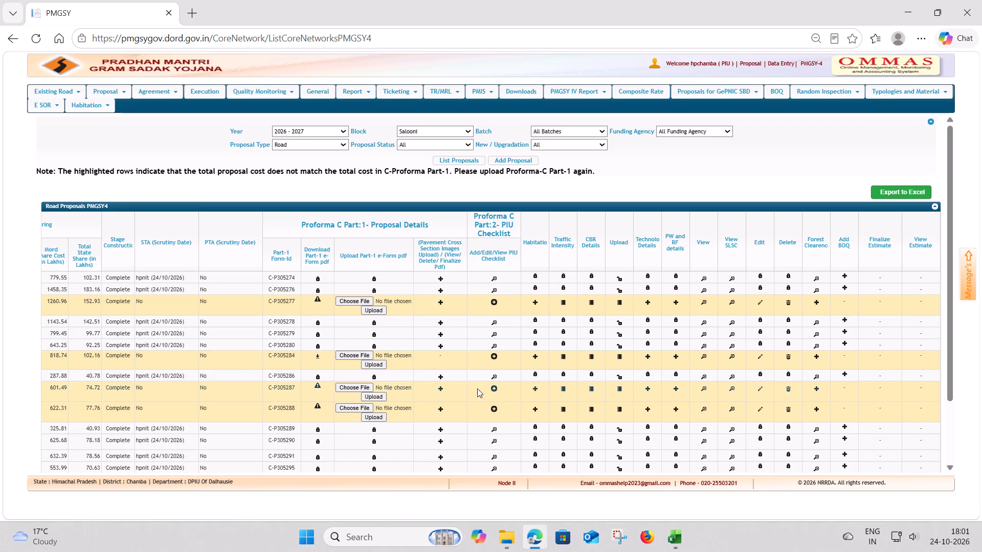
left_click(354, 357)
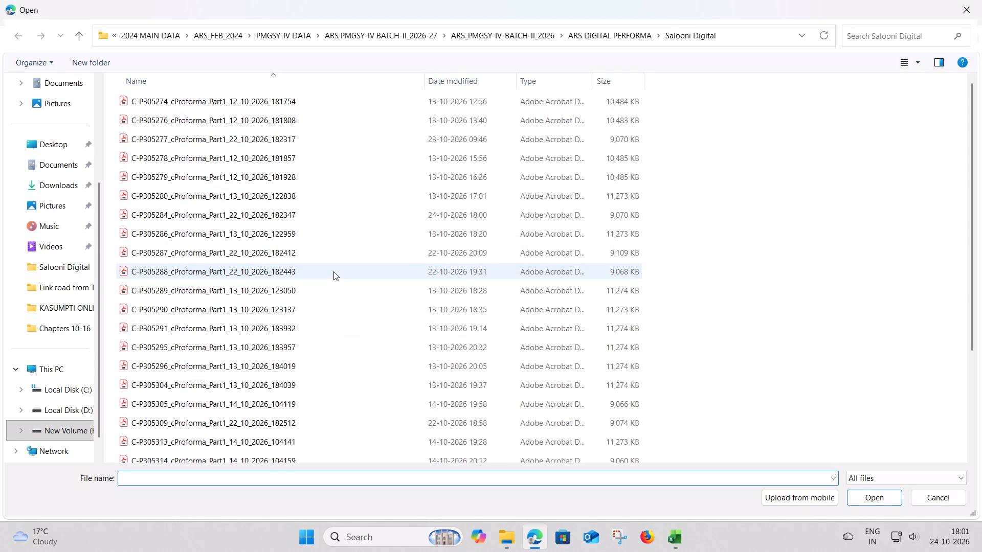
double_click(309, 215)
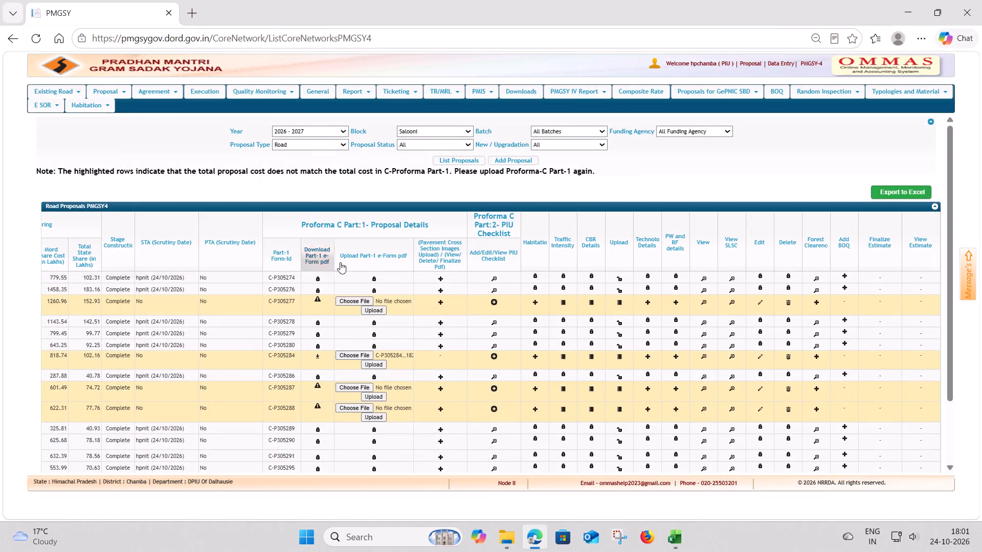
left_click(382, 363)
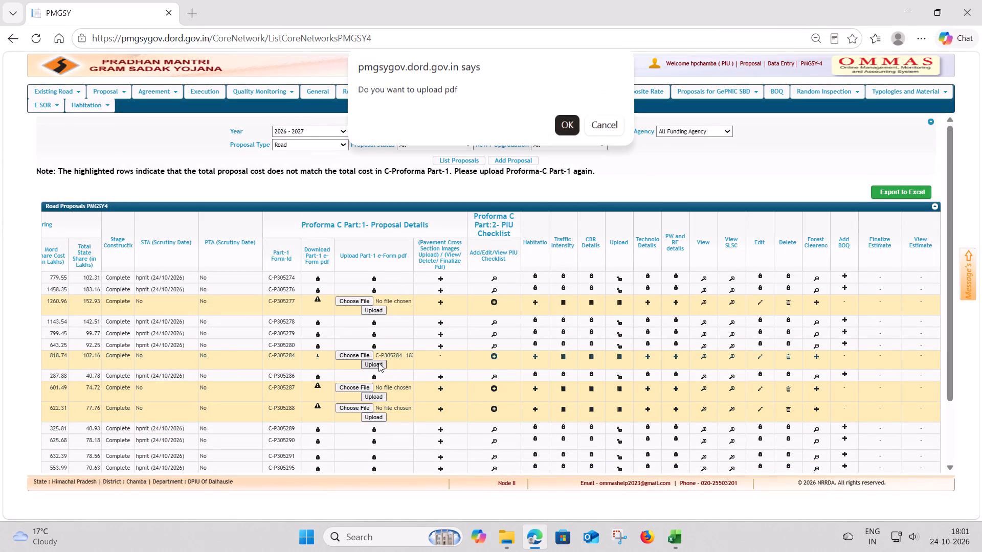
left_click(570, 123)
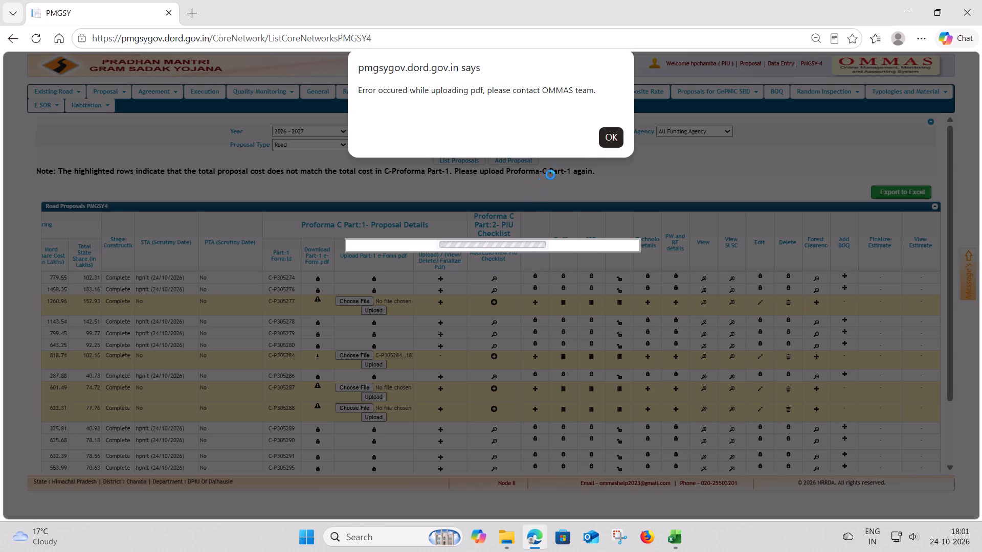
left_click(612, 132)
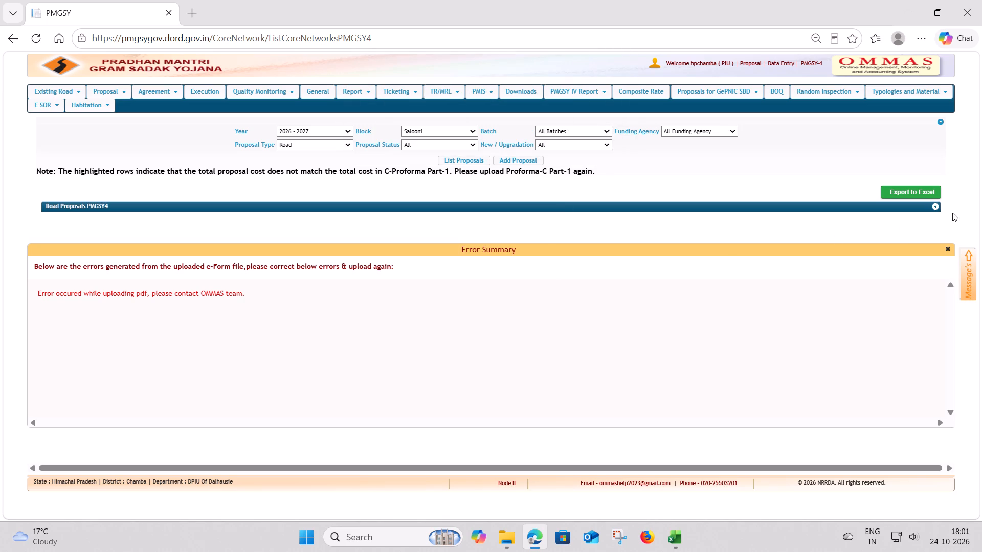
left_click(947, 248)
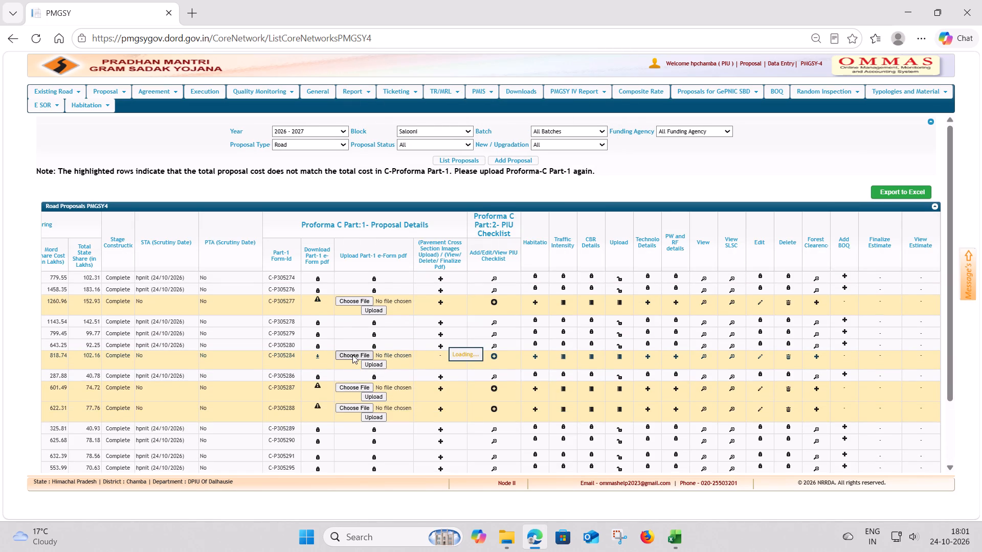
Choose C-P305284_cProforma_Part1_22_10_2026_182347 again as the Part-1 e-Form for C-P305284 and upload it.
left_click(352, 355)
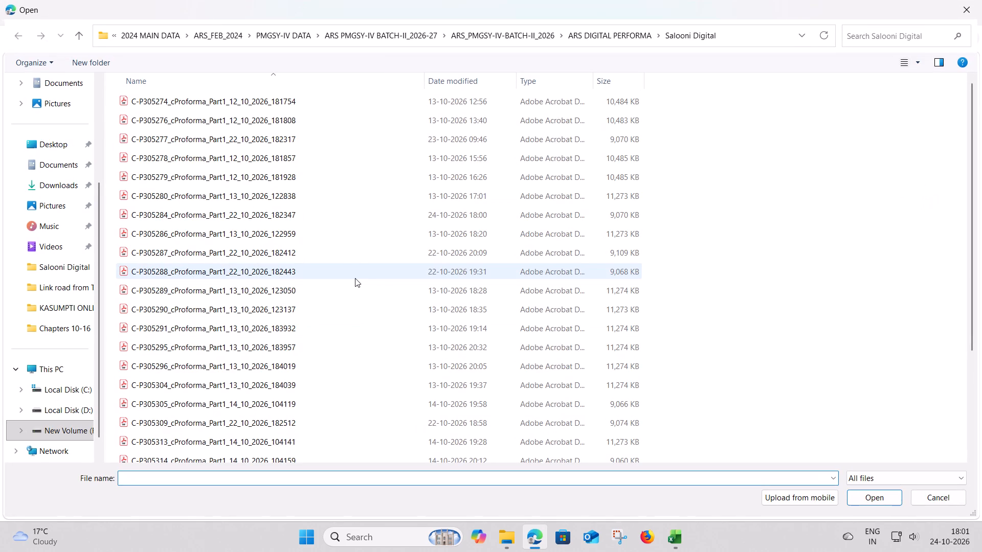
double_click(282, 219)
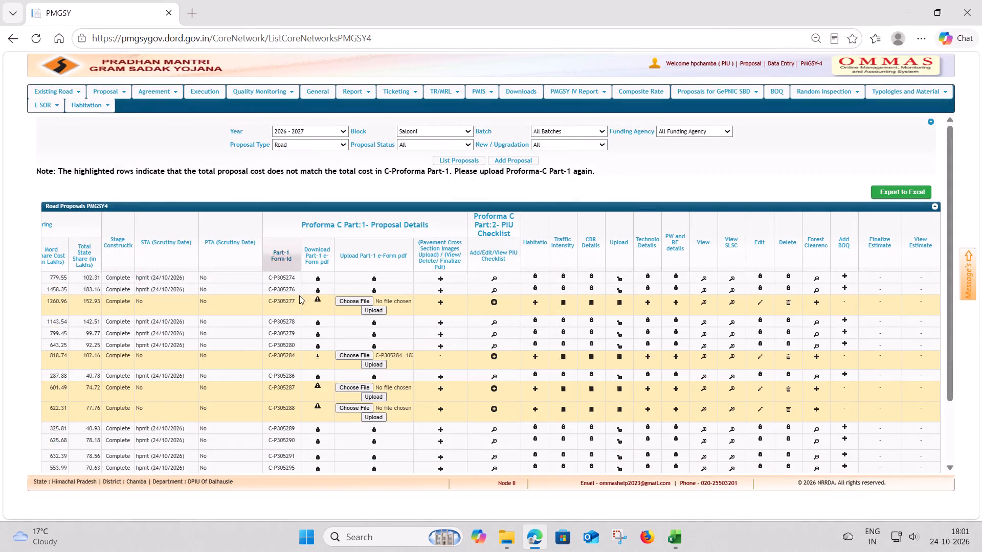
left_click(377, 367)
left_click(565, 121)
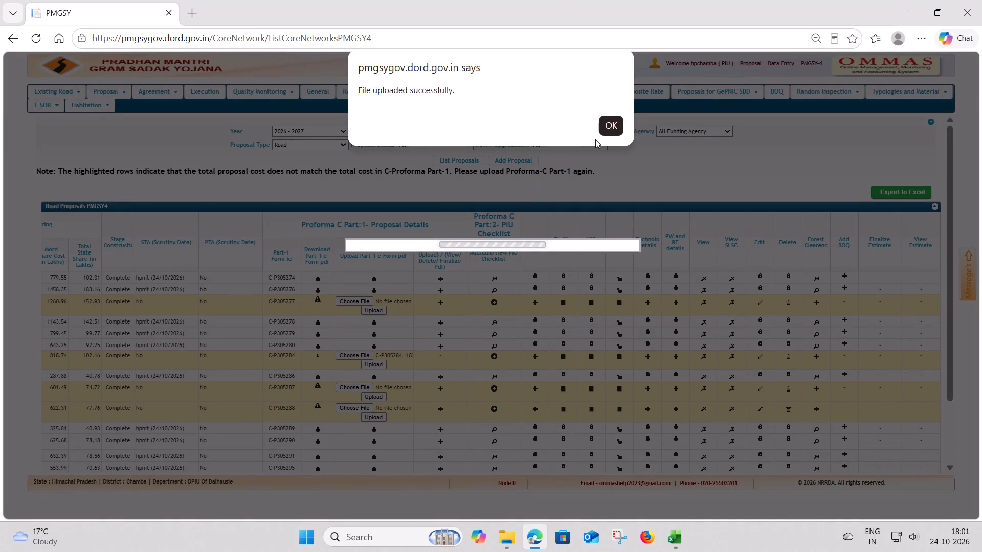
left_click(616, 123)
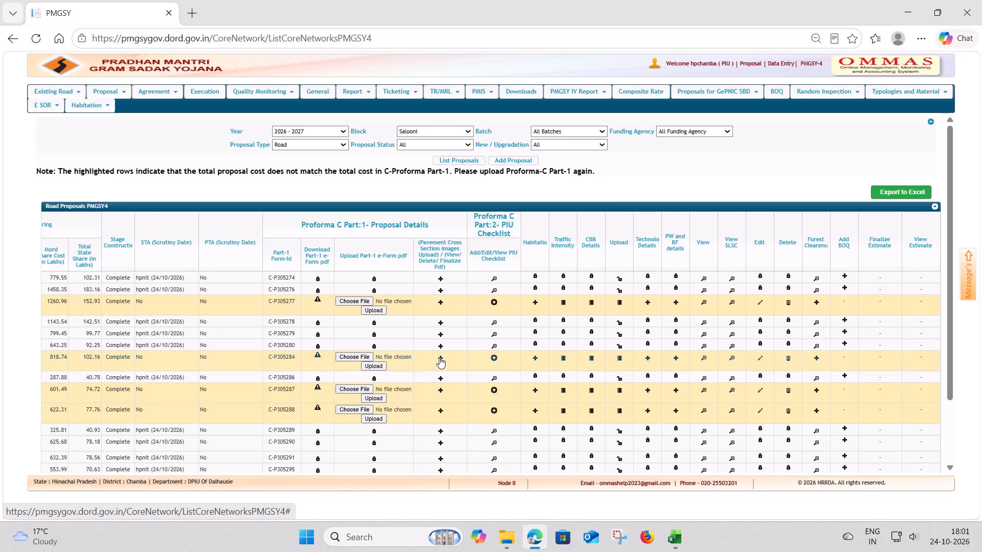
Review the habitation details of the Billa road proposal and close them.
left_click(536, 356)
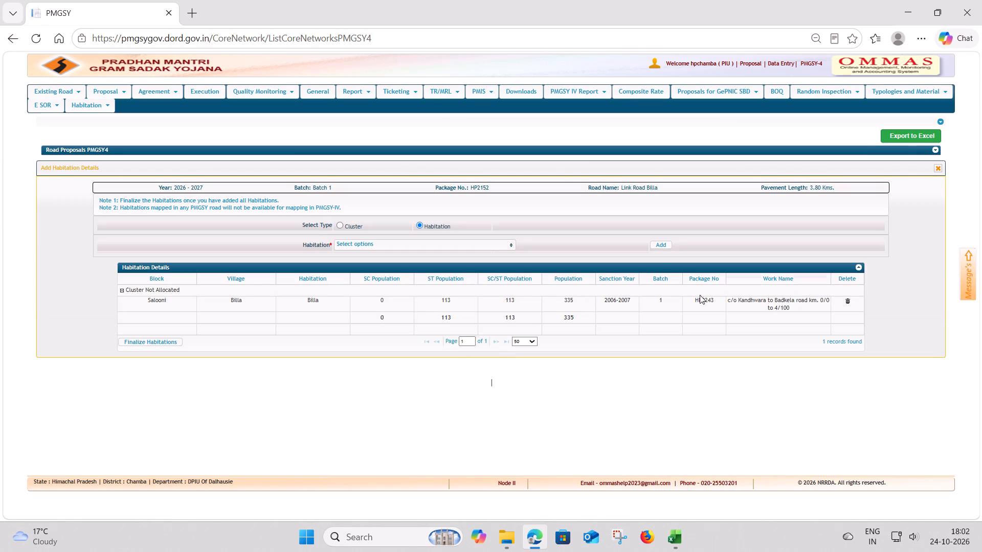
left_click(941, 166)
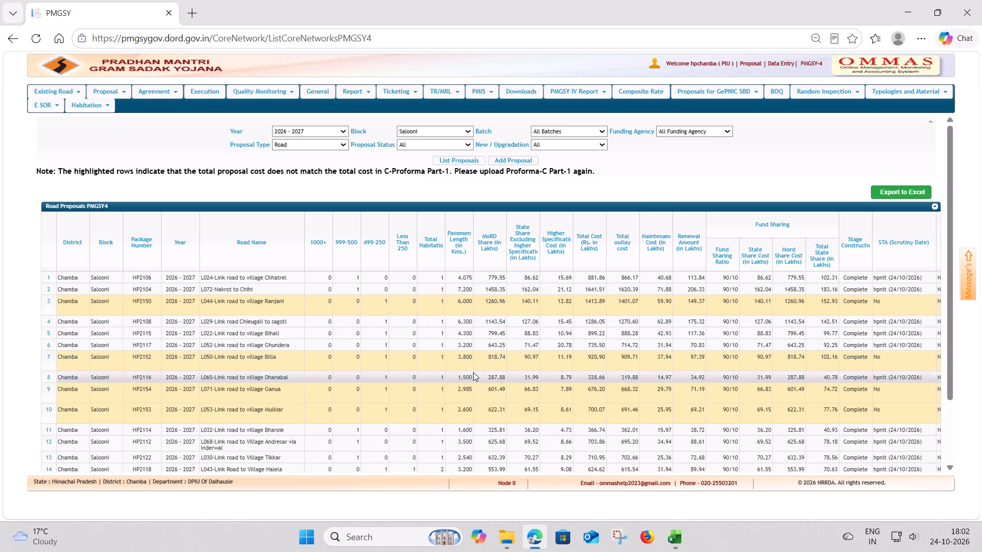
Check the Billa proposal's Traffic Intensity details against the traffic data on the Part-1-Proposal Details sheet in the Excel workbook, and close them.
scroll(493, 416, "down", 2)
left_click_drag(495, 411, 677, 408)
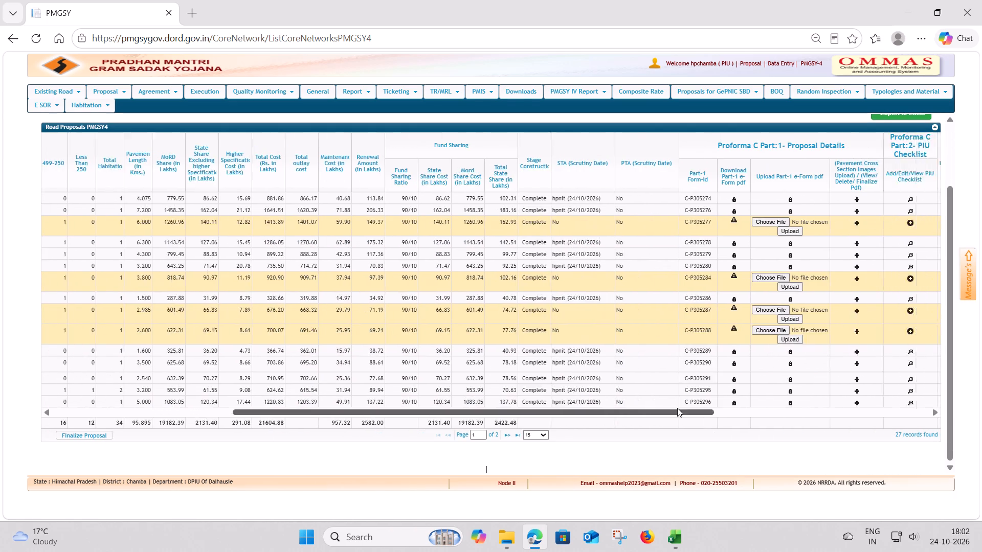
left_click_drag(677, 408, 858, 398)
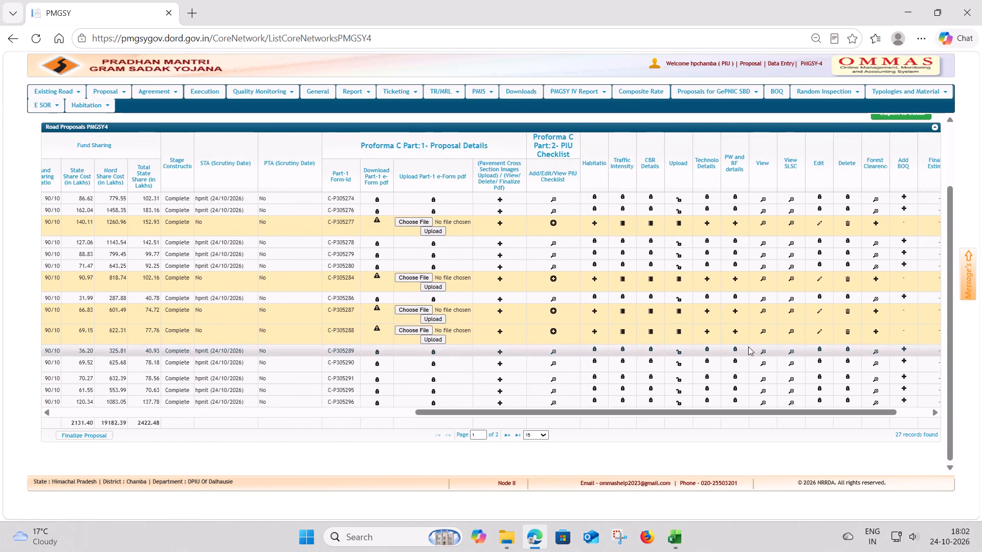
left_click(623, 278)
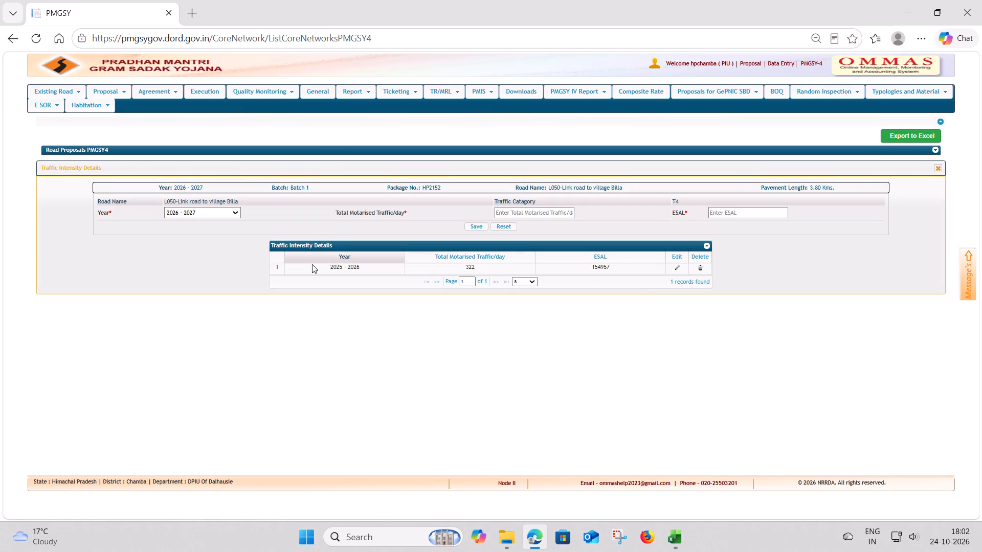
key("alt+Tab")
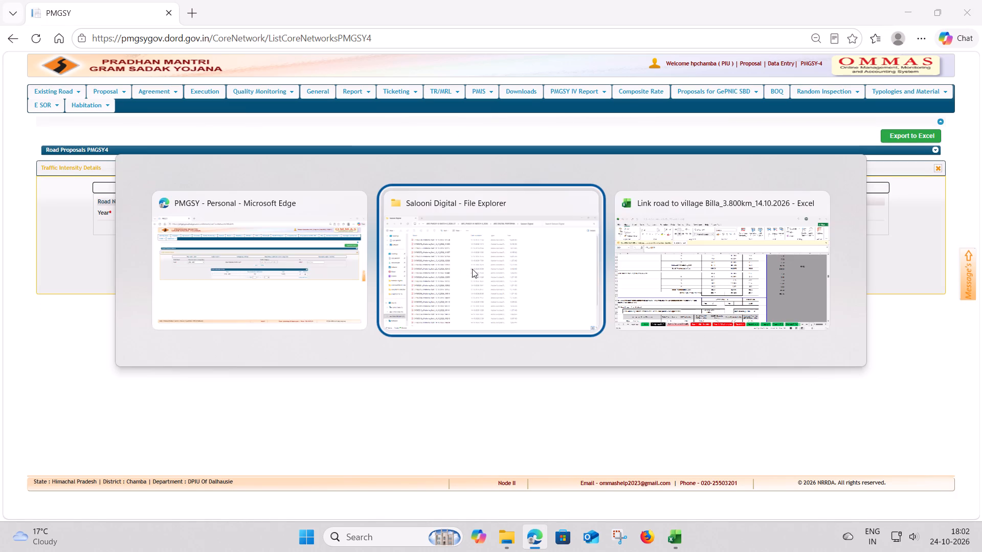
key("alt+Tab")
scroll(400, 298, "up", 6)
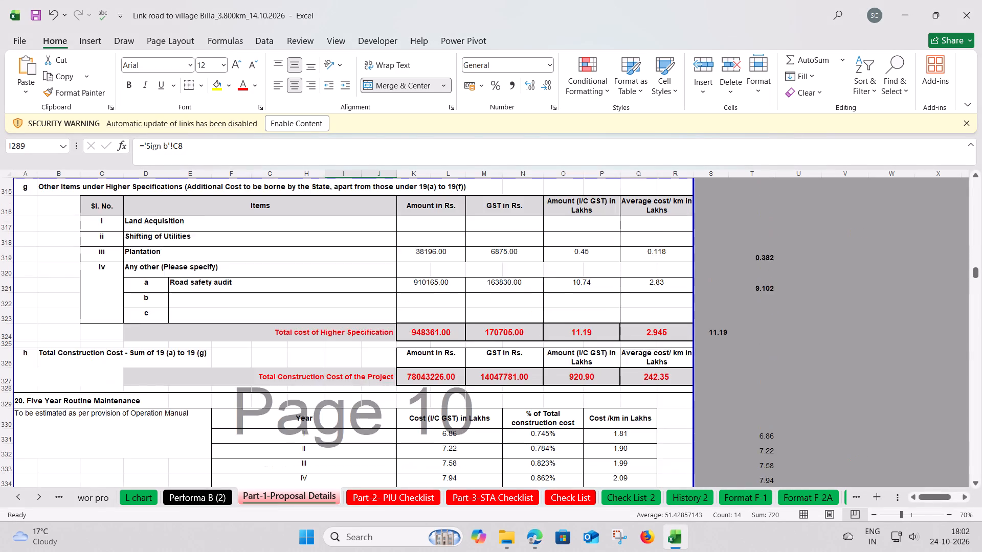
scroll(398, 297, "up", 19)
scroll(398, 297, "up", 10)
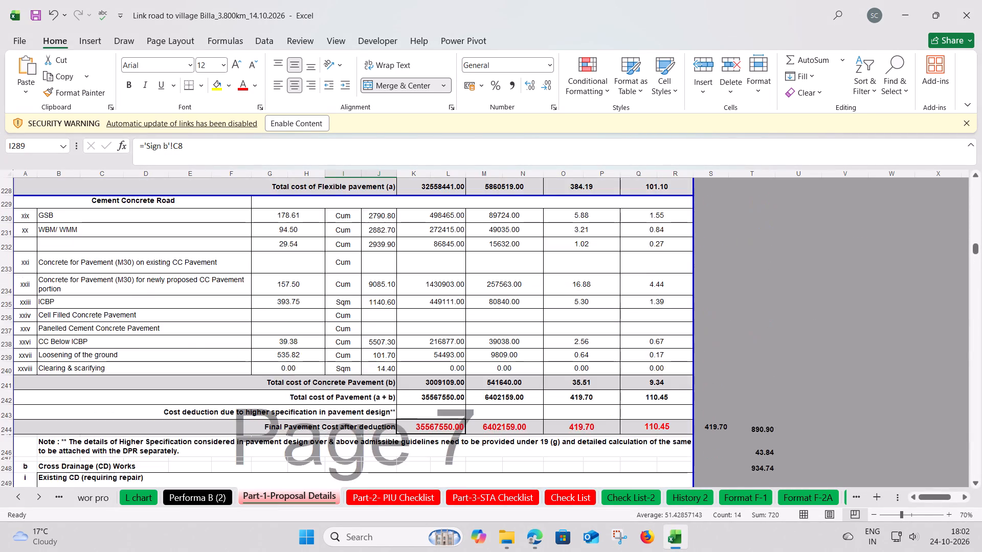
scroll(398, 297, "up", 17)
scroll(398, 297, "up", 5)
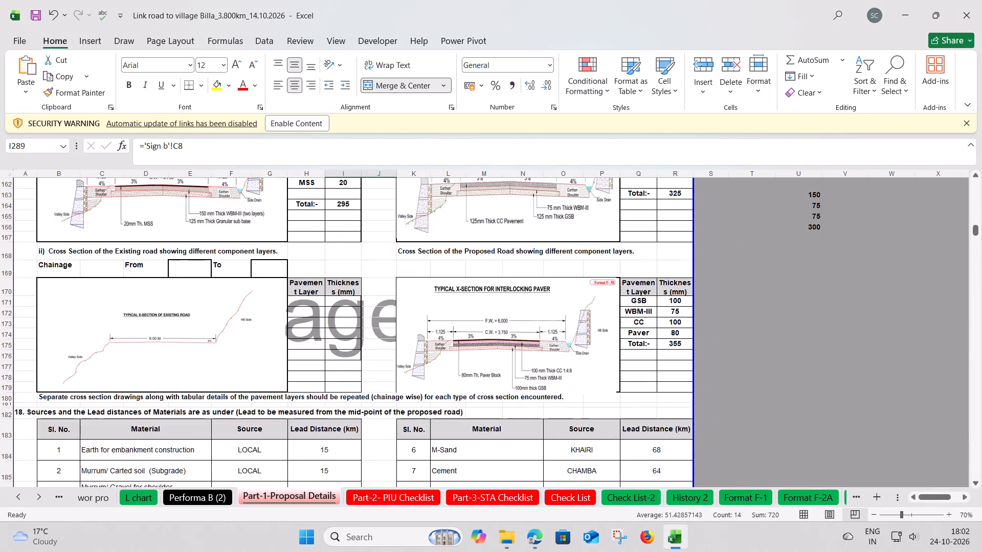
scroll(398, 297, "up", 14)
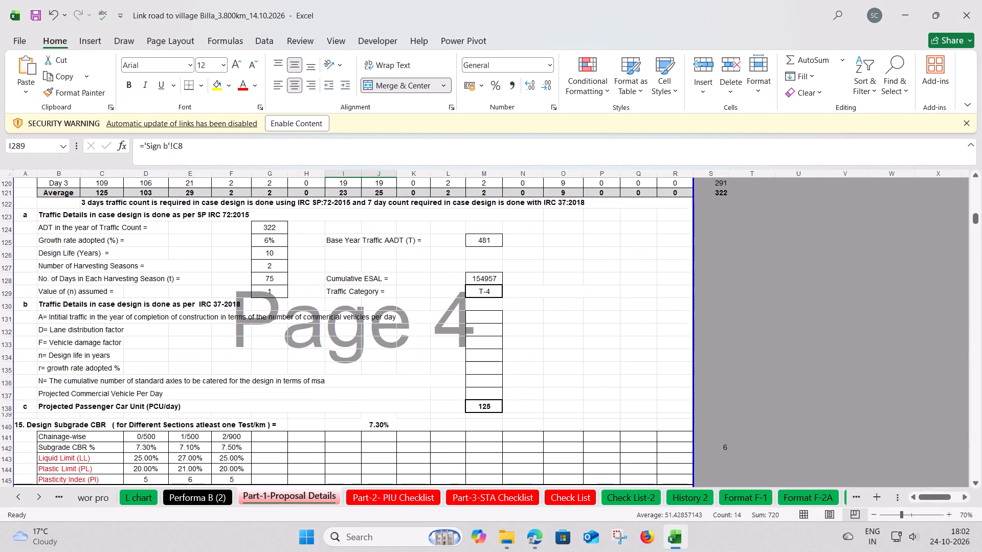
key("alt+Tab")
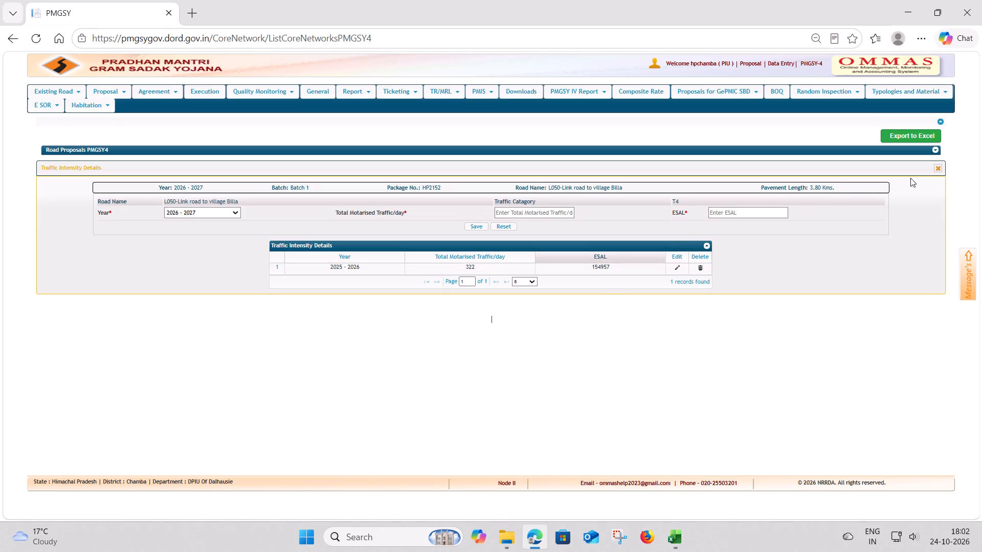
left_click(937, 166)
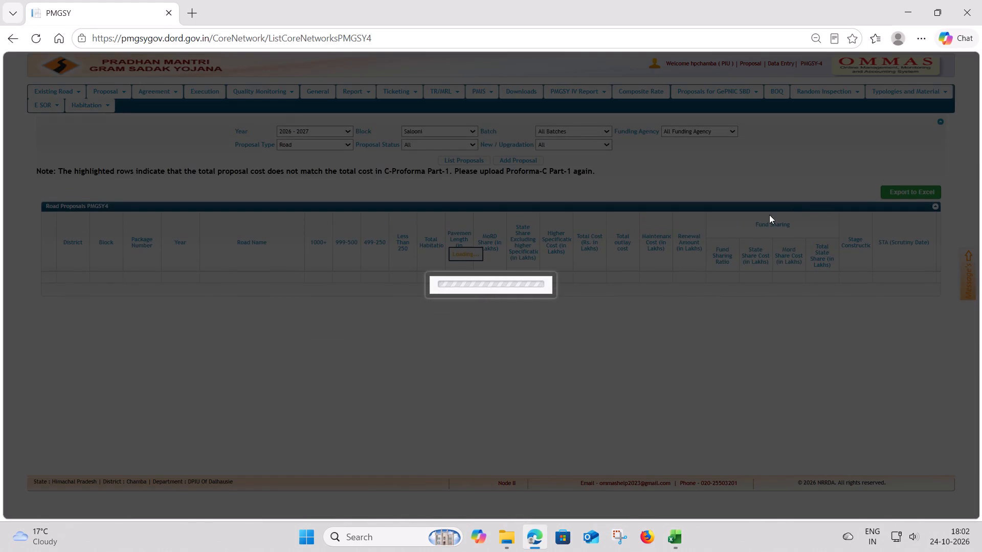
Open the Billa road proposal's CBR details for editing and set the last segment's end chainage to 3.800 km.
left_click_drag(259, 360, 622, 370)
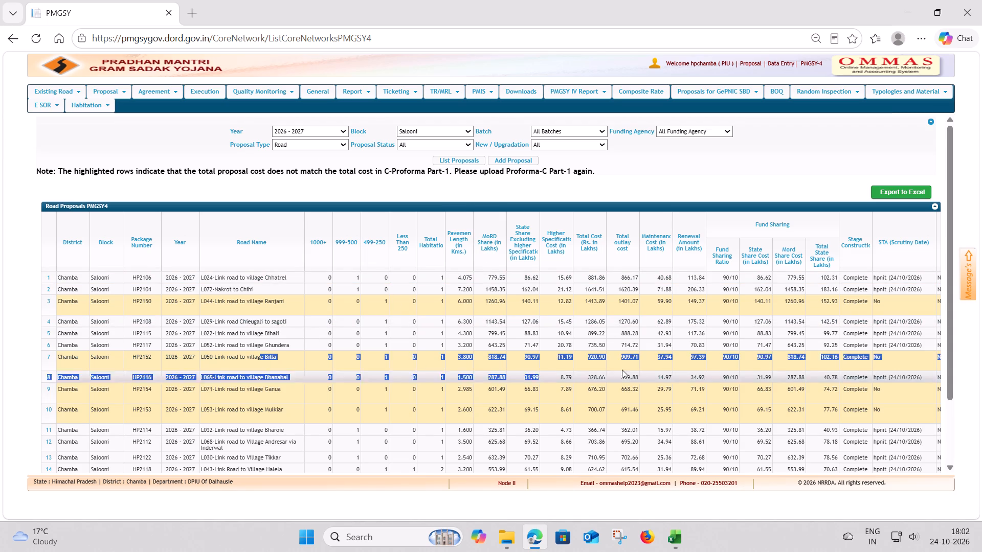
left_click_drag(622, 370, 928, 354)
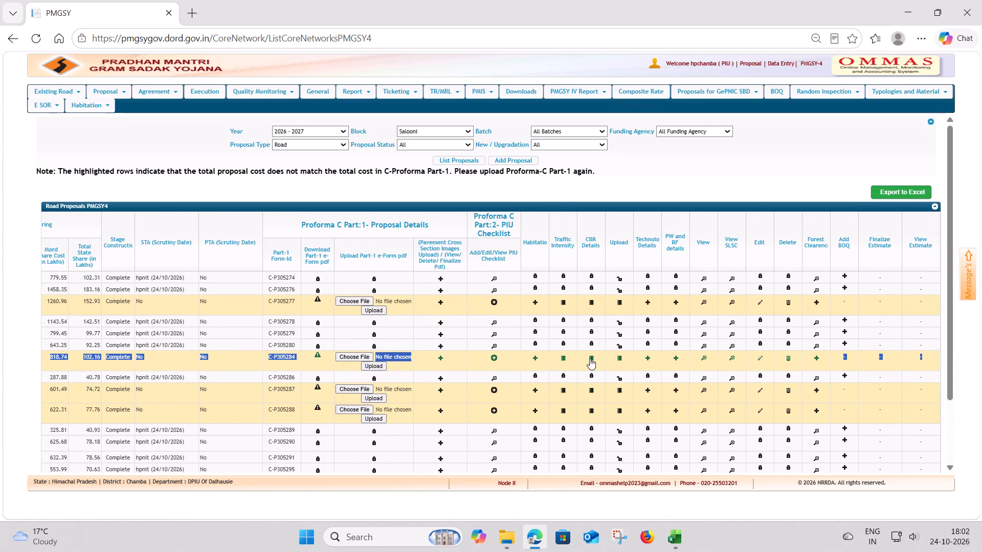
left_click(590, 358)
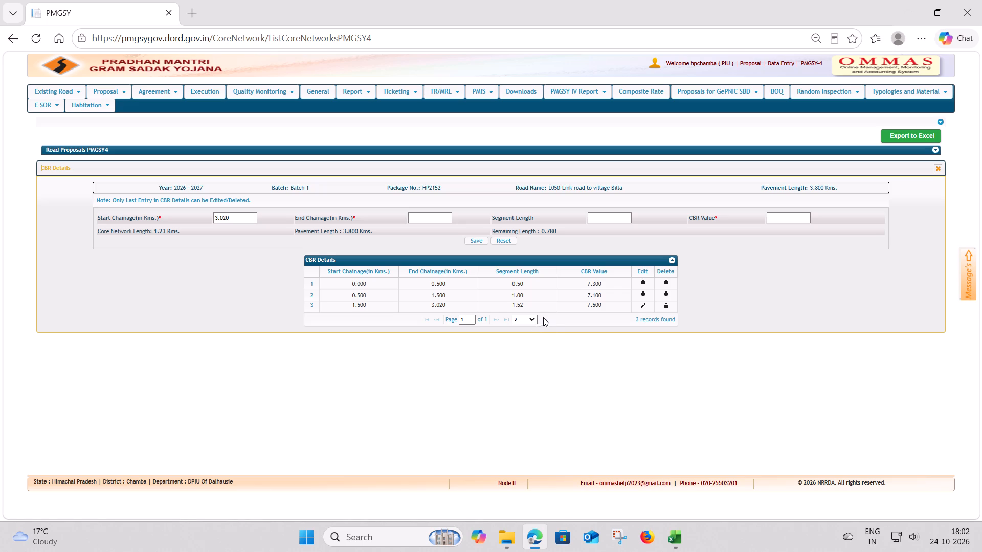
left_click(643, 303)
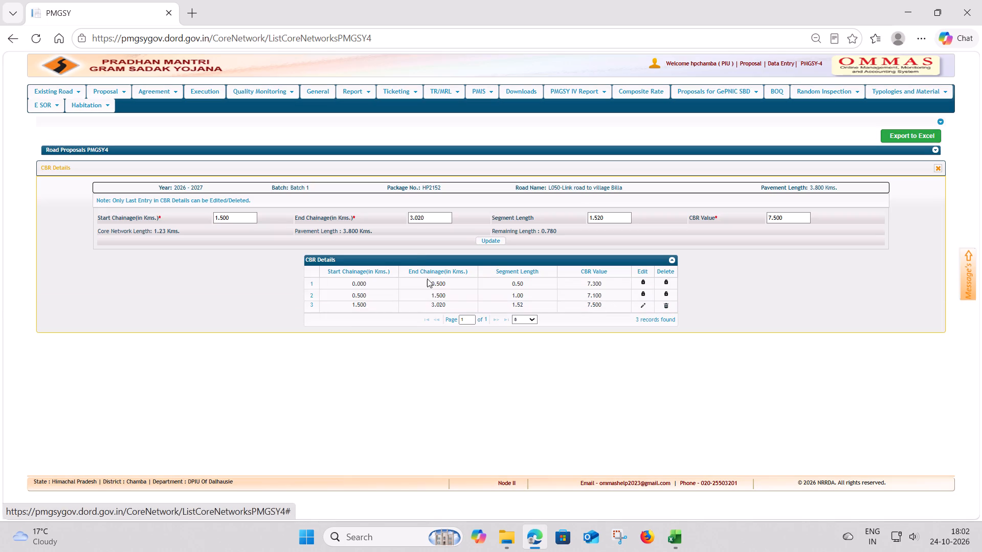
left_click_drag(428, 218, 416, 217)
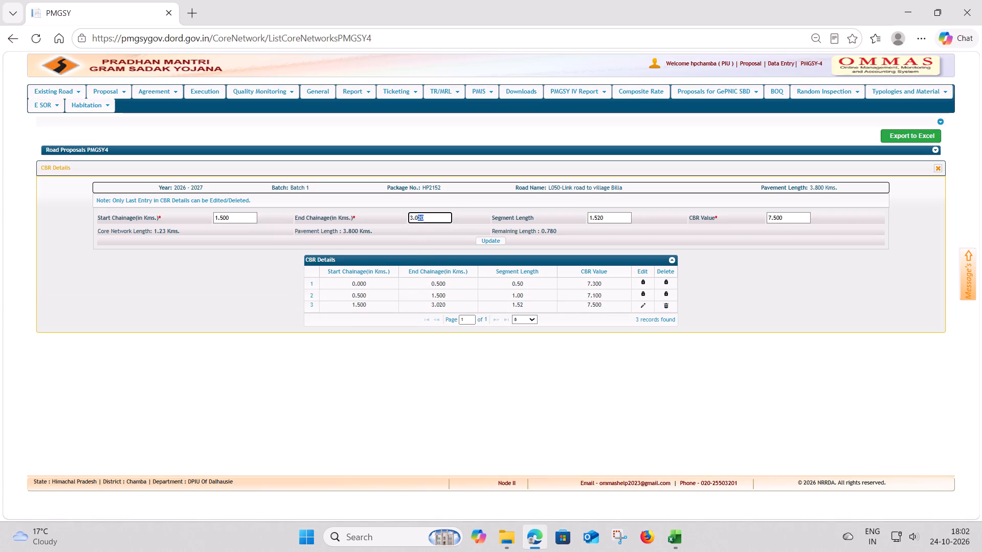
left_click_drag(416, 217, 405, 217)
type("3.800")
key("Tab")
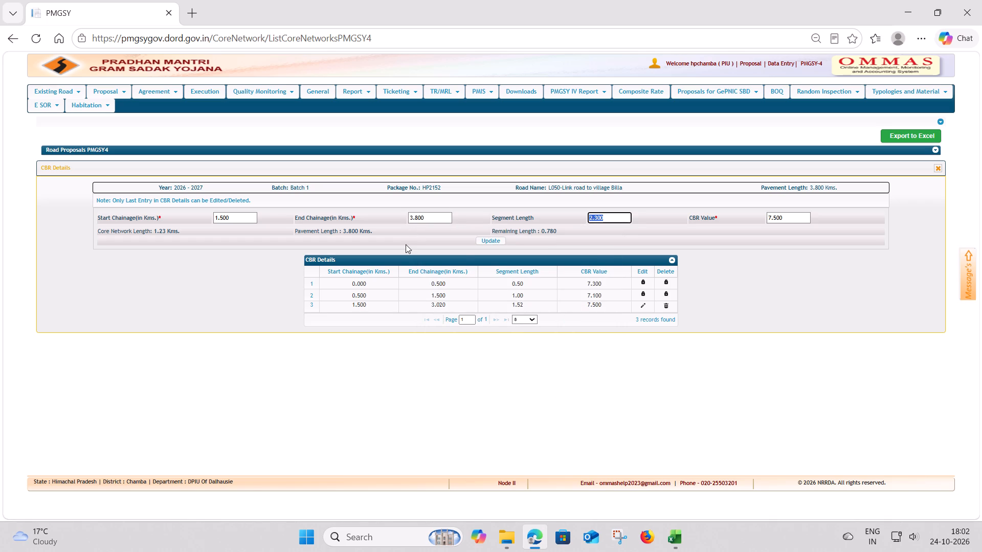
Check the subgrade CBR in the Excel workbook, set the last segment's CBR value to 7.50, update it and close the CBR details.
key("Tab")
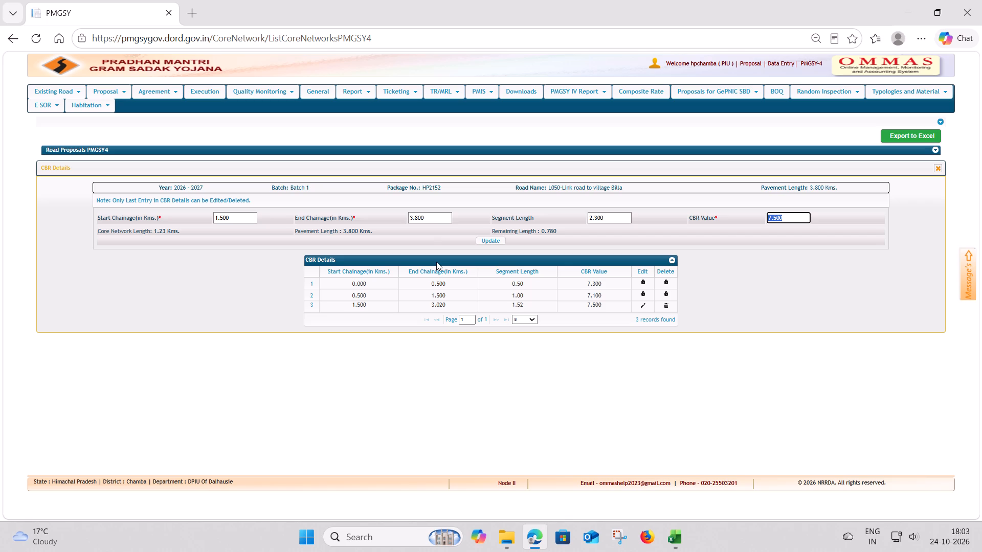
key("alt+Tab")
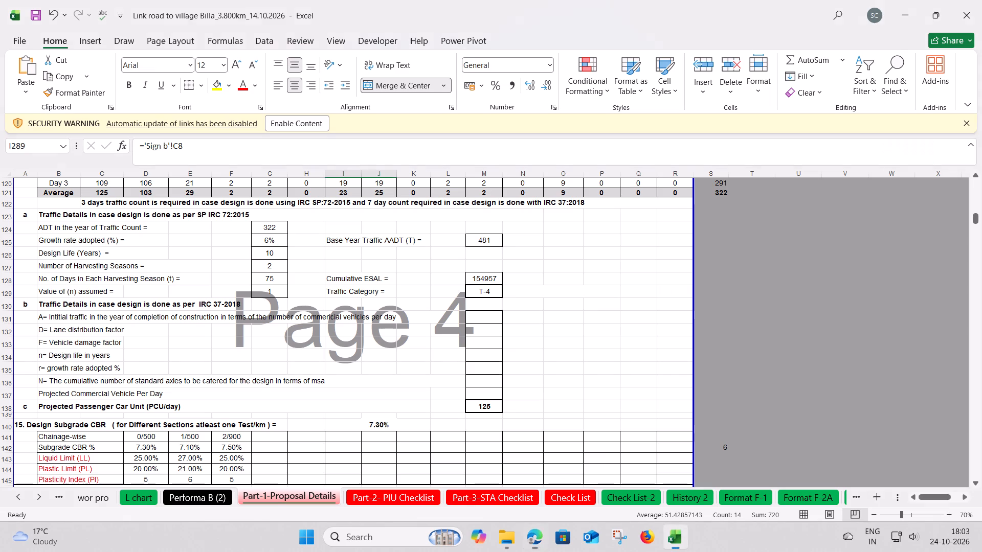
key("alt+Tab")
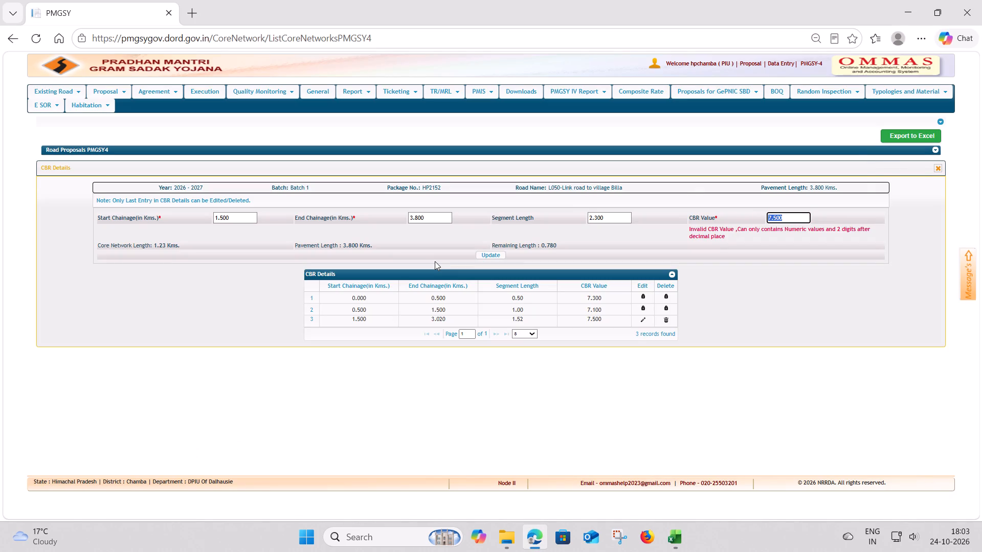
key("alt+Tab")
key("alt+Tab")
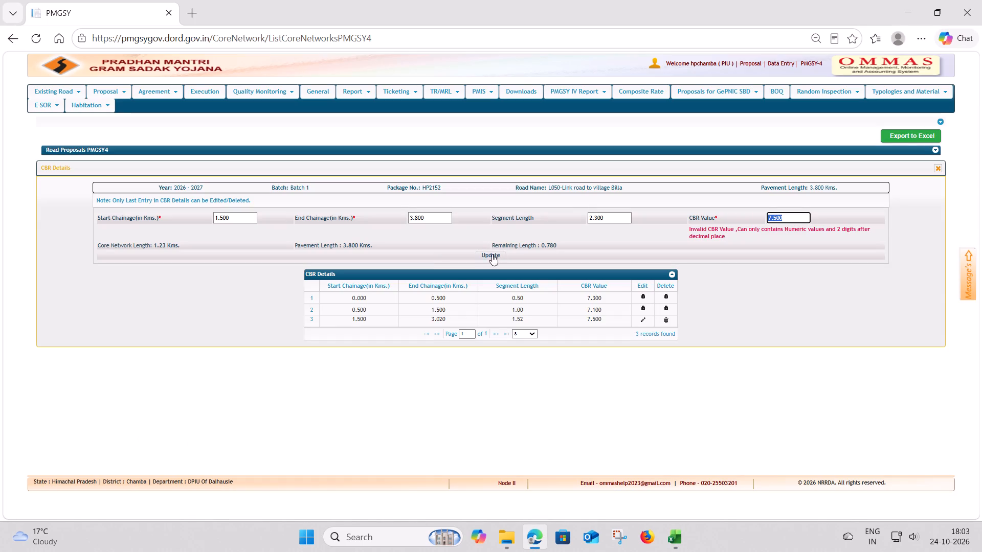
left_click(488, 256)
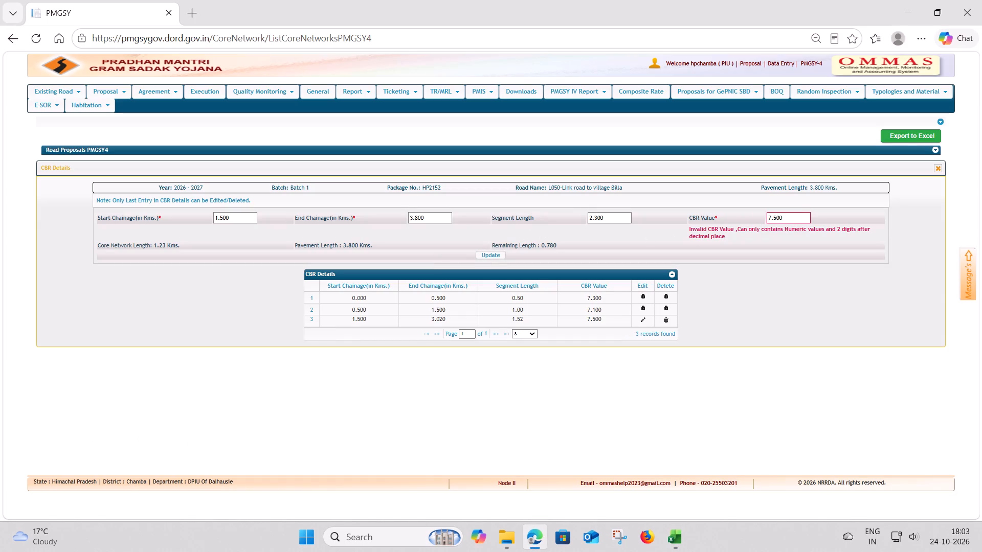
left_click(787, 216)
key("BackSpace")
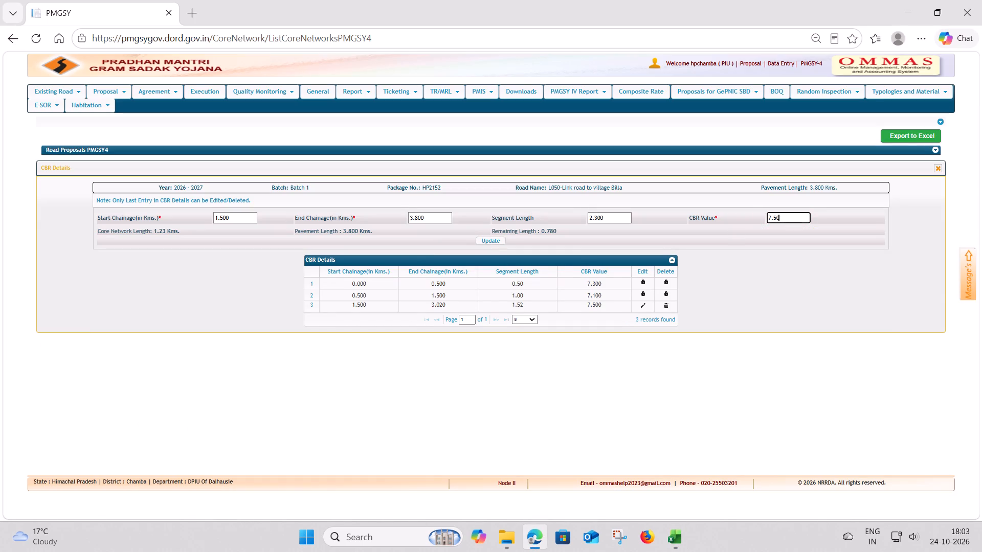
left_click(488, 239)
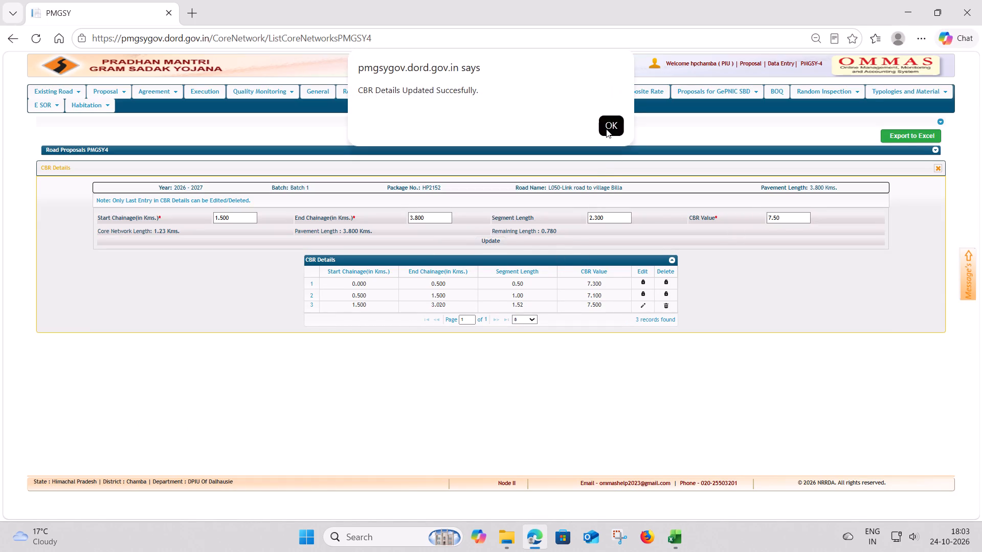
left_click(606, 128)
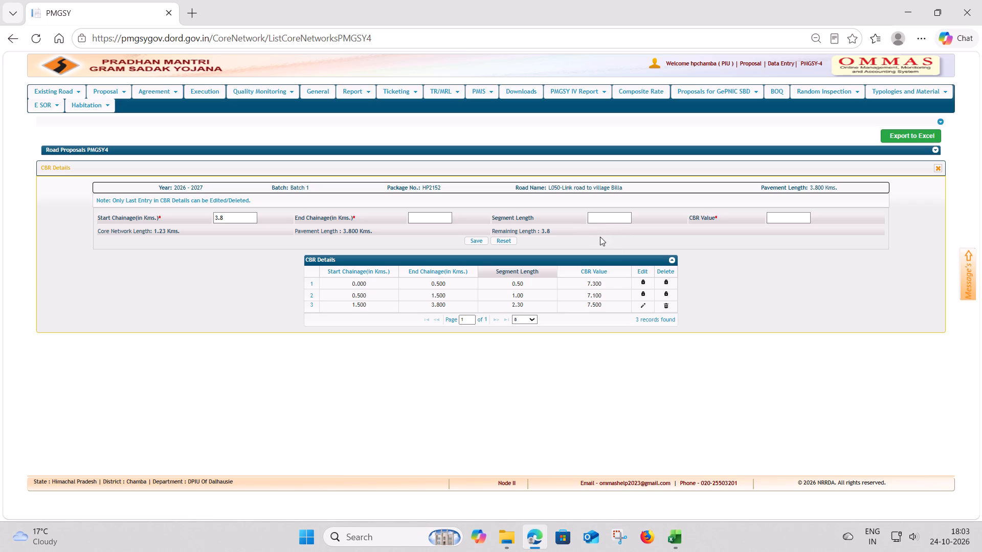
left_click(938, 169)
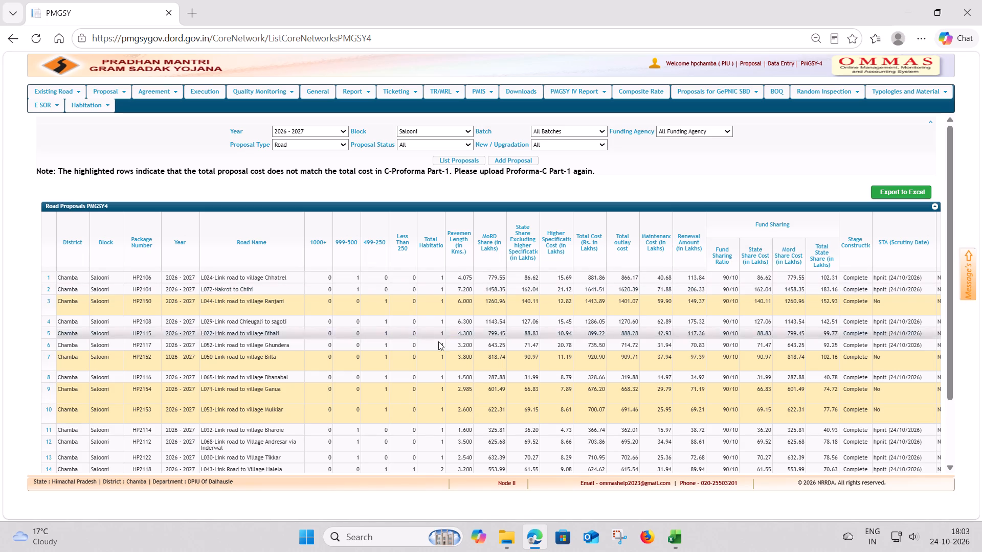
Compare the Billa proposal's Technology Details with the Excel Part-1 sheet and set the Mix Seal Surface (MSS) entry's end chainage to 3.380 km.
left_click_drag(349, 362, 956, 367)
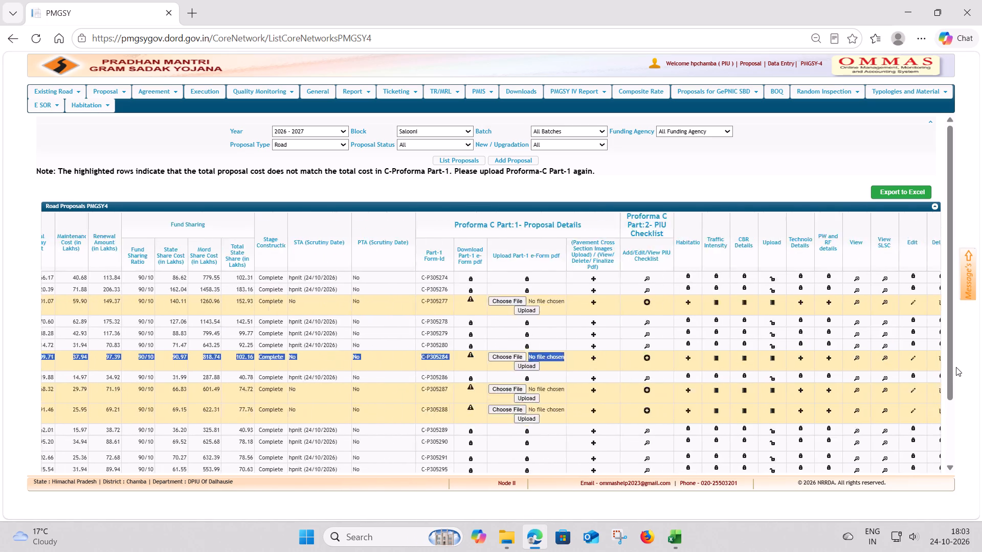
left_click_drag(956, 367, 913, 365)
left_click(647, 358)
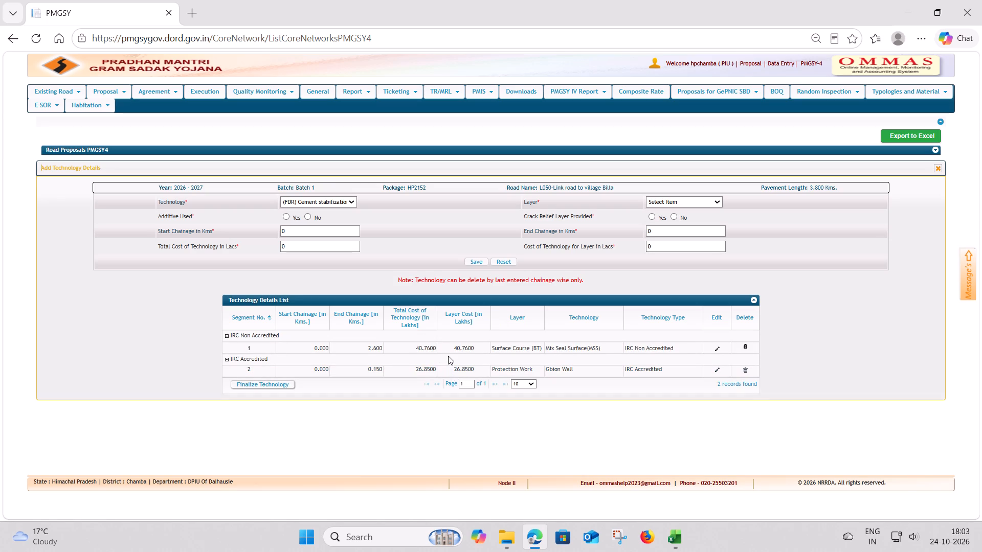
key("alt+Tab")
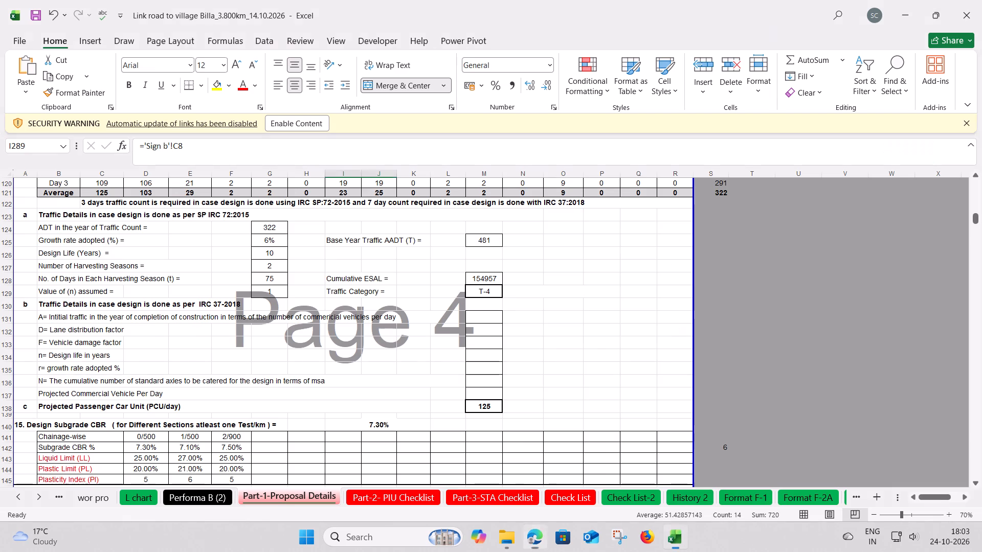
scroll(402, 371, "down", 20)
scroll(402, 371, "down", 6)
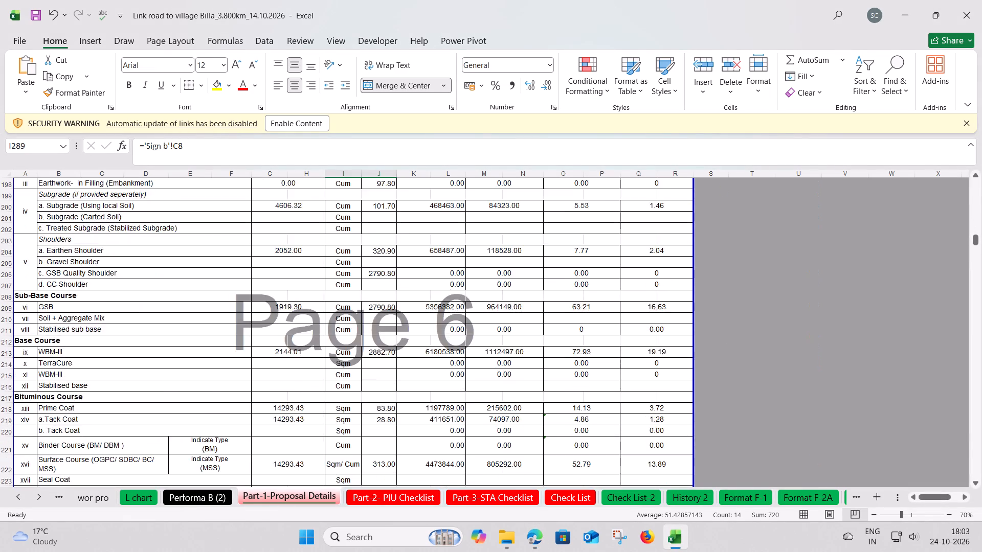
scroll(402, 371, "down", 4)
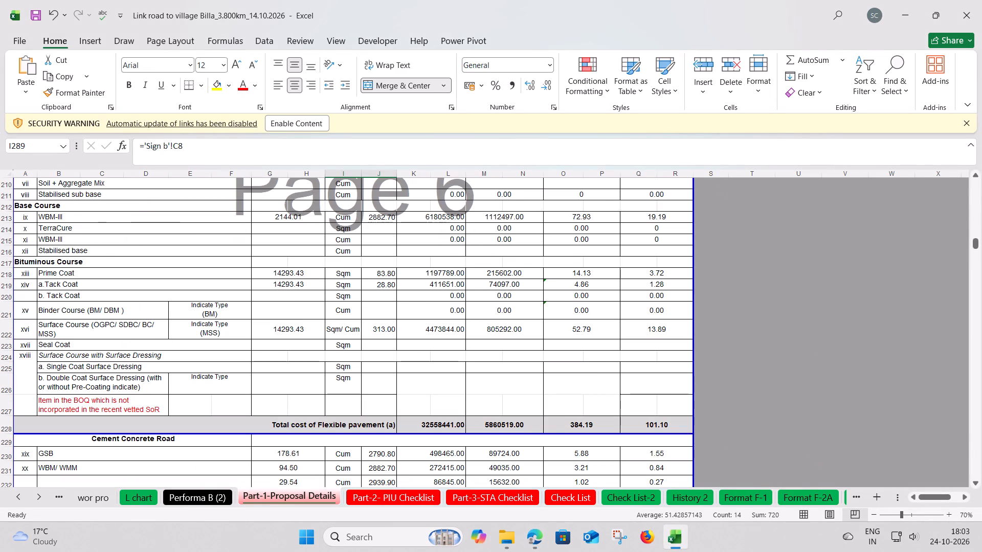
key("alt+Tab")
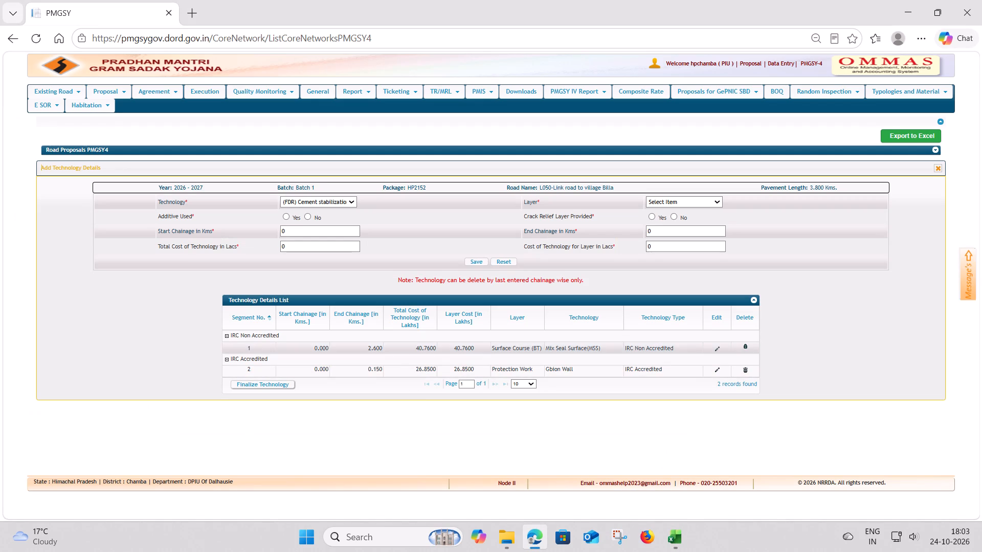
left_click(717, 349)
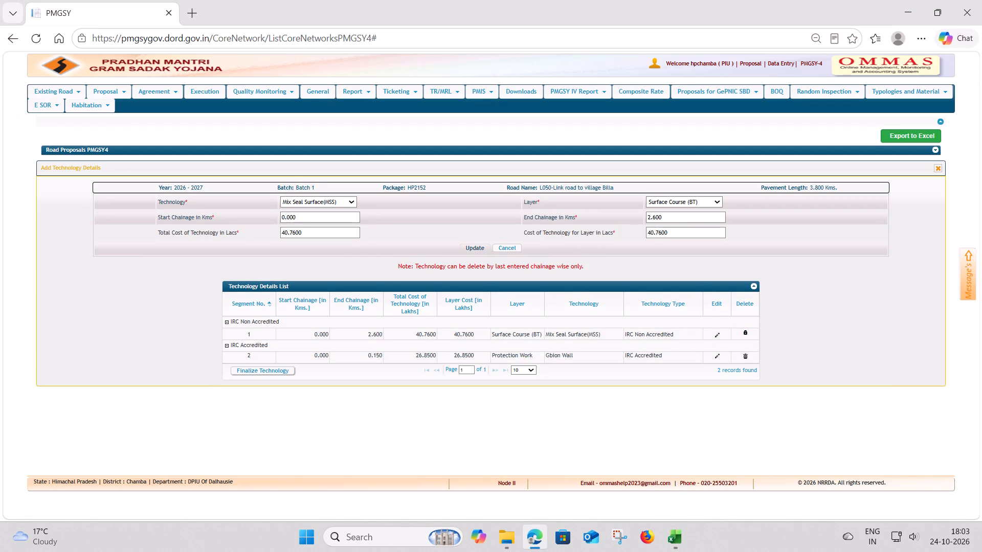
left_click_drag(670, 216, 644, 215)
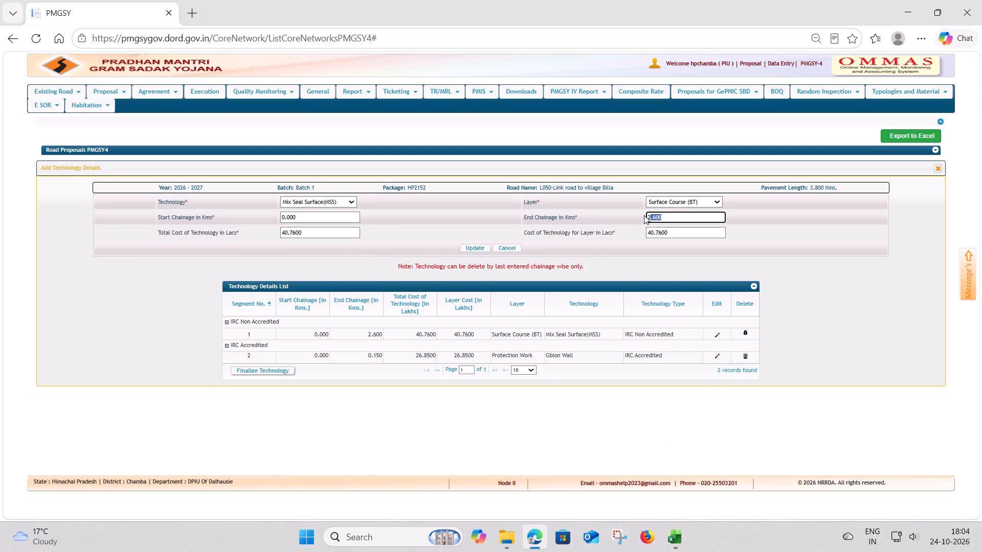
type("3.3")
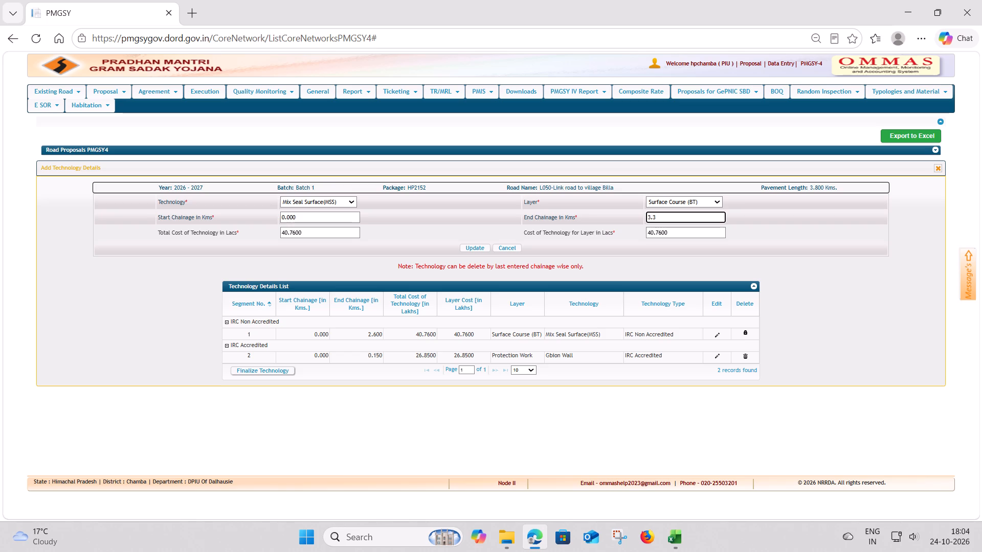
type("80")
Set both the total technology cost and the layer cost of the Mix Seal Surface entry to 52.79 lakhs and update it.
left_click_drag(303, 235, 266, 234)
key("alt+Tab")
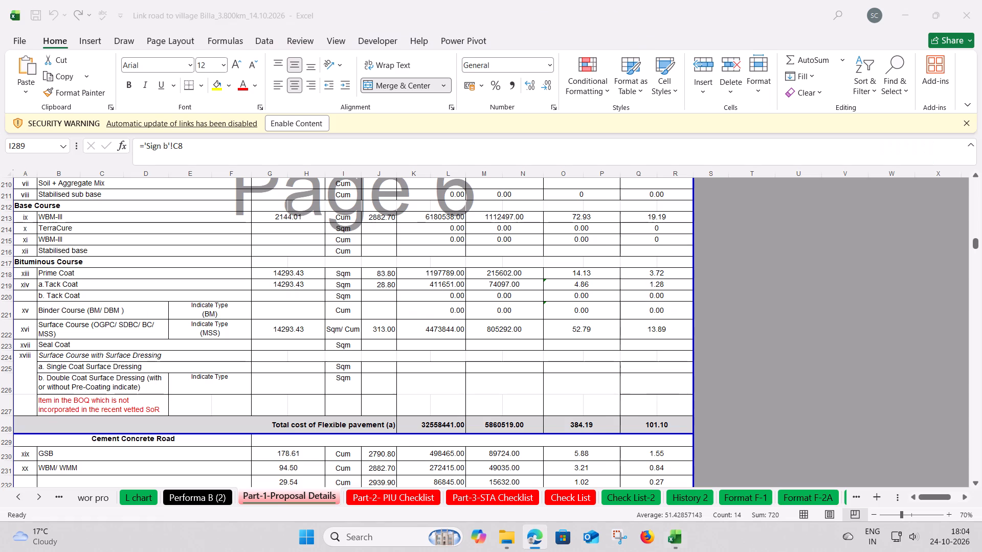
key("alt+Tab")
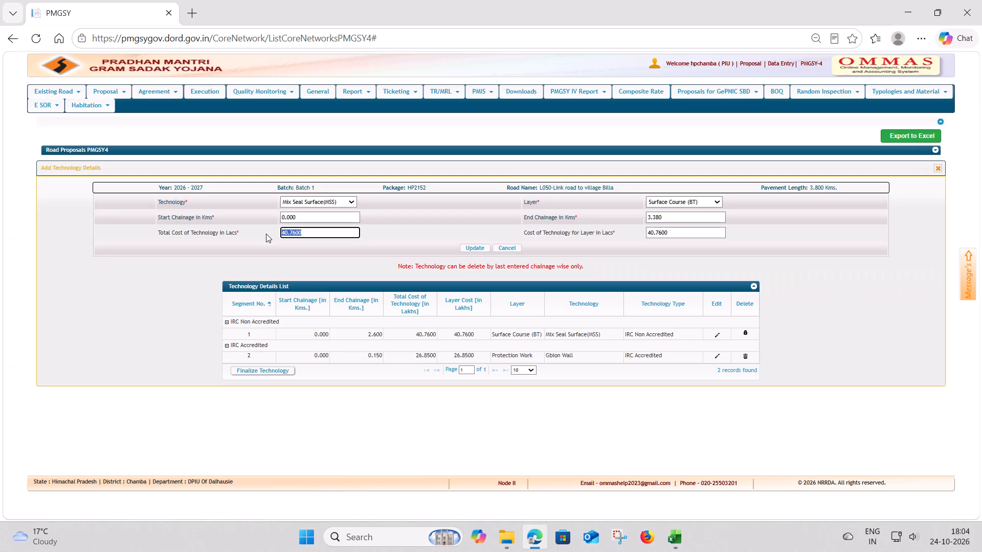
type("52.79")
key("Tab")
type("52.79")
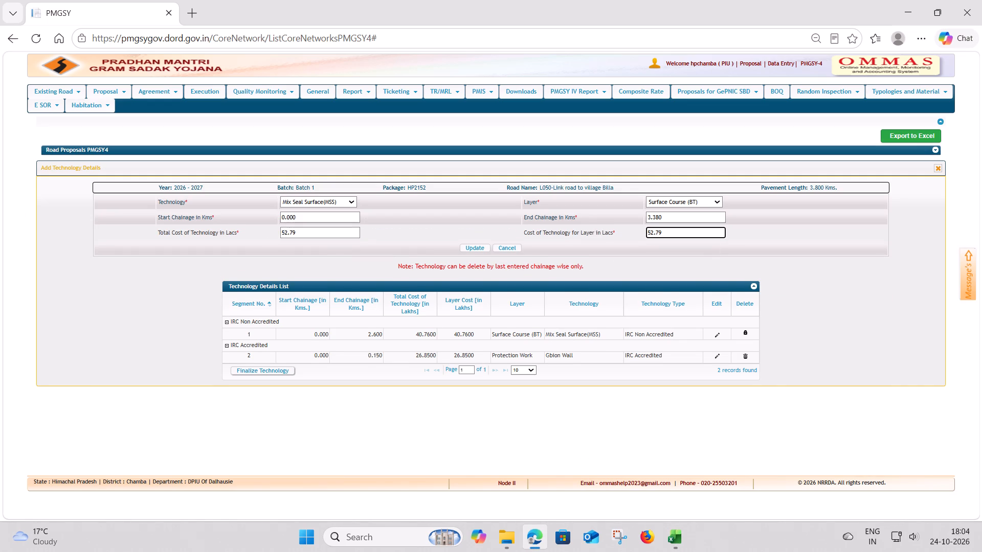
left_click(473, 246)
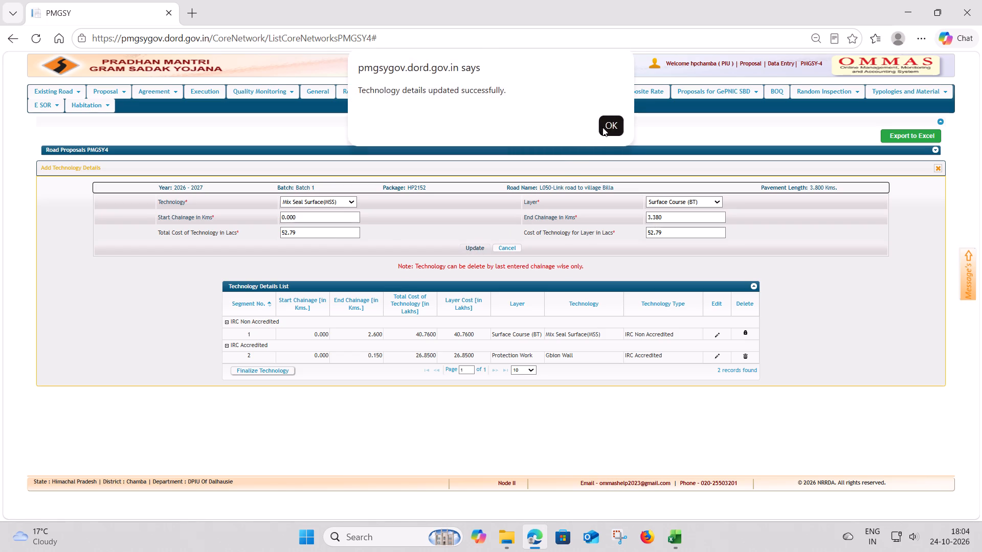
left_click(610, 121)
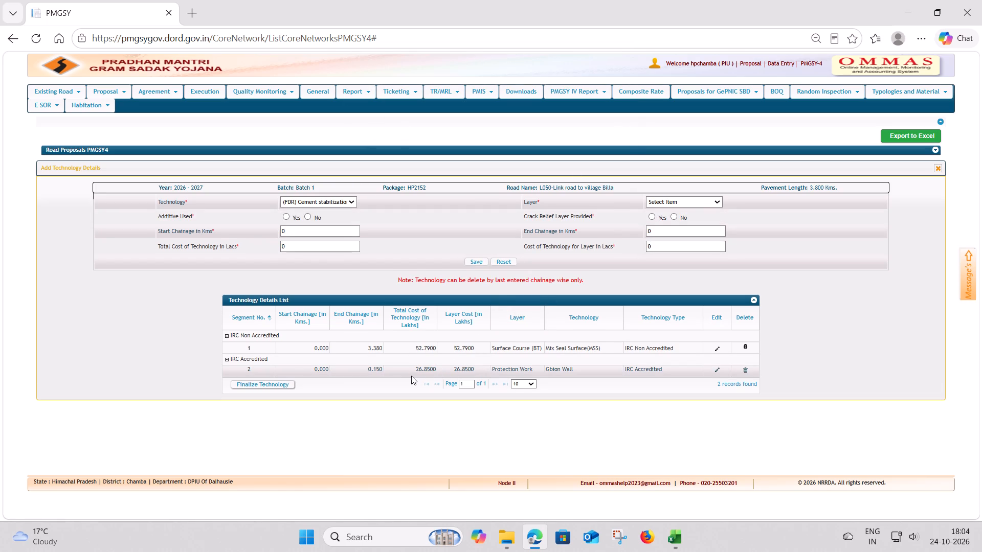
Check the gabion wall figures in the Excel Part-1 sheet and set the Gabion Wall technology entry's end chainage to 0.260 km.
key("alt+Tab")
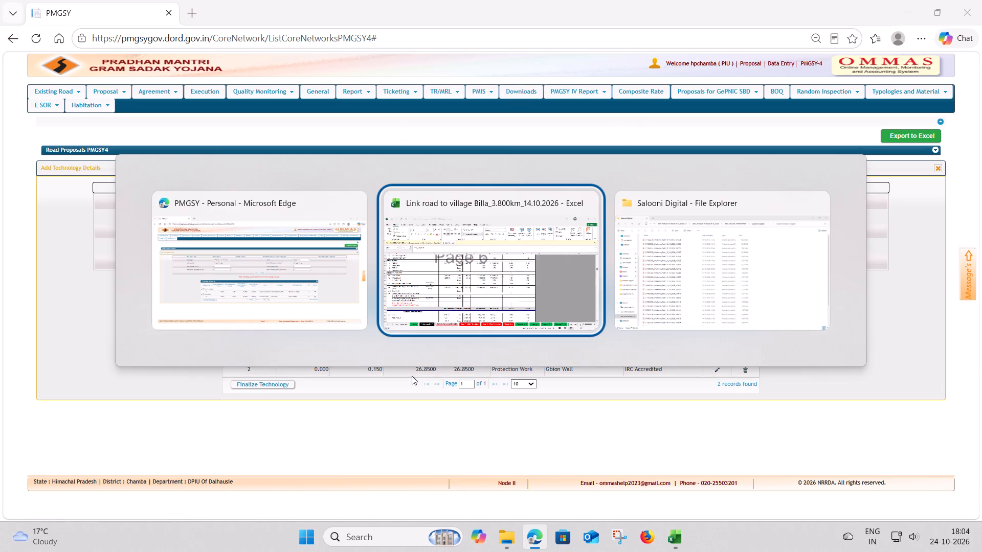
scroll(422, 358, "down", 11)
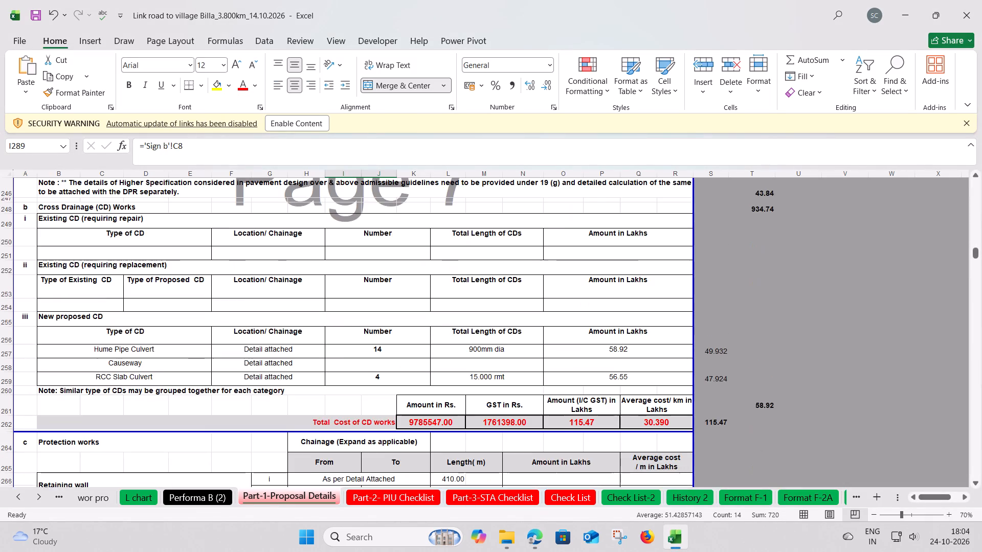
scroll(422, 358, "down", 5)
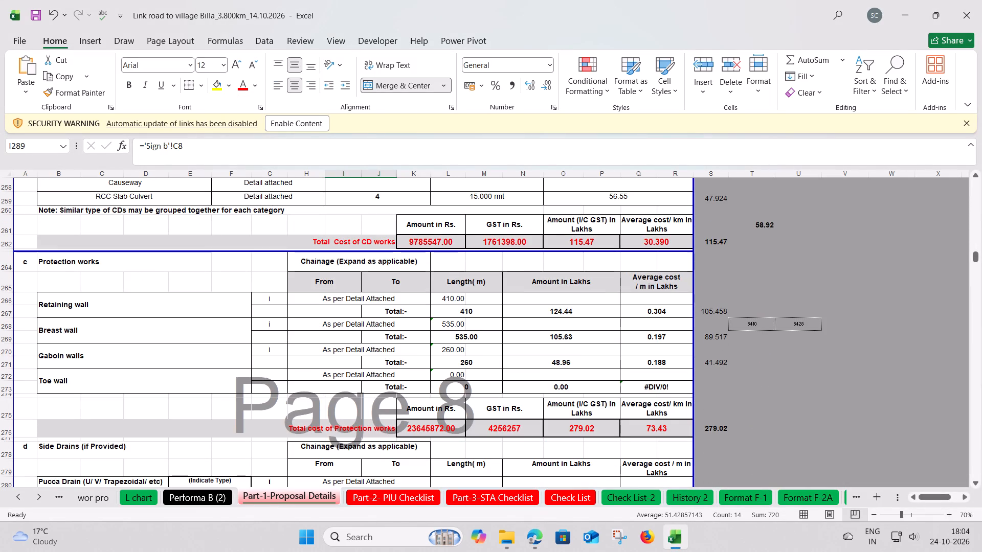
key("alt+Tab")
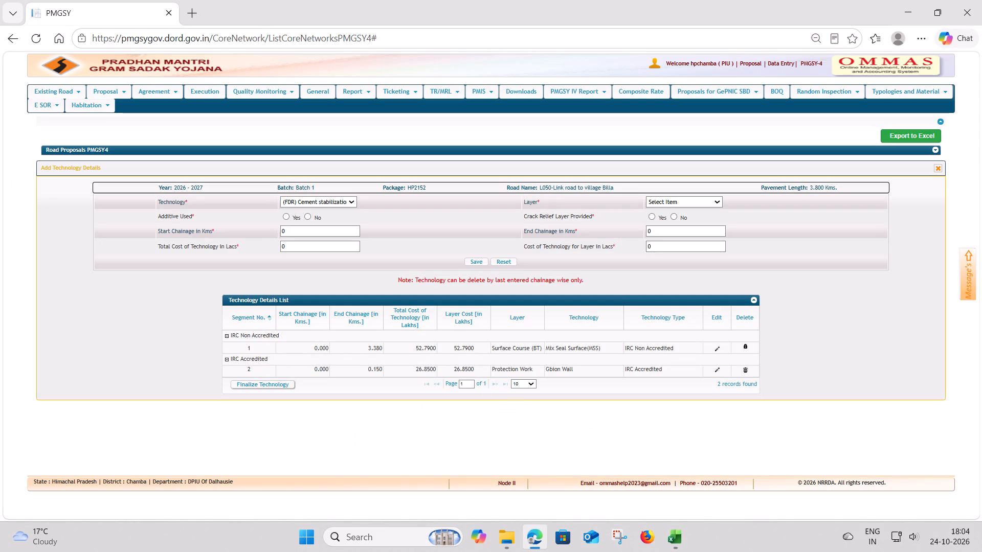
left_click(718, 369)
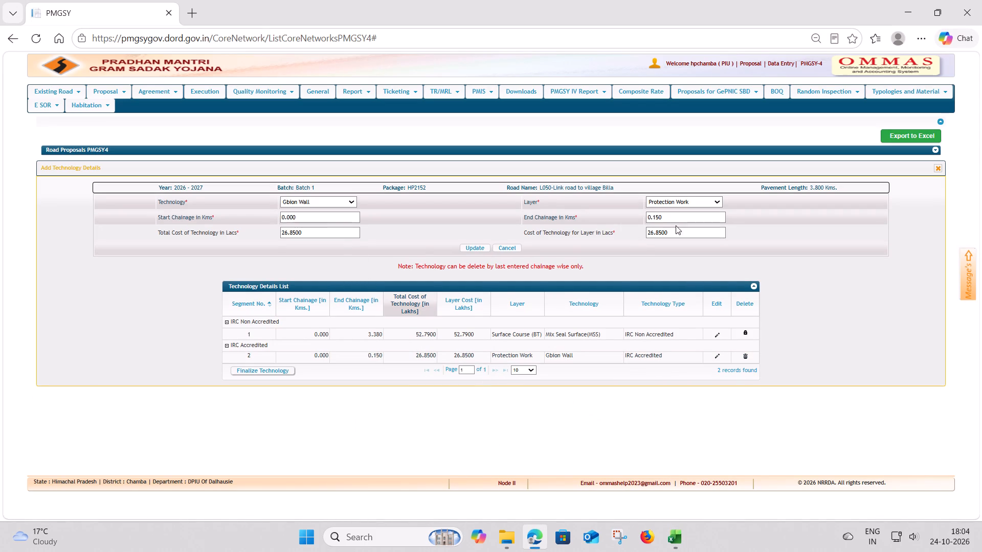
left_click_drag(672, 216, 654, 211)
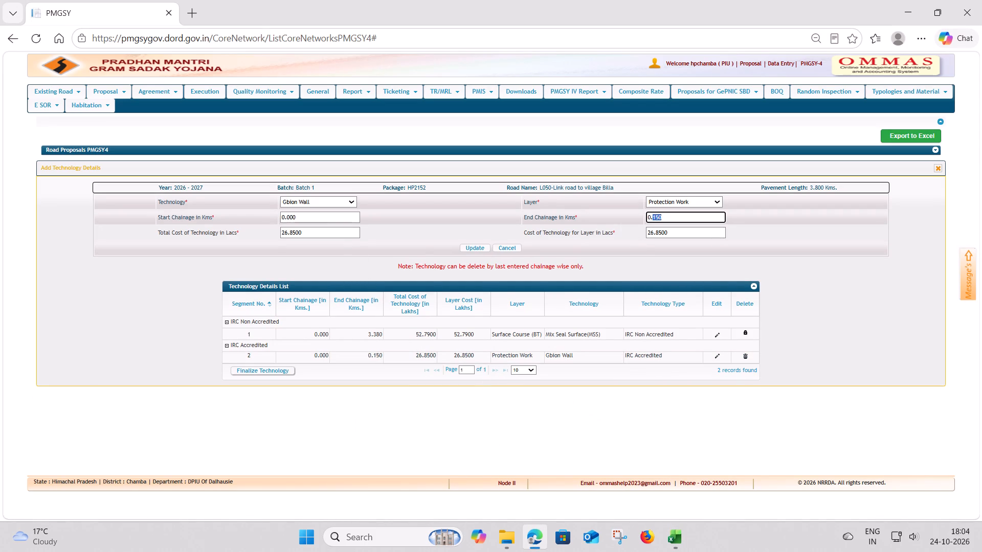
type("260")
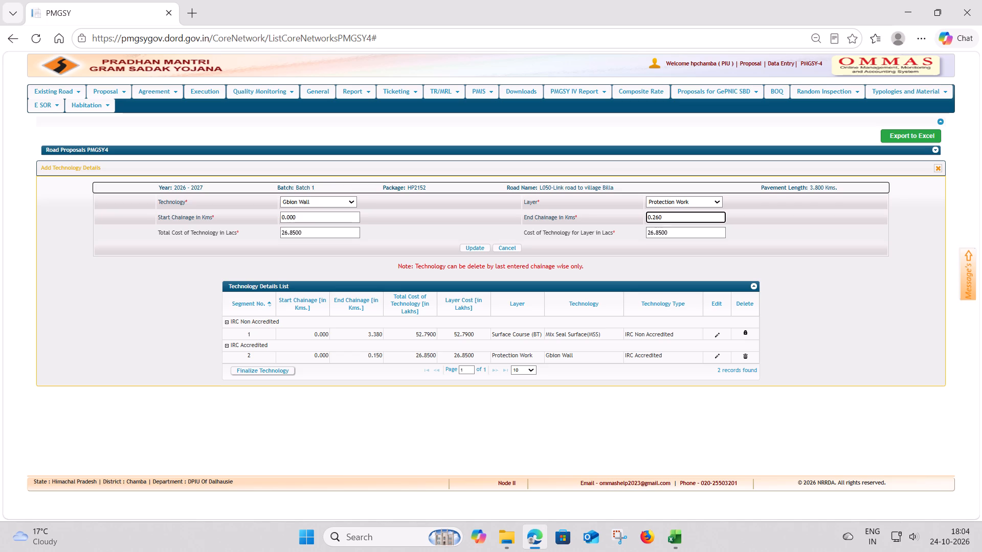
Set the Gabion Wall entry's total technology cost and layer cost to 48.96 lakhs, update it and close the Technology Details.
left_click_drag(314, 232, 276, 235)
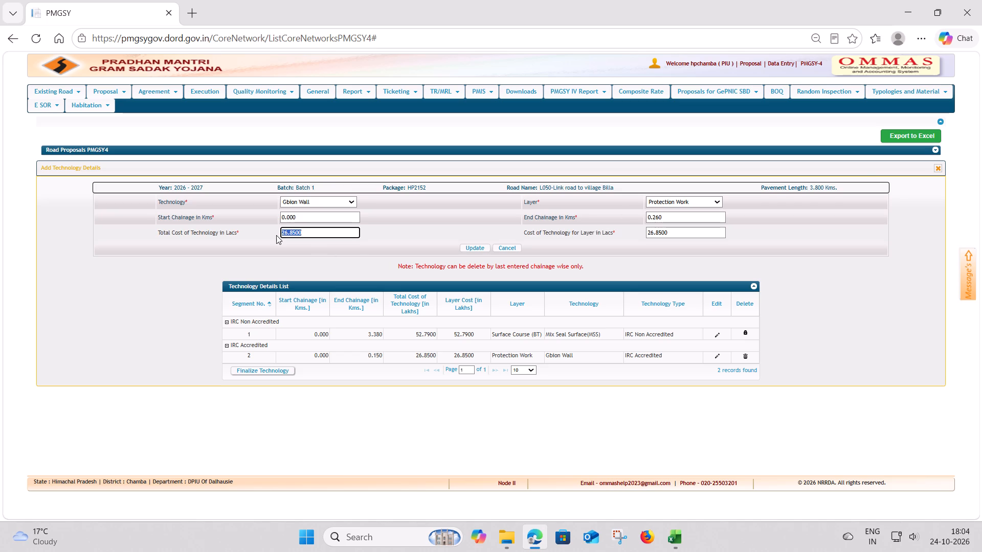
key("alt+Tab")
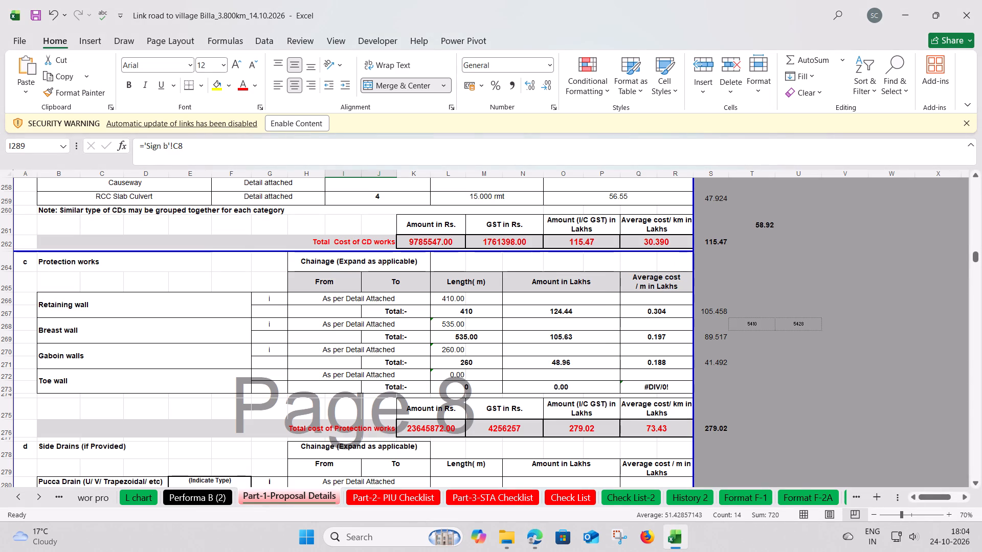
key("alt+Tab")
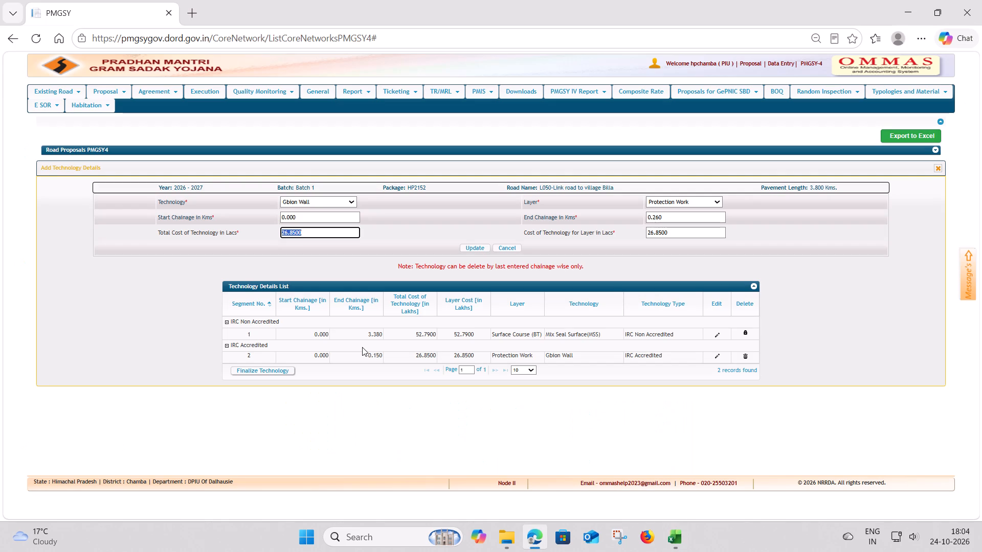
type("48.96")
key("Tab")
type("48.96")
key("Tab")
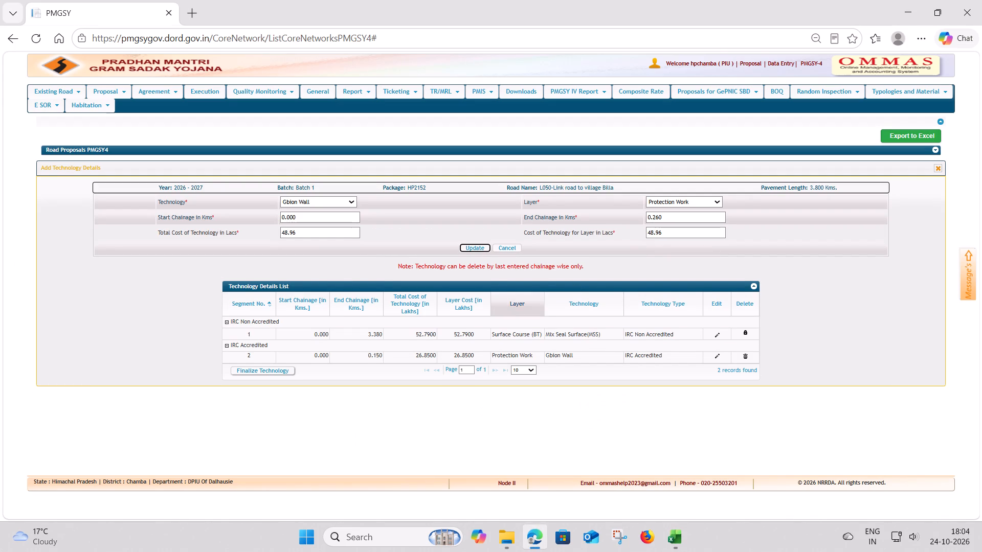
left_click(478, 247)
left_click(619, 124)
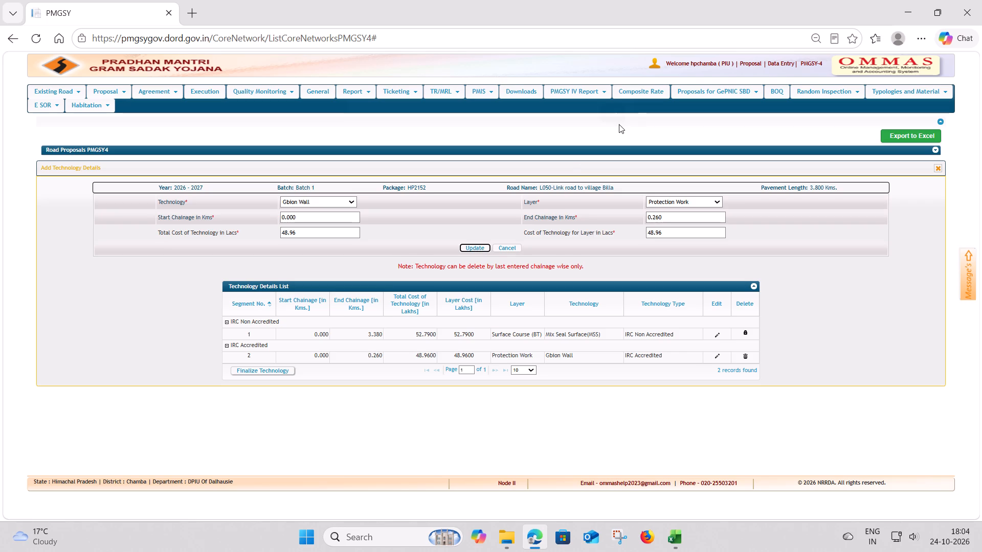
left_click(936, 168)
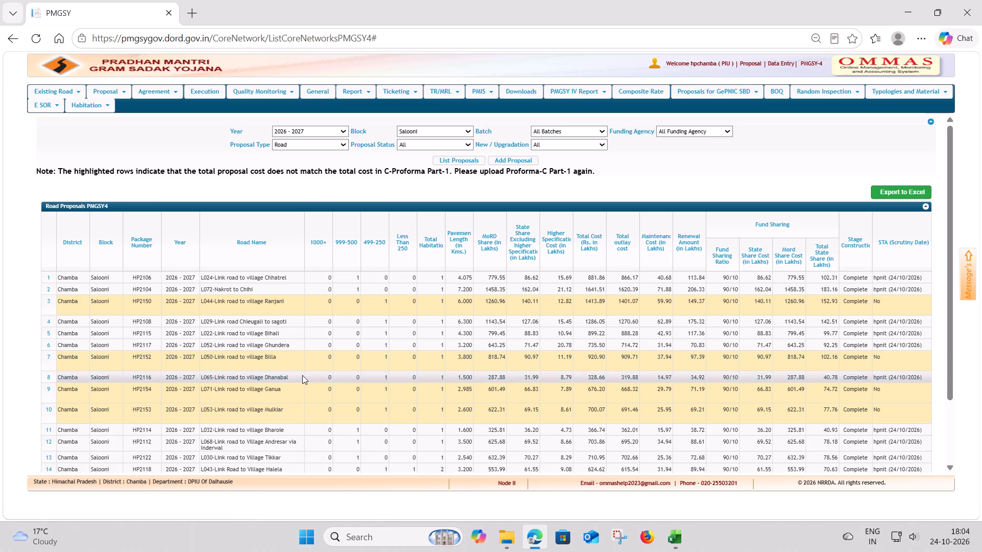
In the Billa proposal's protection works and road furniture details, set the retaining wall's end chainage to 0.410 km and length to 410 m.
left_click_drag(303, 356, 930, 359)
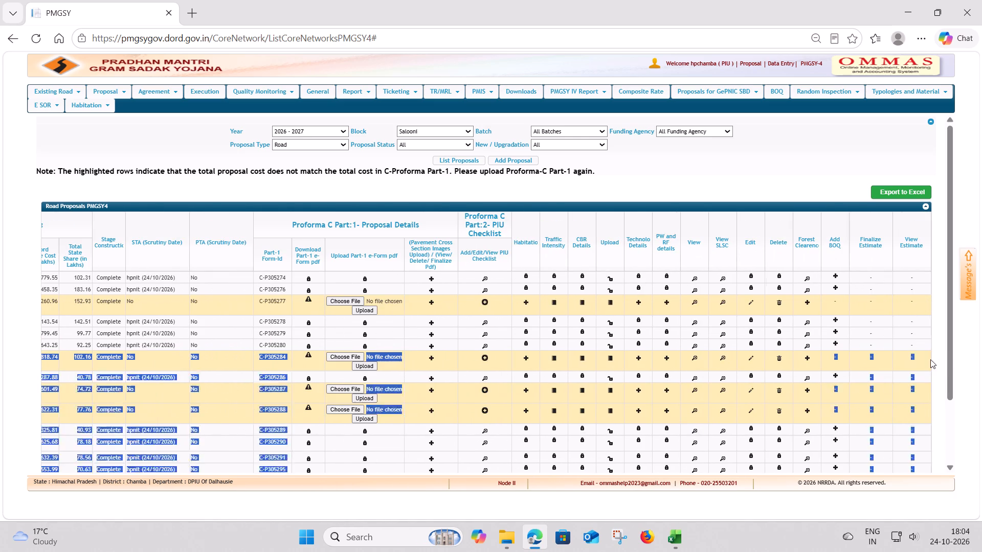
left_click_drag(930, 359, 894, 354)
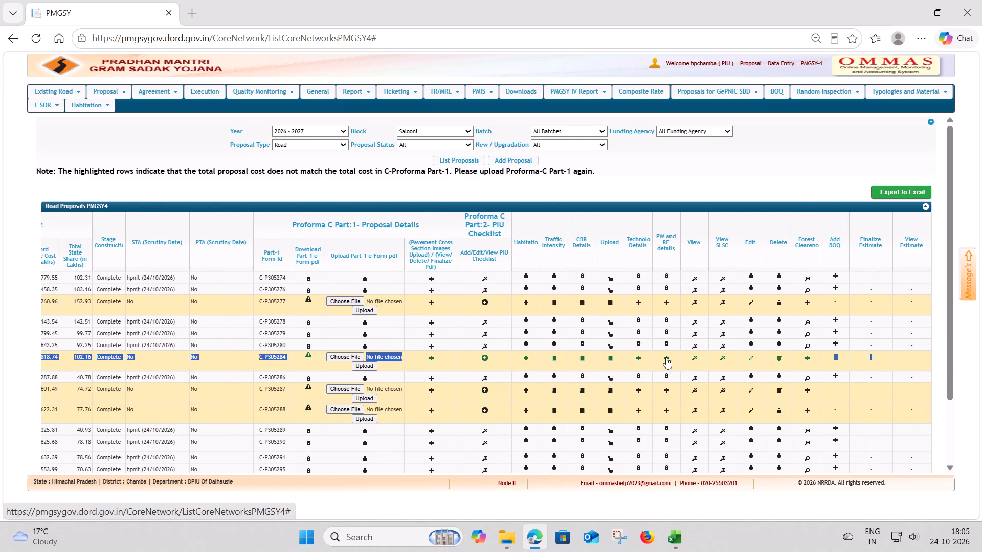
left_click(666, 357)
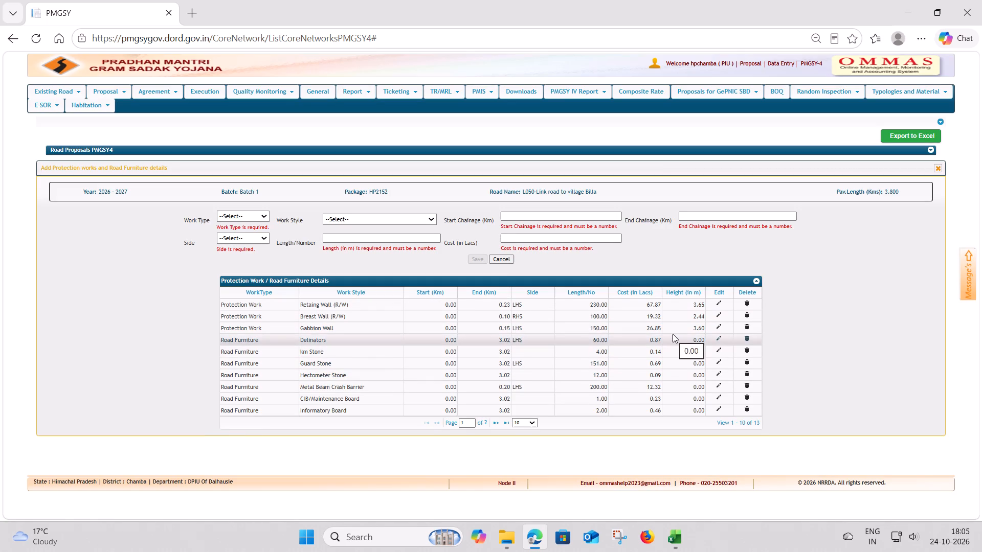
left_click(718, 303)
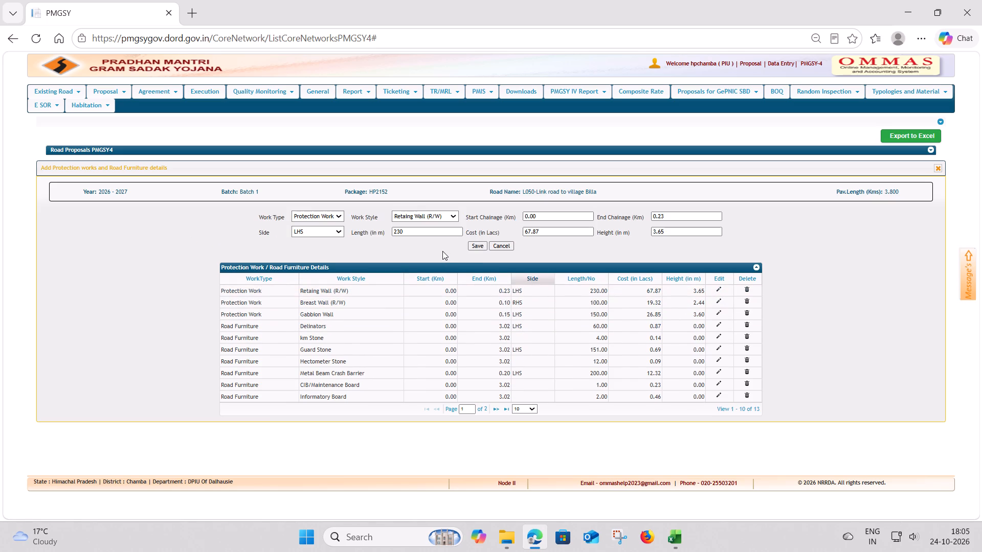
key("alt+Tab")
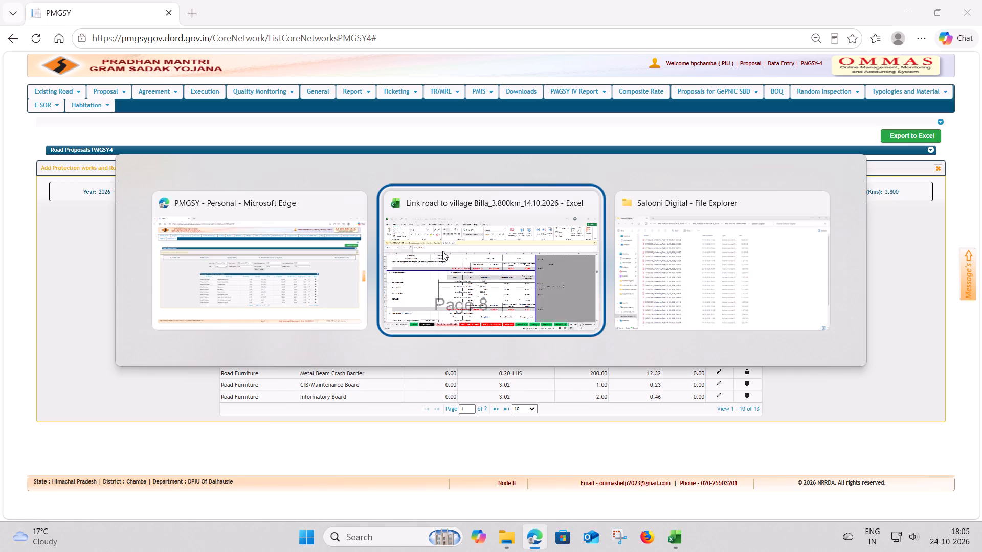
key("alt+Tab")
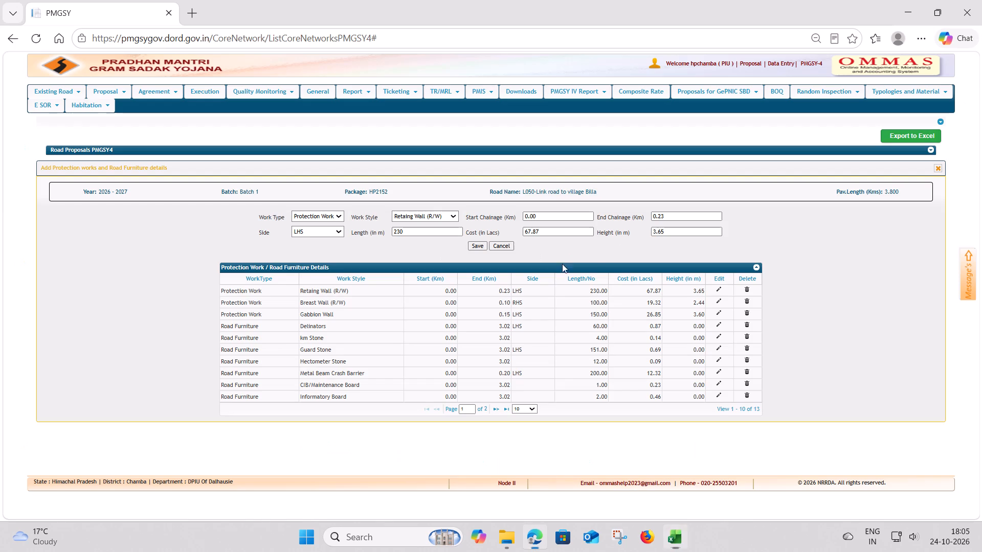
left_click_drag(666, 217, 656, 215)
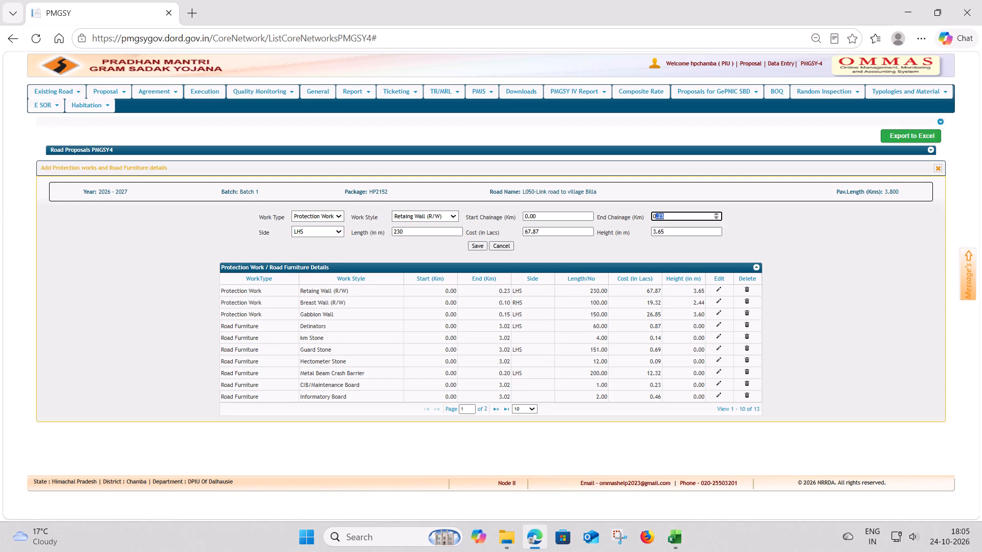
left_click_drag(656, 215, 658, 216)
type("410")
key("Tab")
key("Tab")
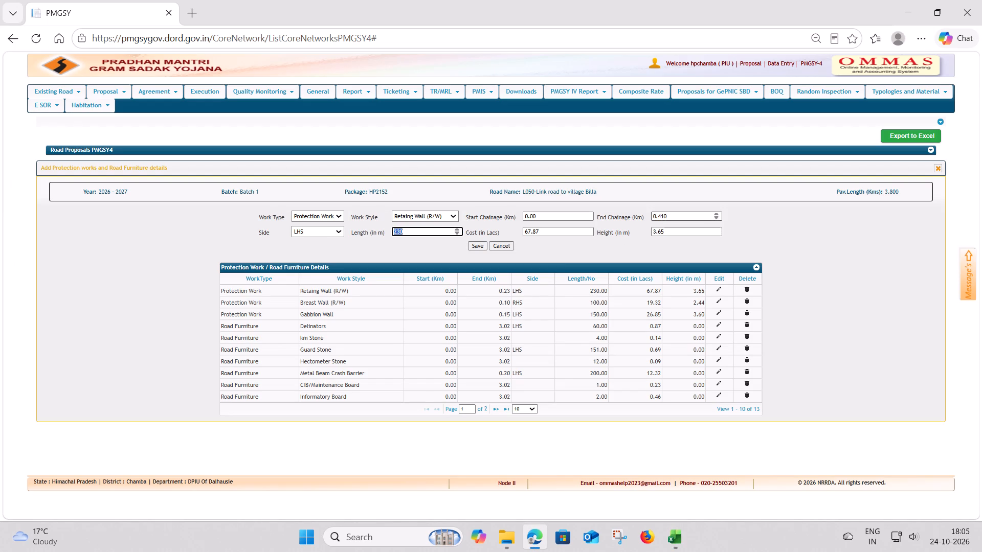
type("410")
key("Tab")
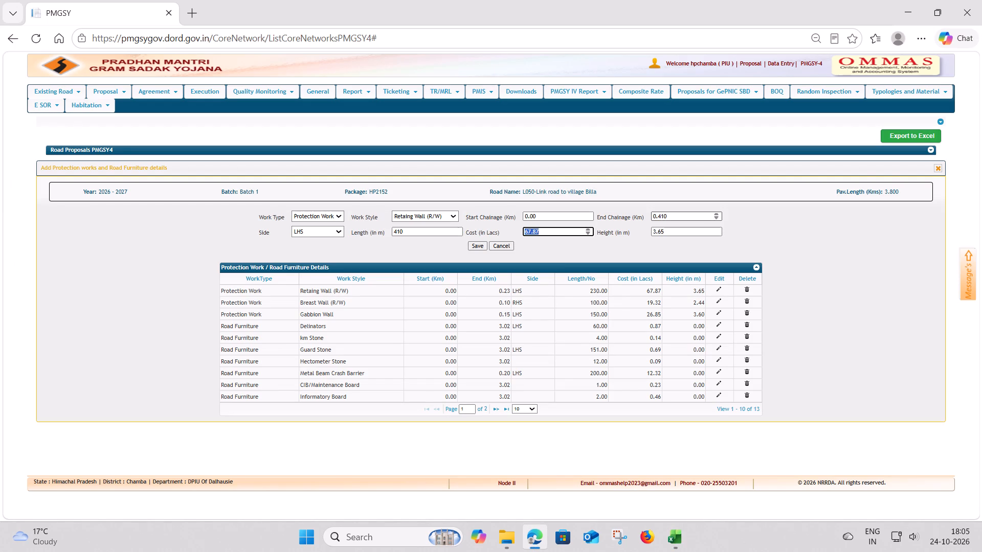
Check the retaining wall amount in the Excel sheet, set its cost to 124.44 lakhs and save the record.
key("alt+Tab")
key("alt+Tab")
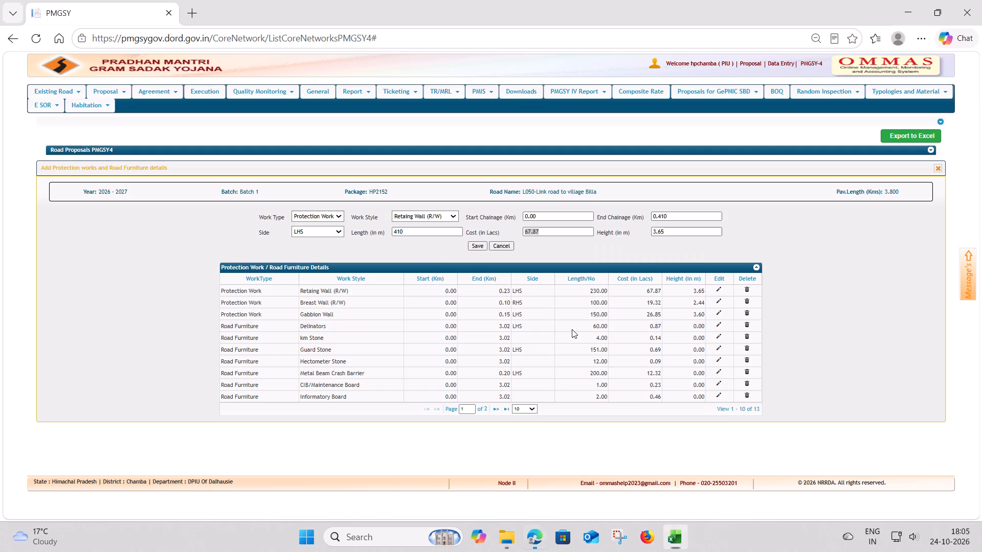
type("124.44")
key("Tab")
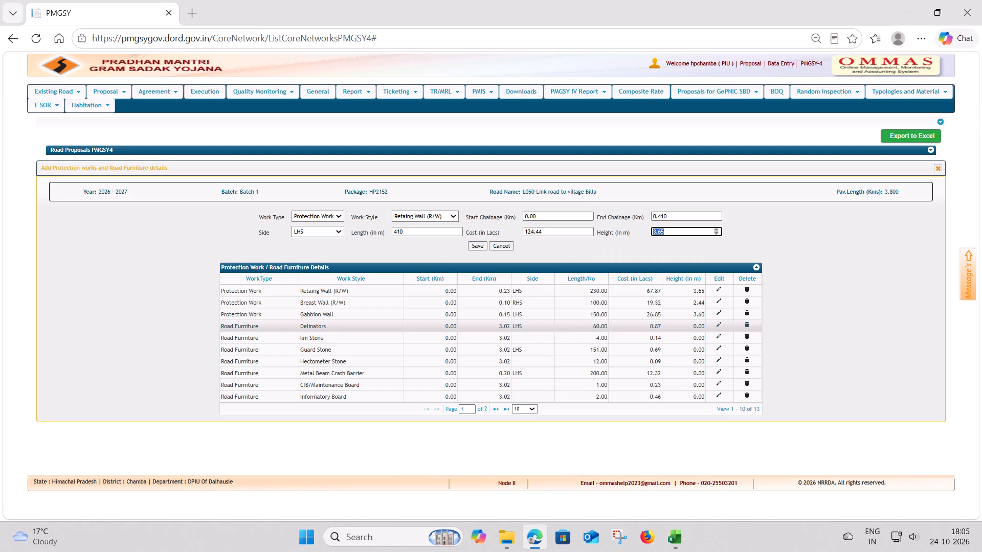
left_click(477, 247)
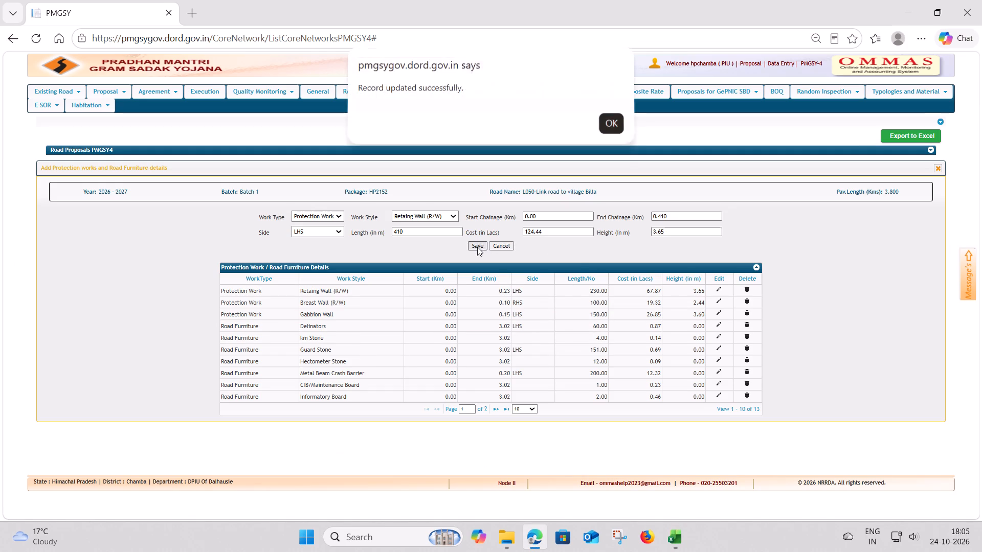
left_click(614, 124)
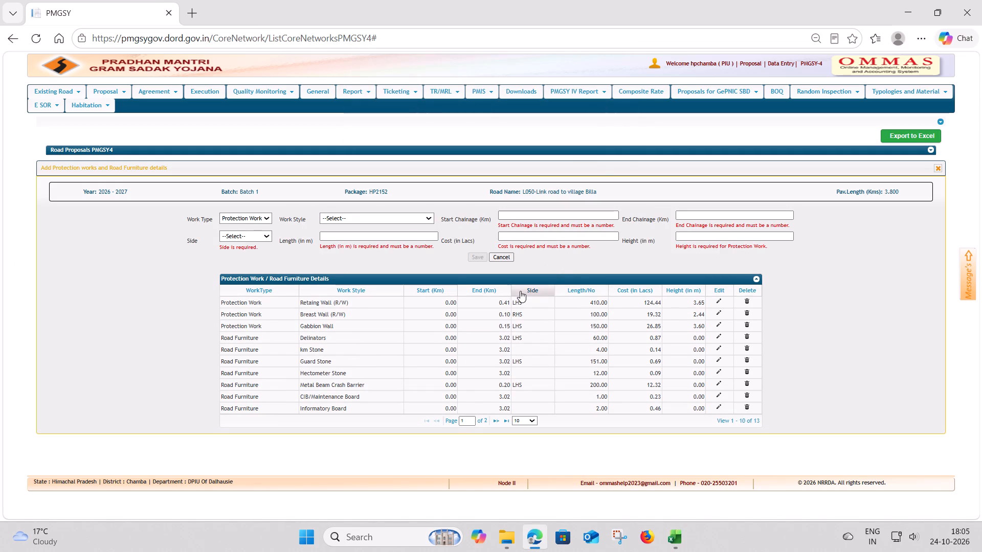
Edit the breast wall record to match the Excel sheet, with end chainage 0.535 km and length 535 m.
left_click(718, 314)
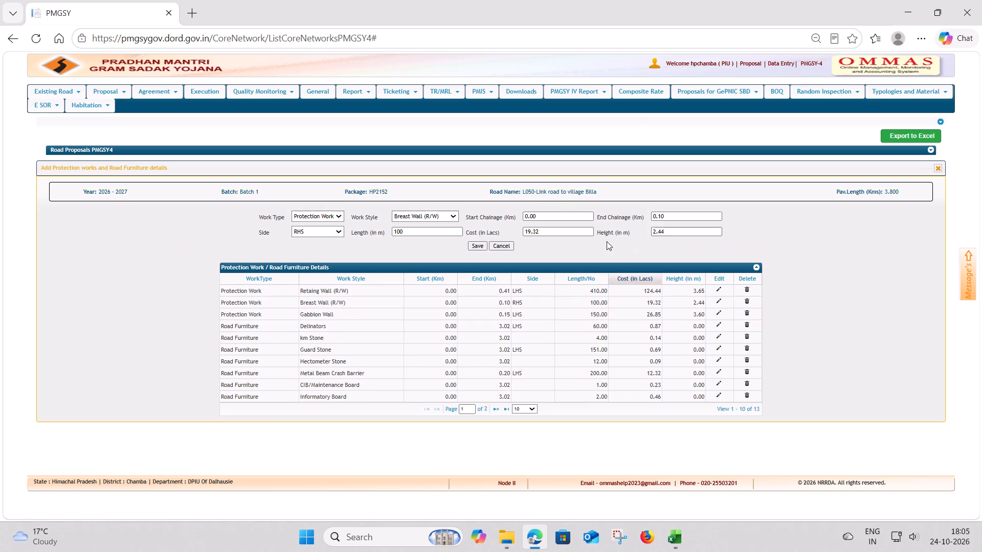
key("alt+Tab")
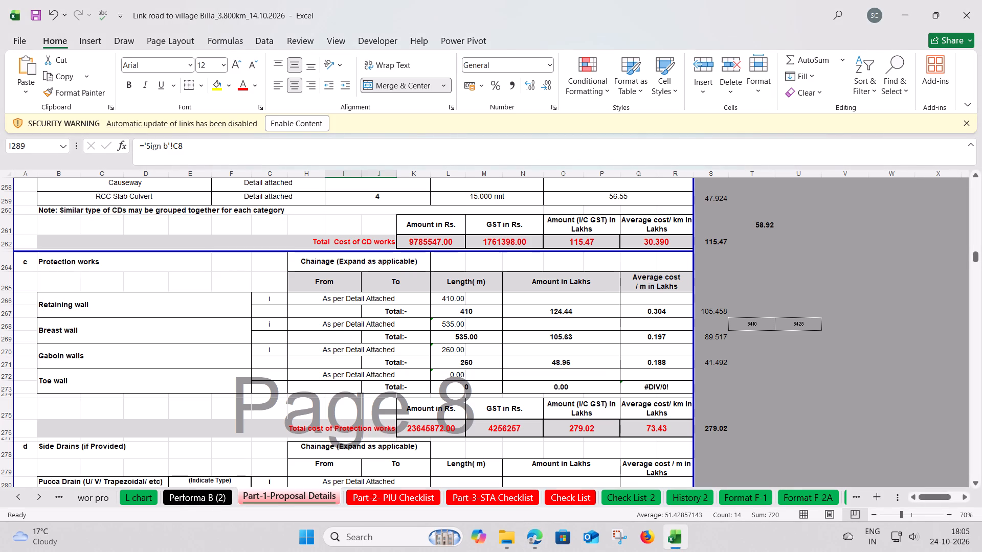
key("alt+Tab")
left_click_drag(673, 215, 660, 215)
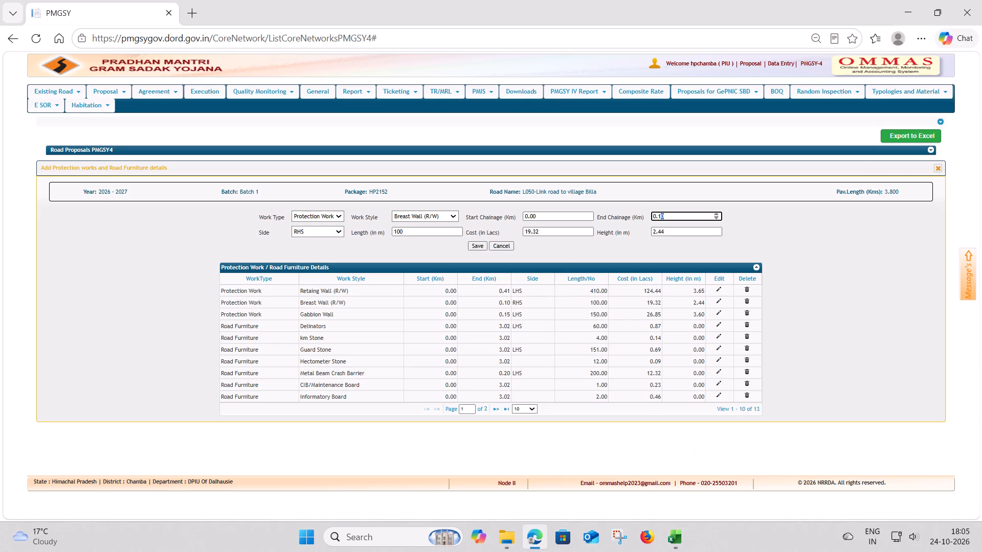
left_click_drag(660, 215, 659, 215)
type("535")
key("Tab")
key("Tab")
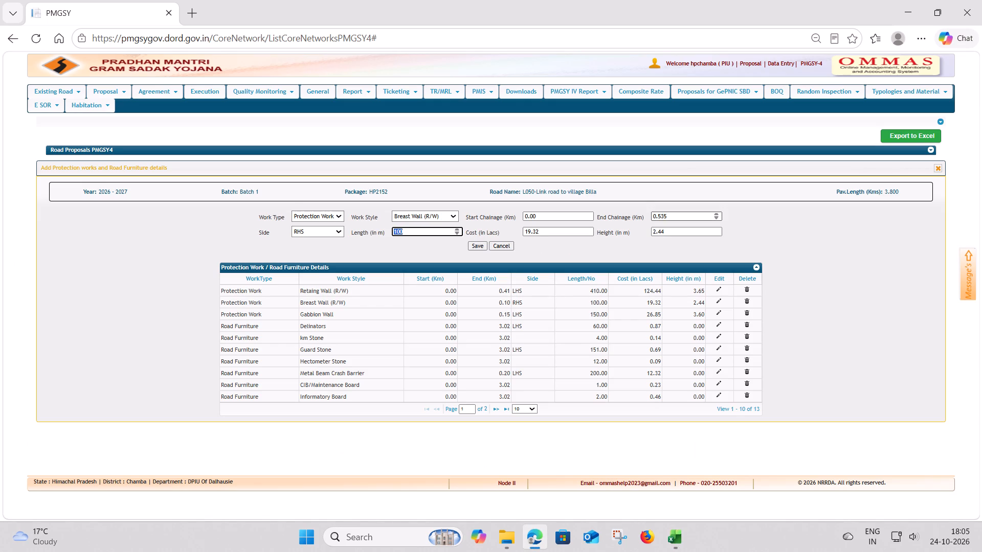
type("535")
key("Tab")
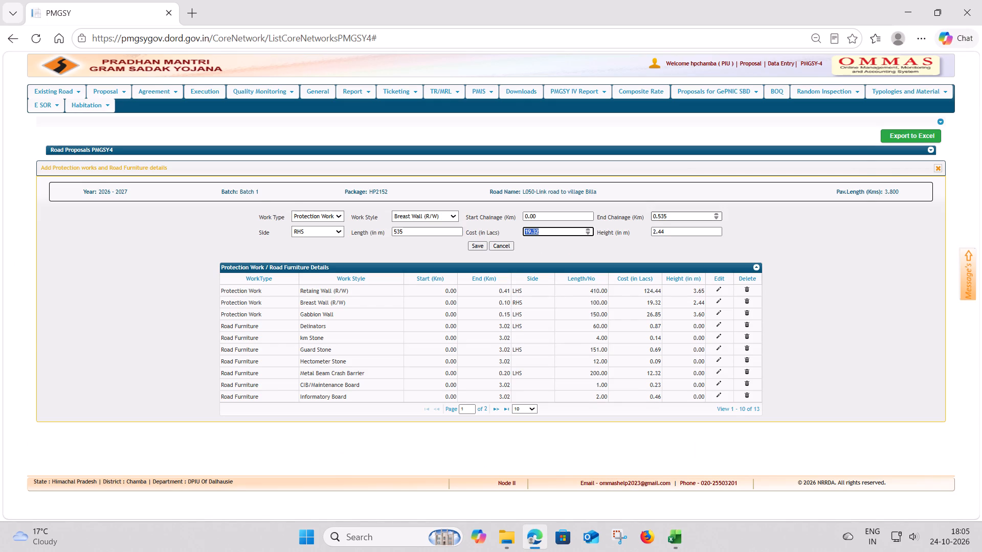
Check the breast wall amount in the Excel sheet, set its cost to 105.63 lakhs and save the record.
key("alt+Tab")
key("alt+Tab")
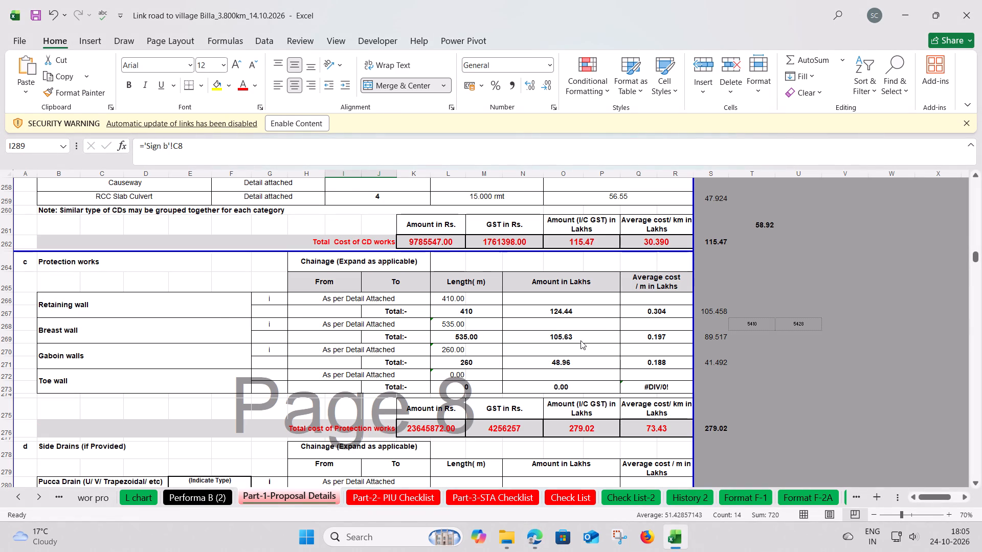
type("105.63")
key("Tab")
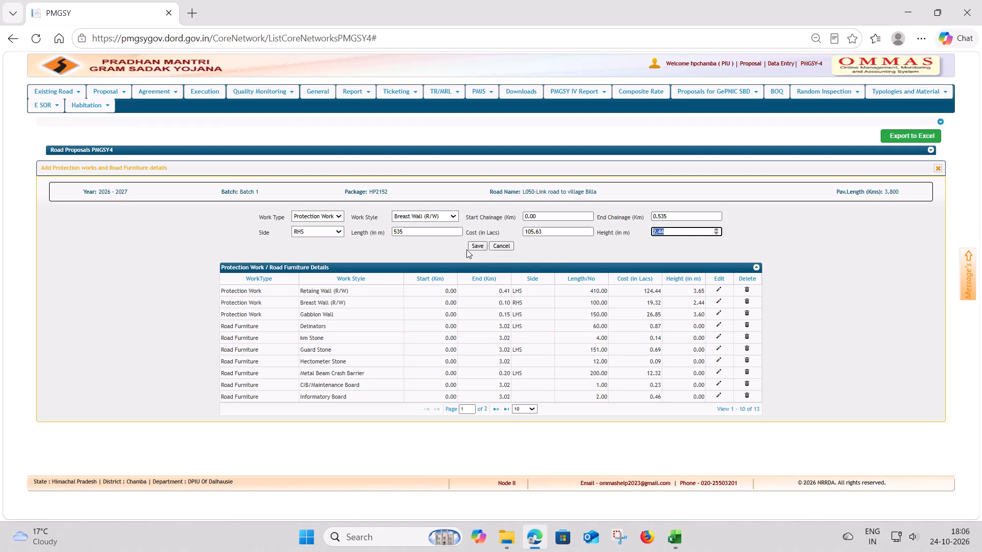
left_click(476, 246)
left_click(610, 125)
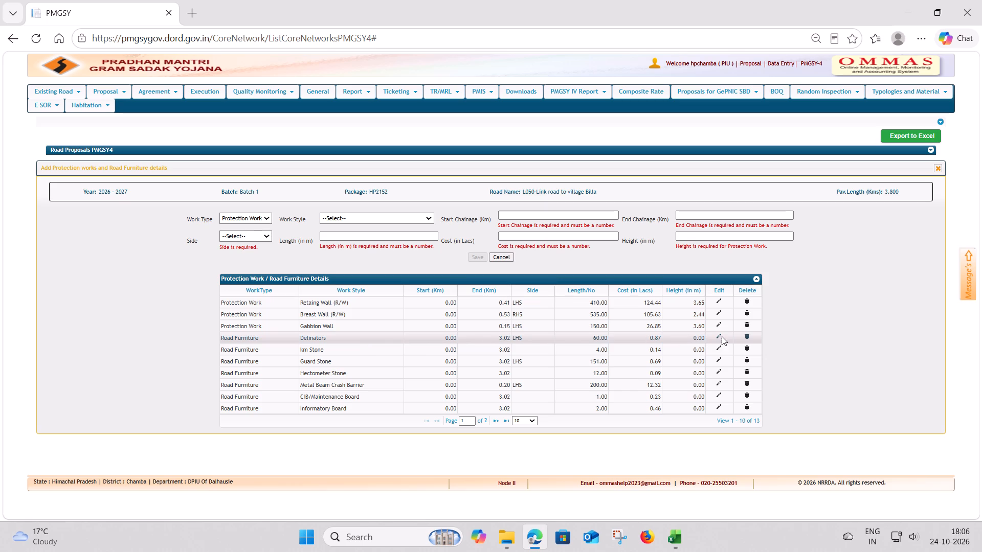
Edit the gabion wall record to match the Excel sheet, with end chainage 0.260 km and length 260 m.
left_click(719, 324)
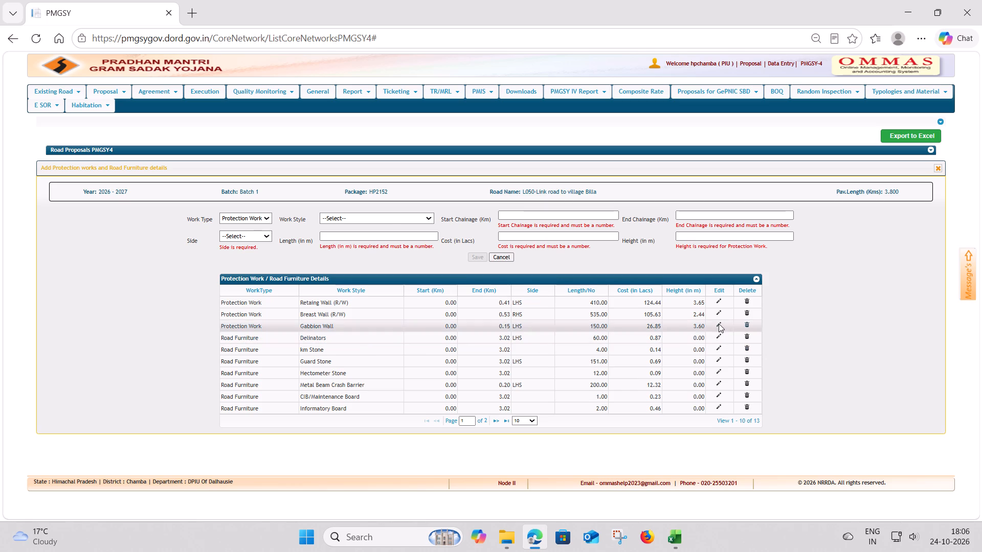
key("alt+Tab")
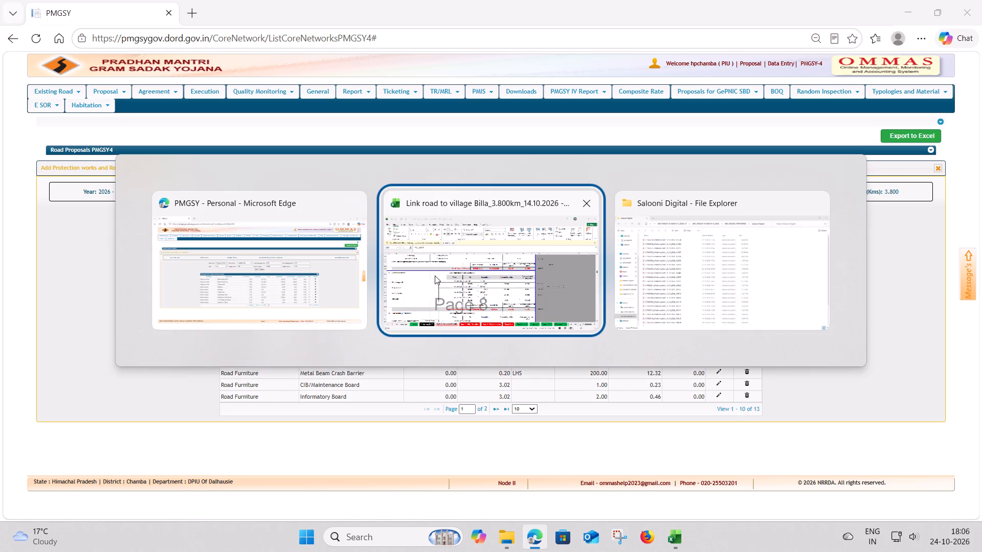
key("alt+Tab")
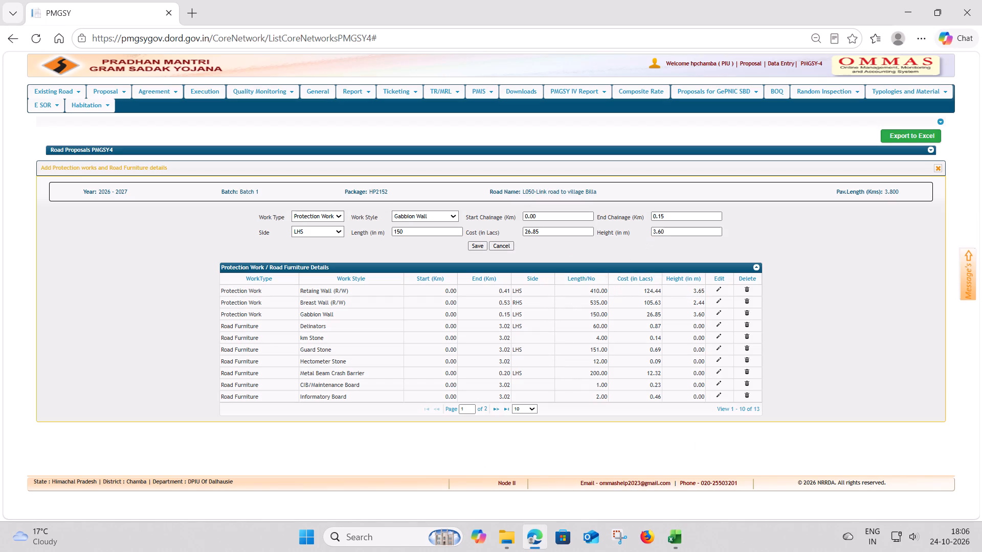
left_click_drag(668, 216, 659, 218)
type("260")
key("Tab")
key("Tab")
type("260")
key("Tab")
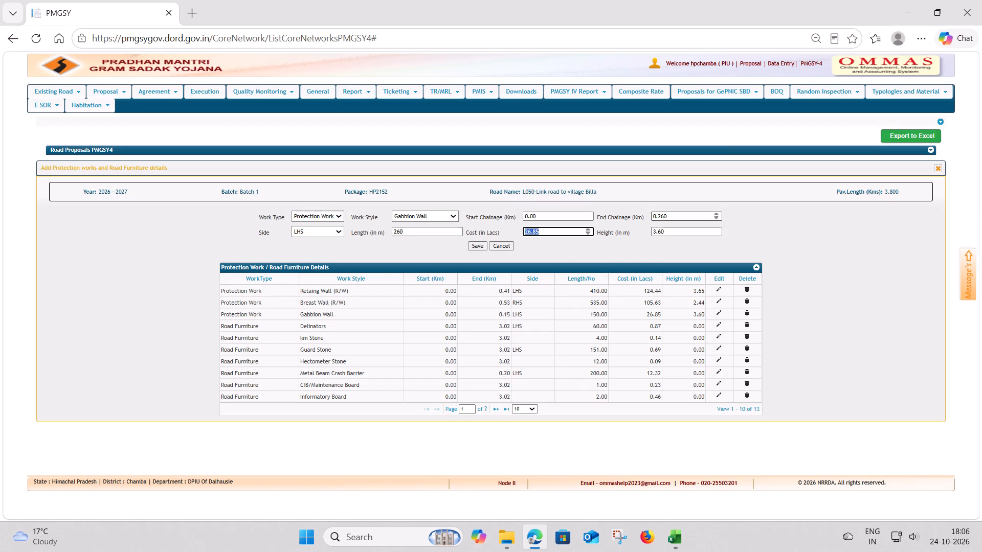
Check the gabion wall amount in the Excel sheet, set its cost to 48.96 lakhs and save the record.
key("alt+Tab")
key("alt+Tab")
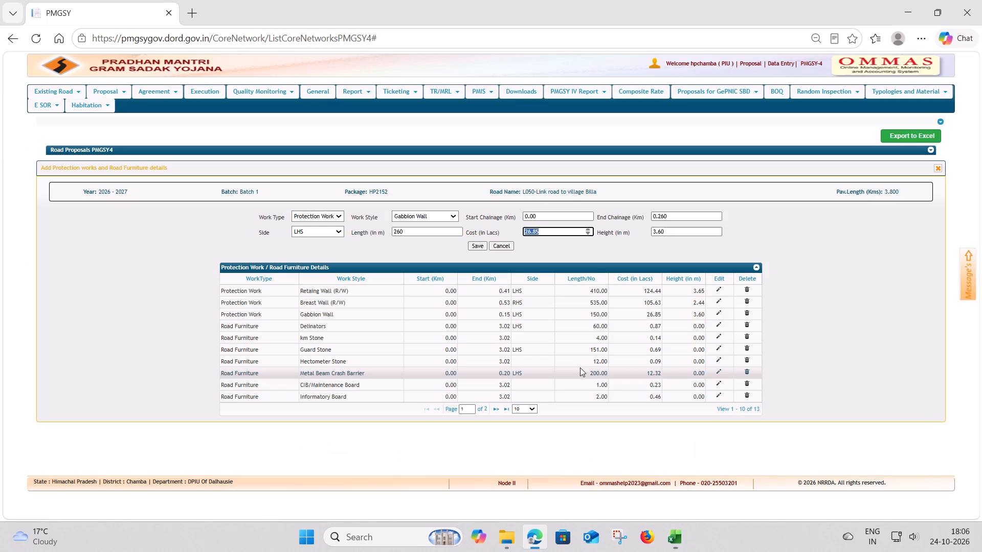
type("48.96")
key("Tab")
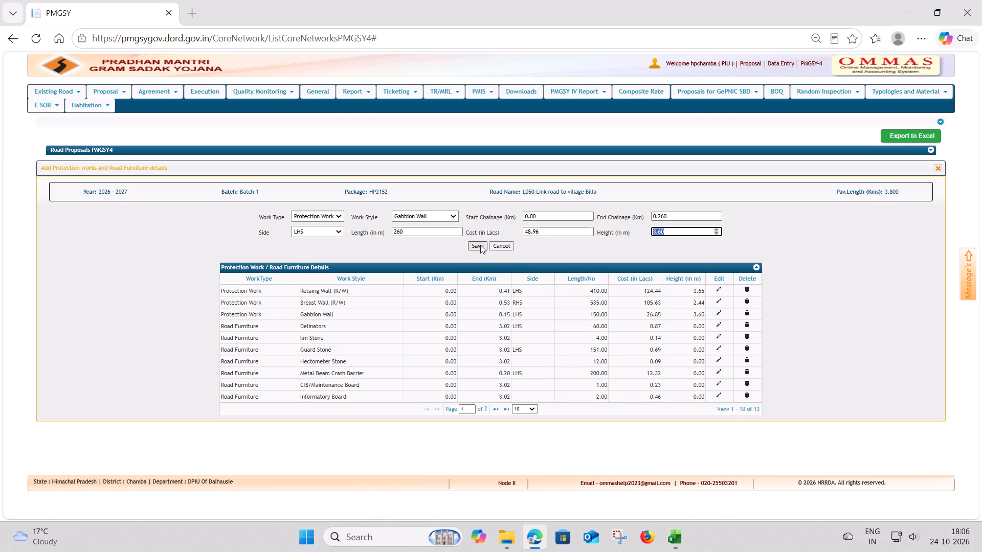
left_click(480, 245)
left_click(605, 123)
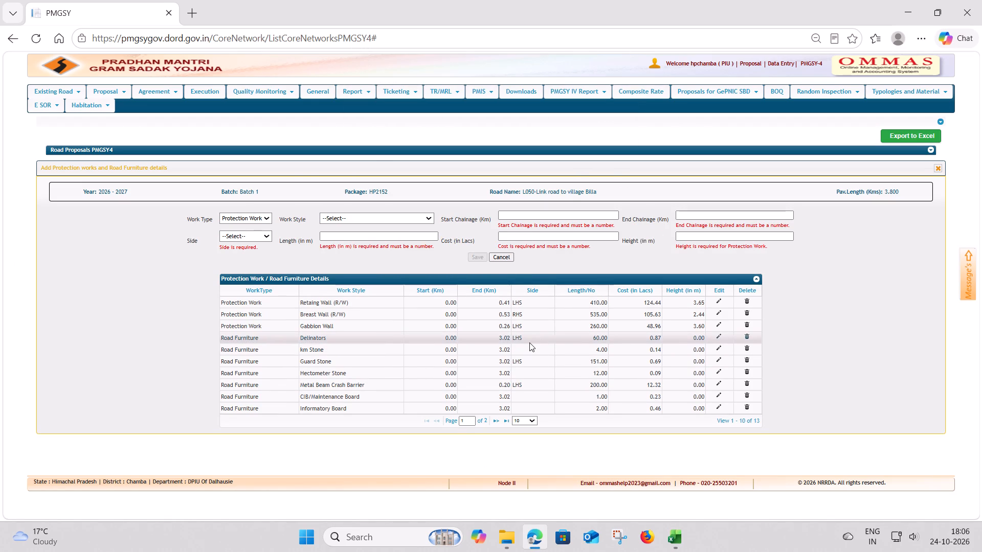
Open the delineators record for editing, check its row in Excel's road furniture table, and set the end chainage to 3.800 km.
left_click(719, 335)
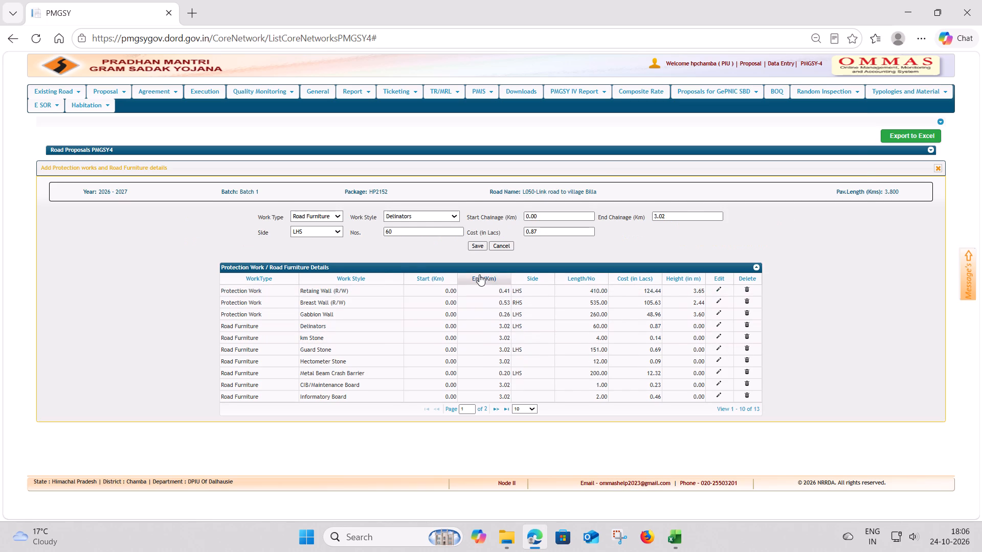
key("alt+Tab")
scroll(486, 336, "down", 4)
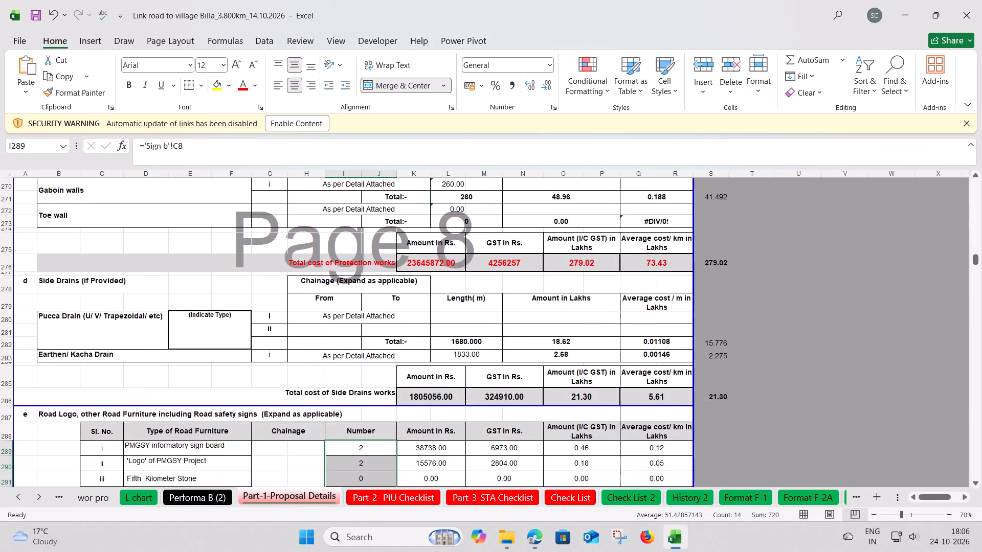
scroll(486, 336, "down", 6)
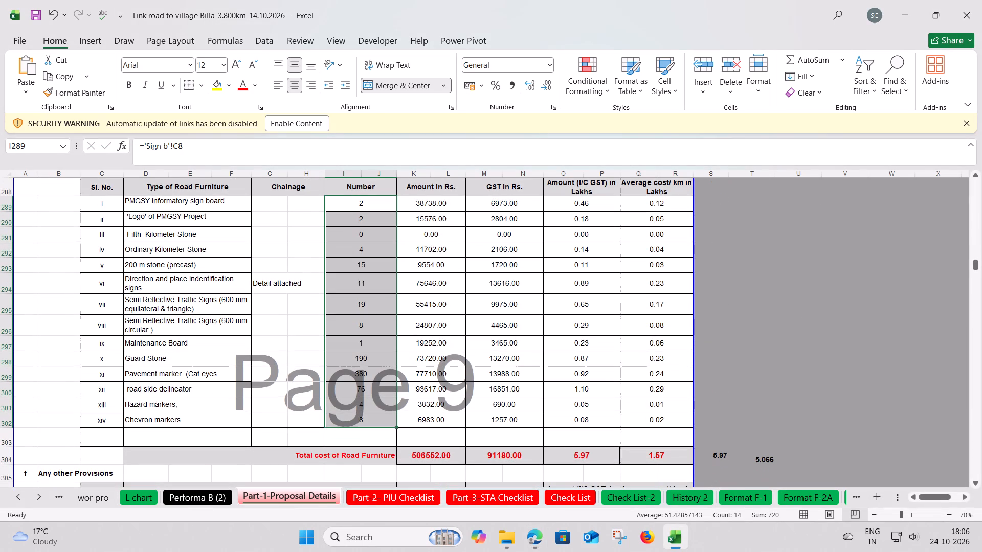
left_click(355, 387)
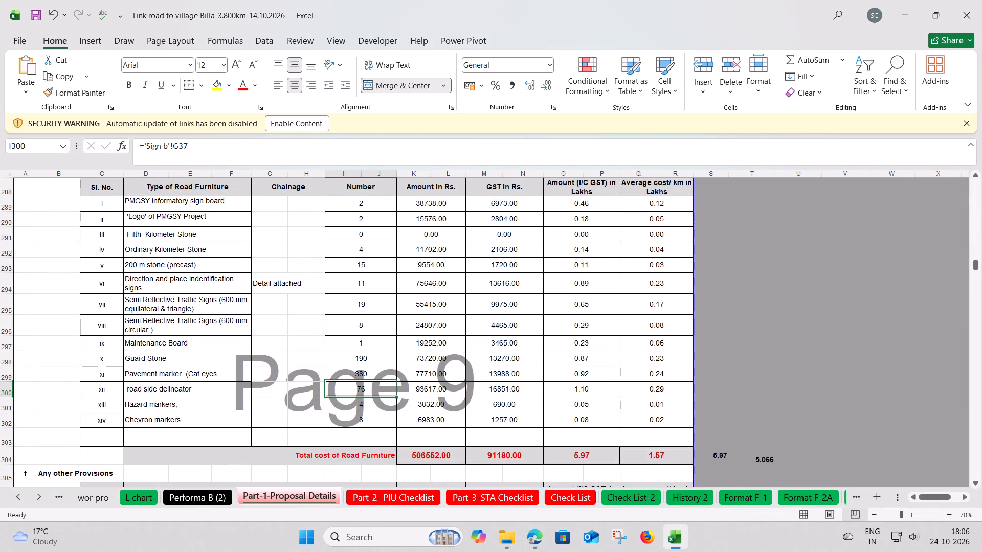
key("alt+Tab")
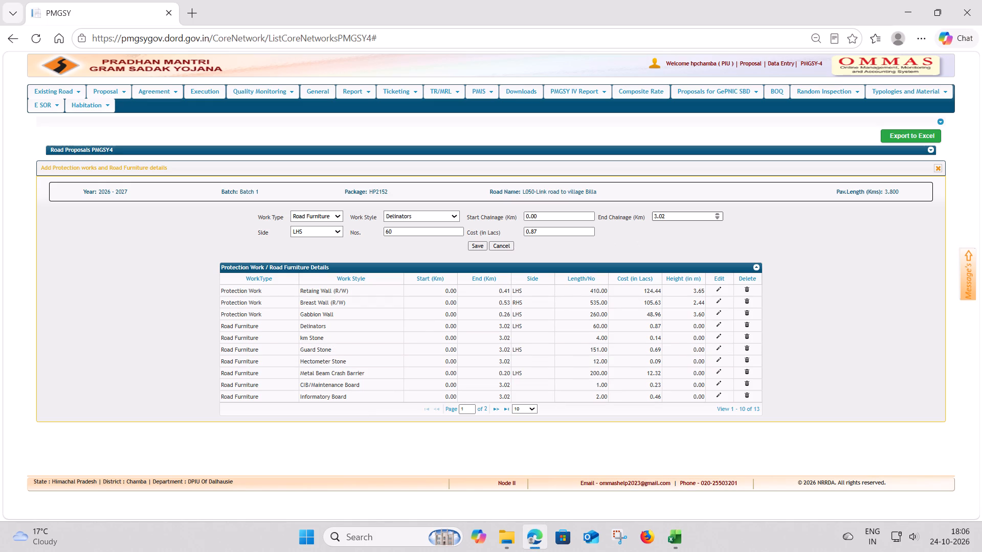
left_click_drag(668, 219, 653, 214)
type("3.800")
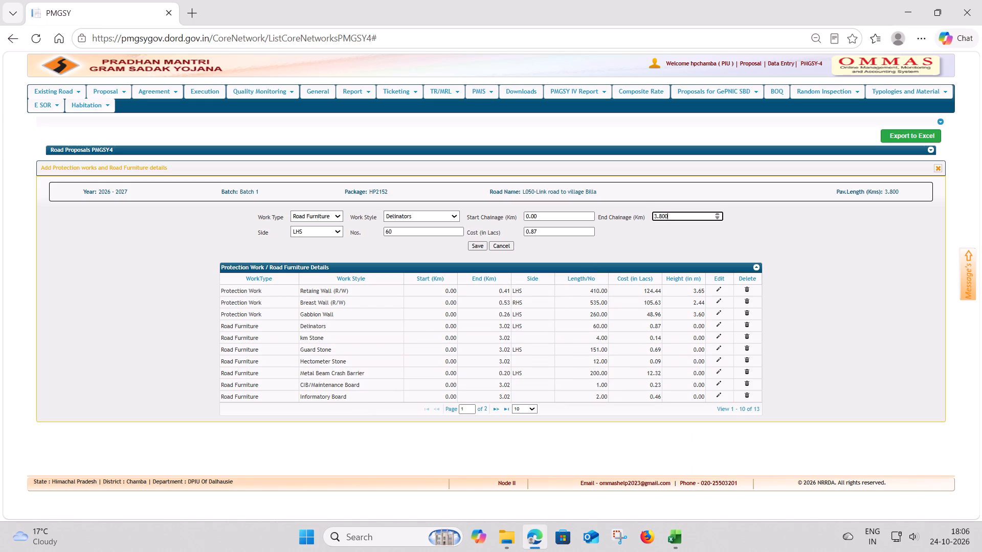
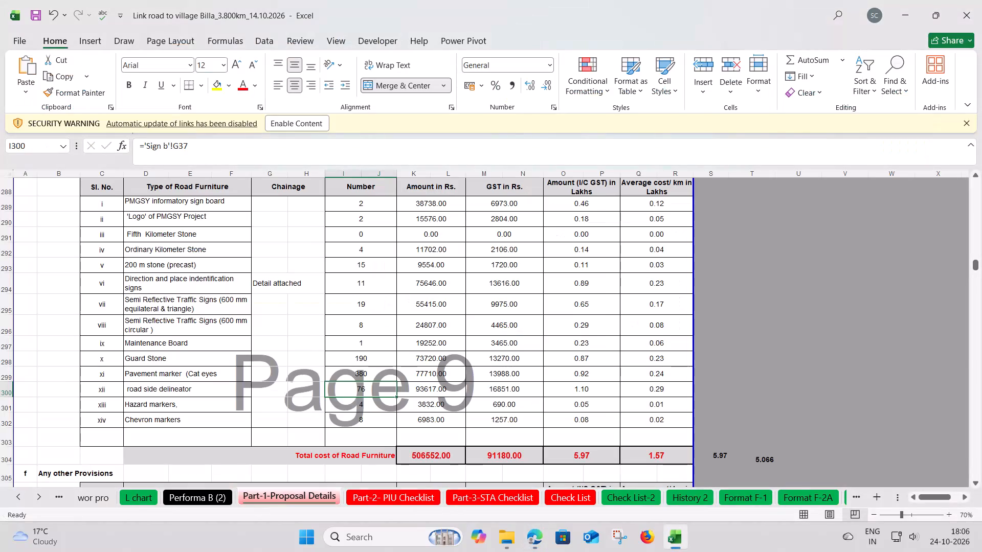
Set the Delinators entry to 76 nos. and a cost of 1.10 lacs, as in the Excel proposal sheet, and save it.
key("alt+Tab")
type("76")
key("Tab")
key("alt+Tab")
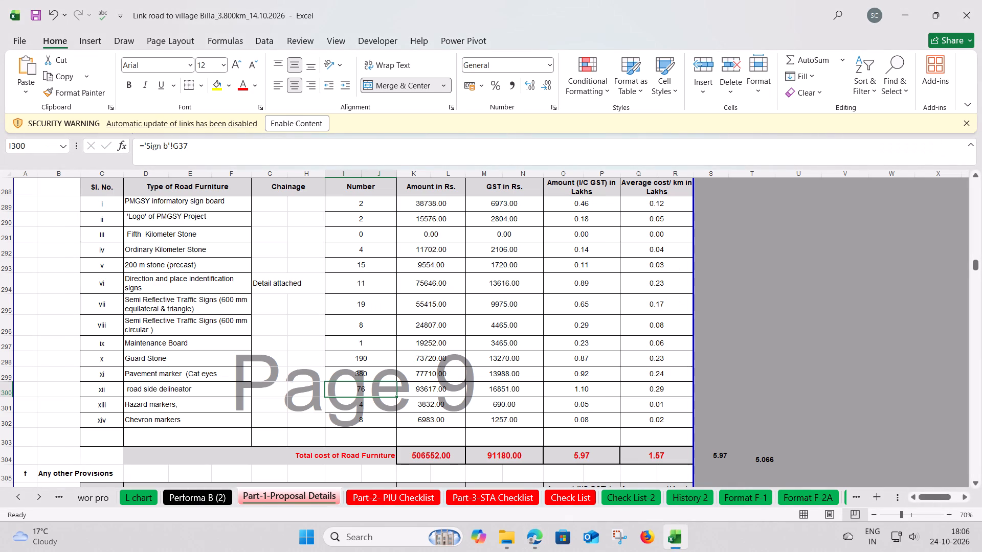
key("alt+Tab")
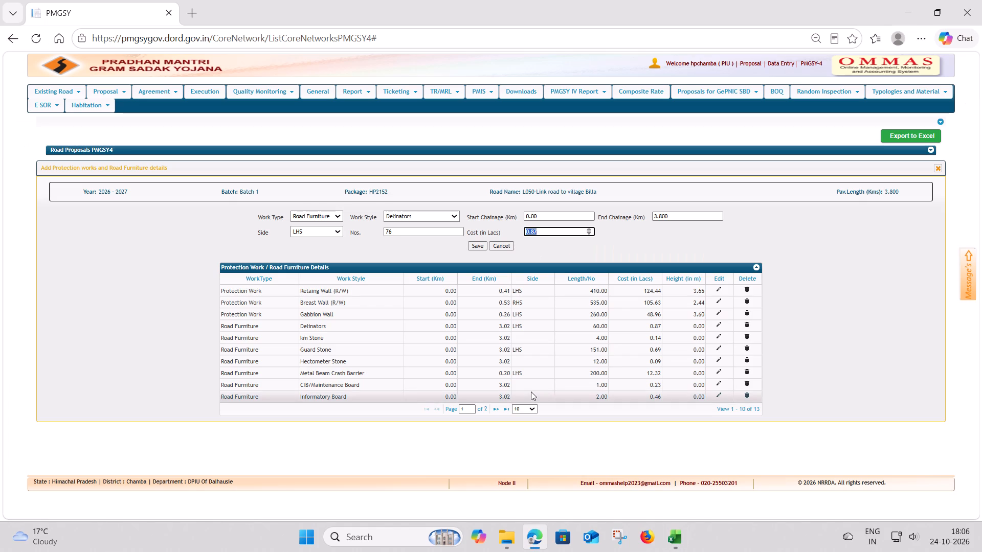
type("1.10")
key("Tab")
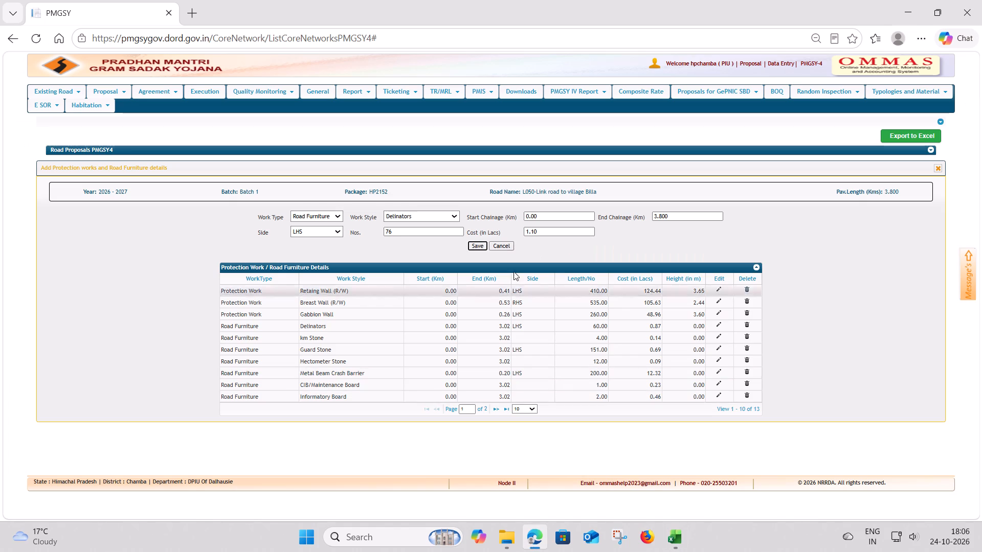
left_click(476, 247)
left_click(600, 126)
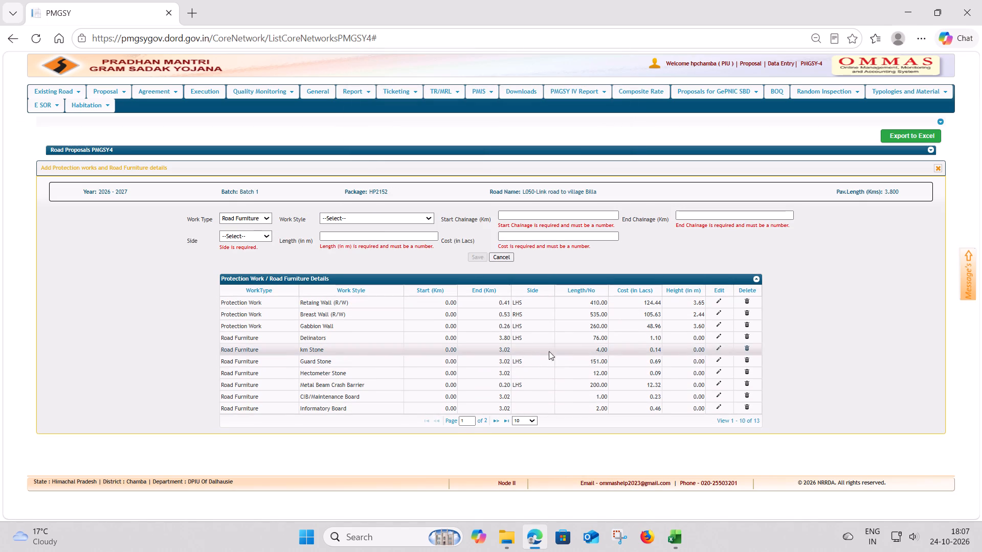
Edit the km Stone entry to an end chainage of 3.800 km, check its number and cost against the Excel sheet, and save it.
left_click(719, 348)
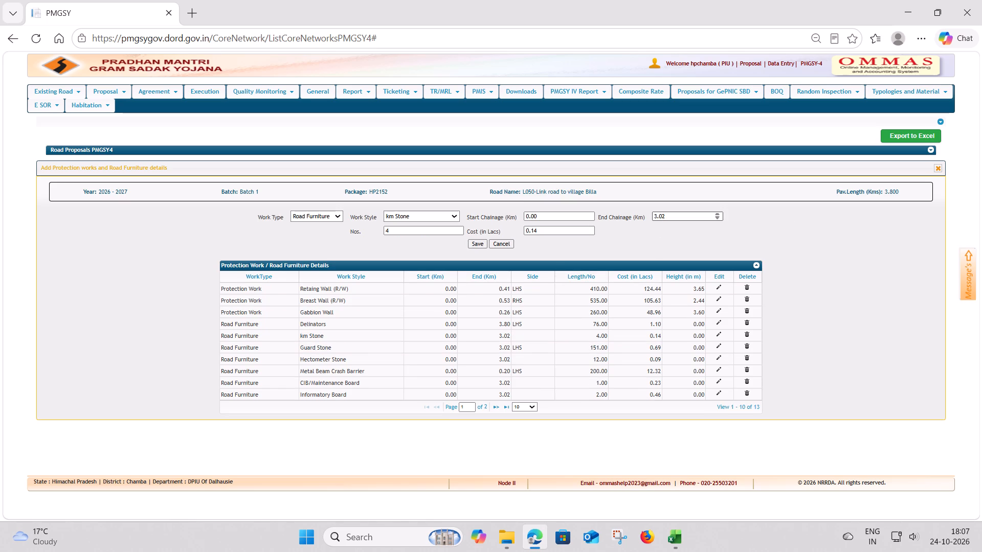
left_click_drag(666, 218, 654, 219)
type("3.800")
key("Tab")
key("alt+Tab")
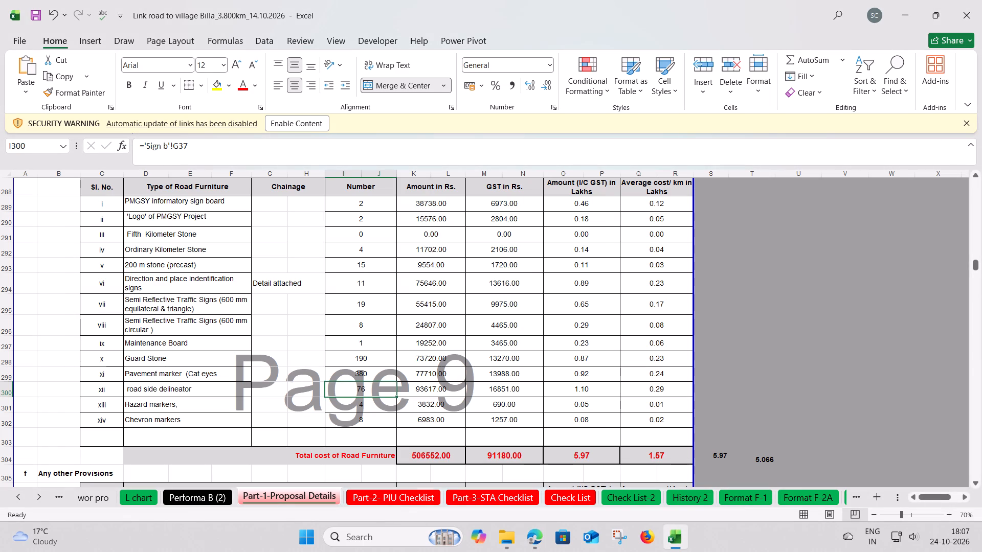
key("alt+Tab")
key("Tab")
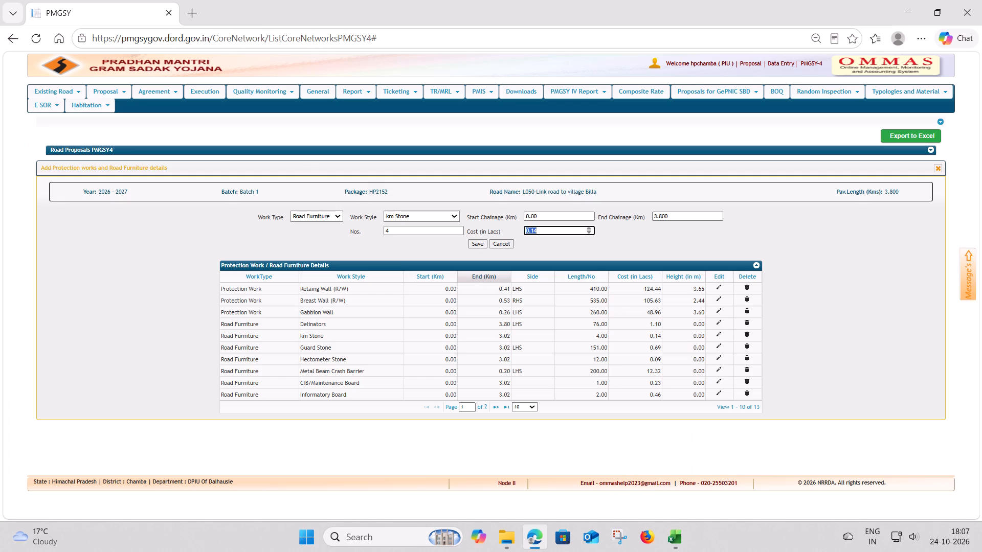
key("alt+Tab")
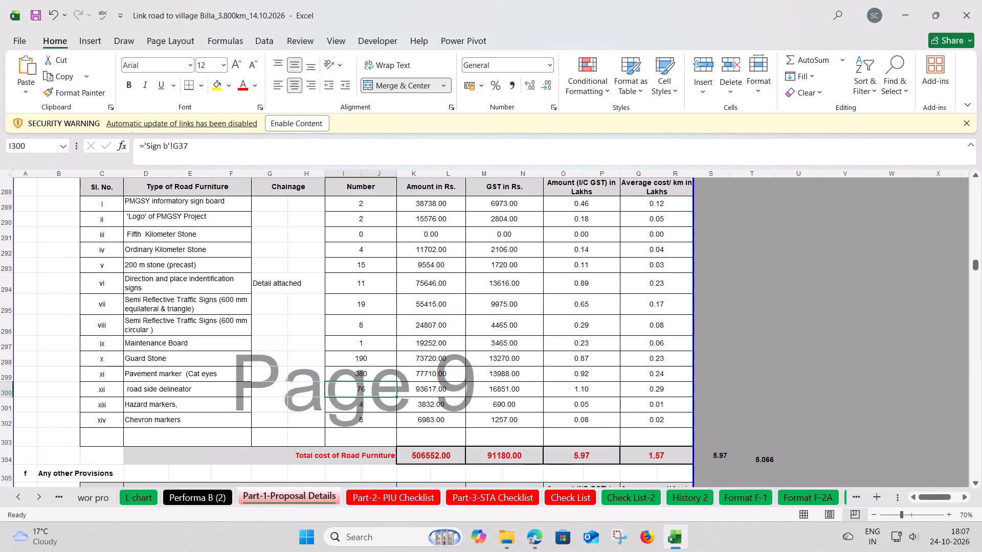
key("alt+Tab")
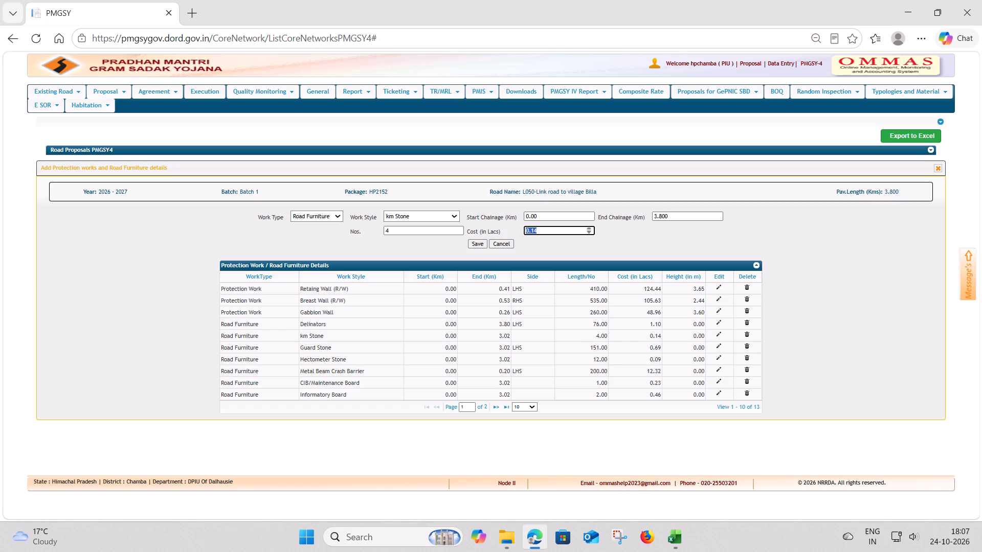
key("alt+Tab")
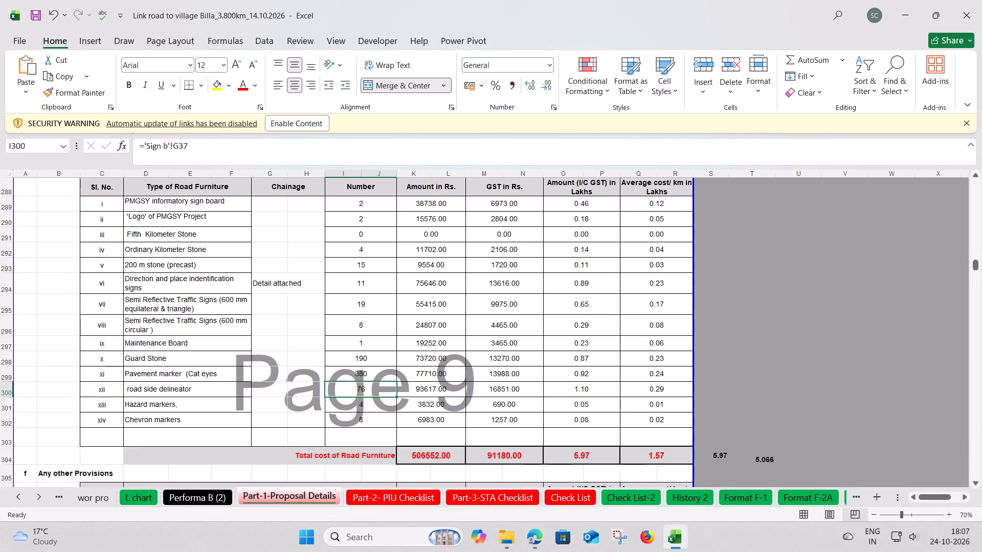
key("alt+Tab")
left_click(476, 241)
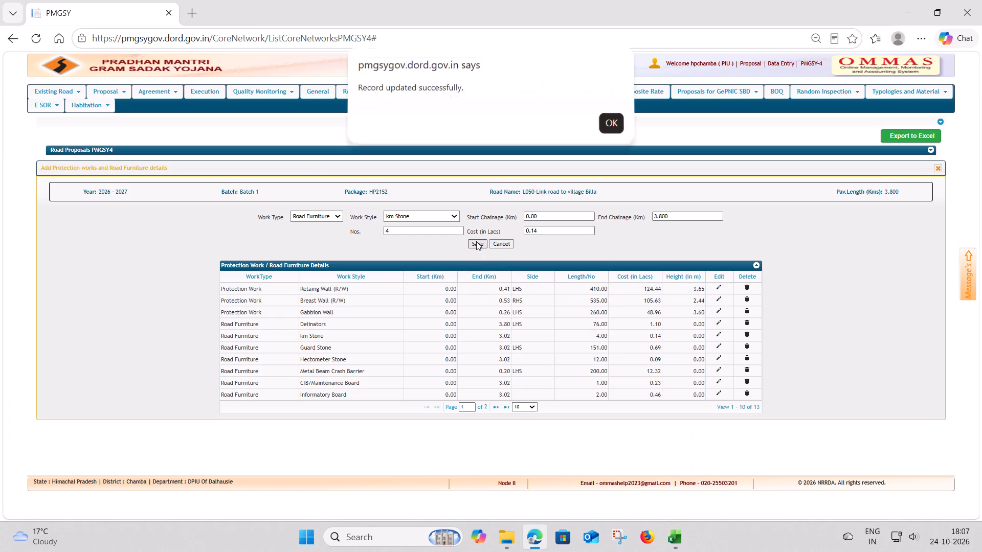
left_click(607, 127)
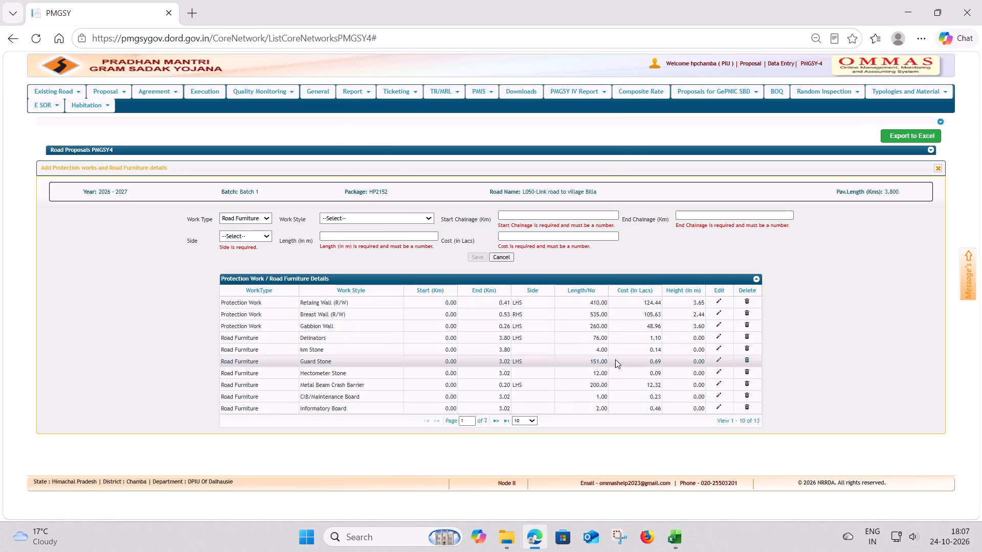
Update the Guard Stone entry from the Excel sheet to end chainage 3.800 km, 190 nos. and cost 0.87 lacs, and save it.
left_click(717, 360)
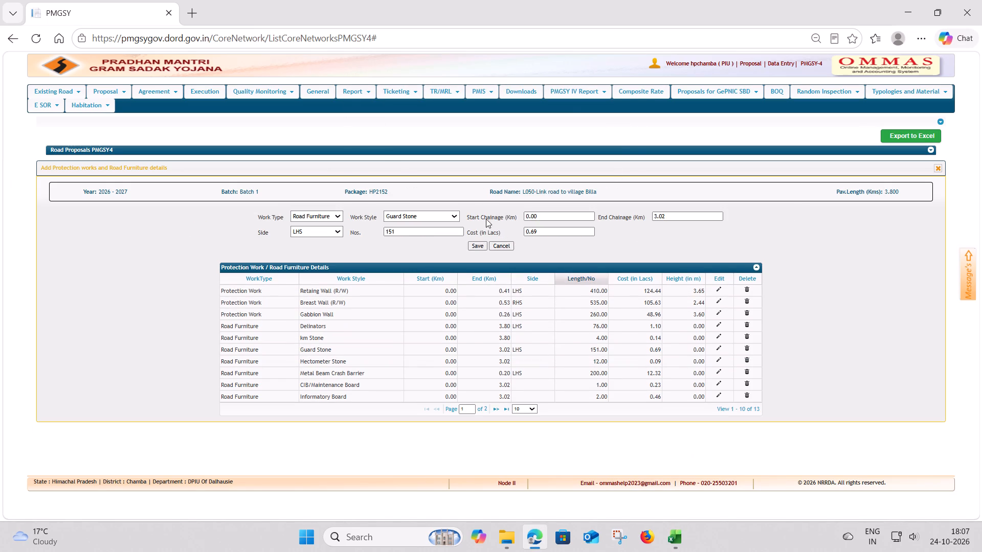
key("alt+Tab")
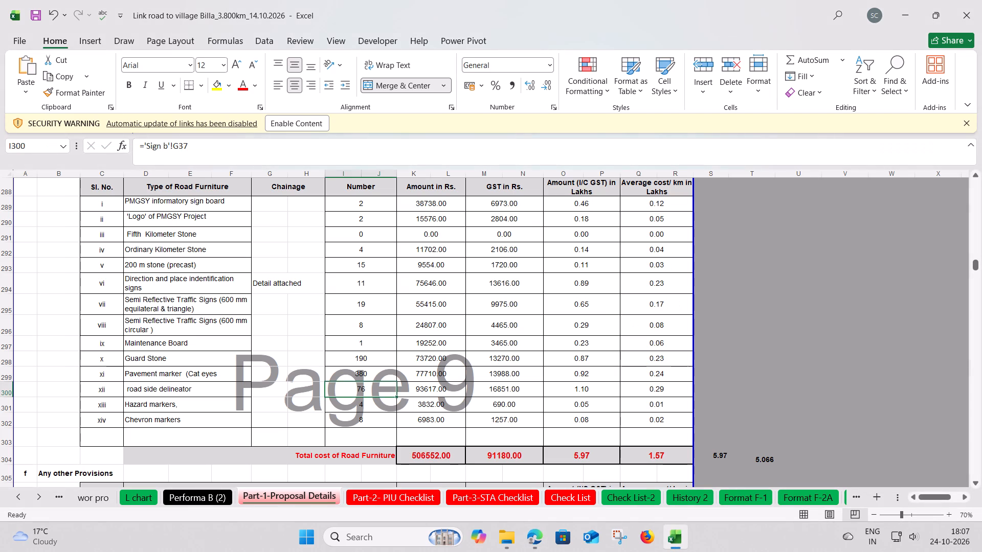
left_click(373, 364)
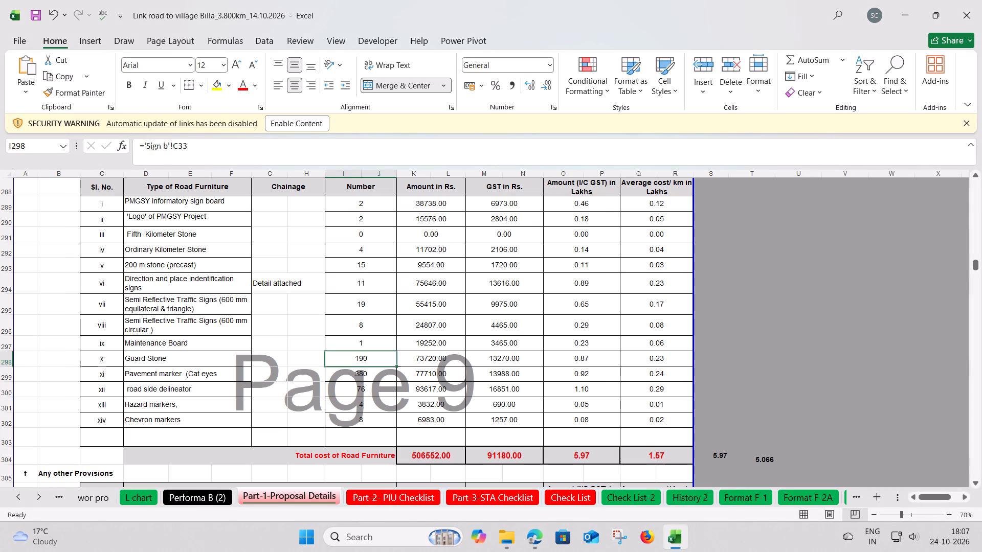
key("alt+Tab")
left_click_drag(674, 218, 652, 220)
type("3.800")
key("Tab")
key("Tab")
key("alt+Tab")
key("alt+Tab")
type("190")
key("Tab")
key("alt+Tab")
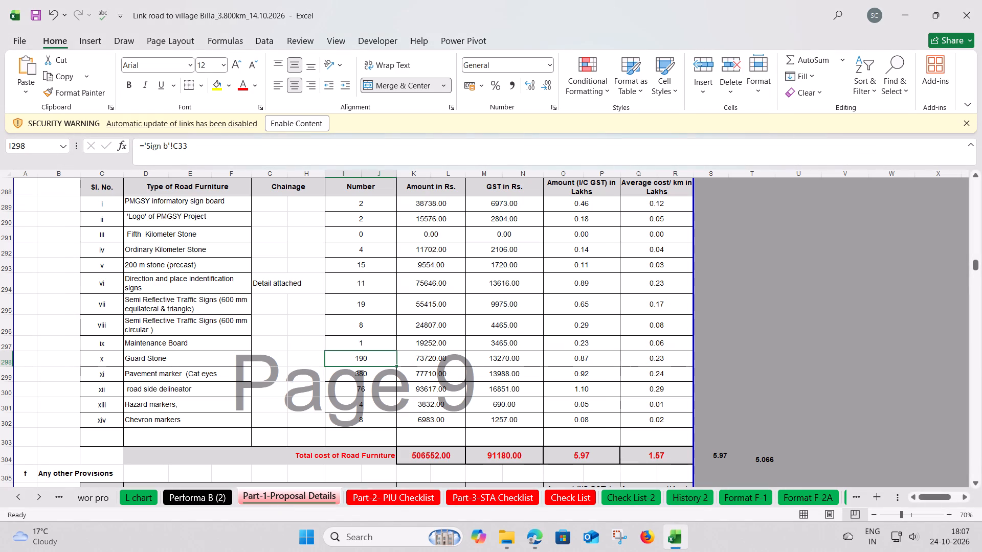
key("alt+Tab")
type("0.87")
key("Tab")
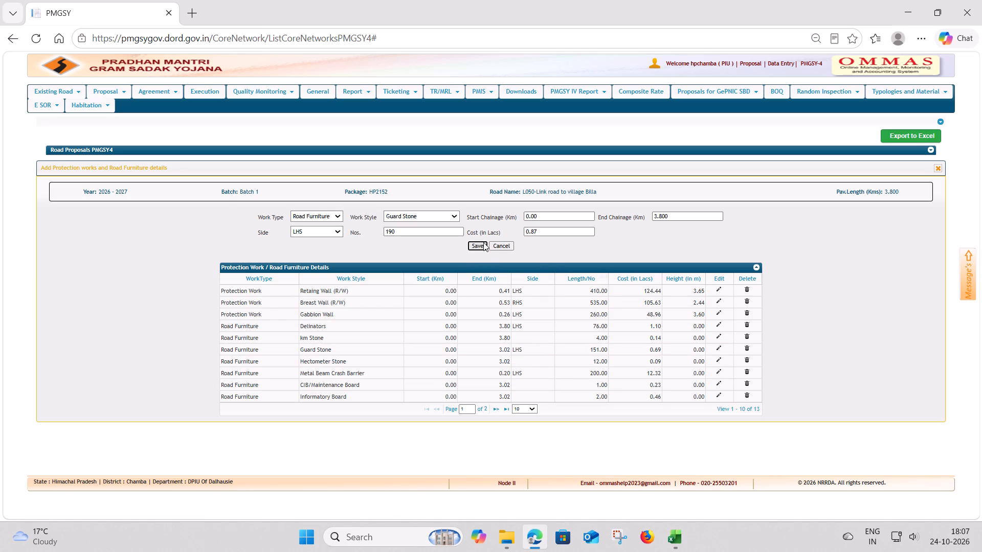
left_click(477, 244)
left_click(608, 122)
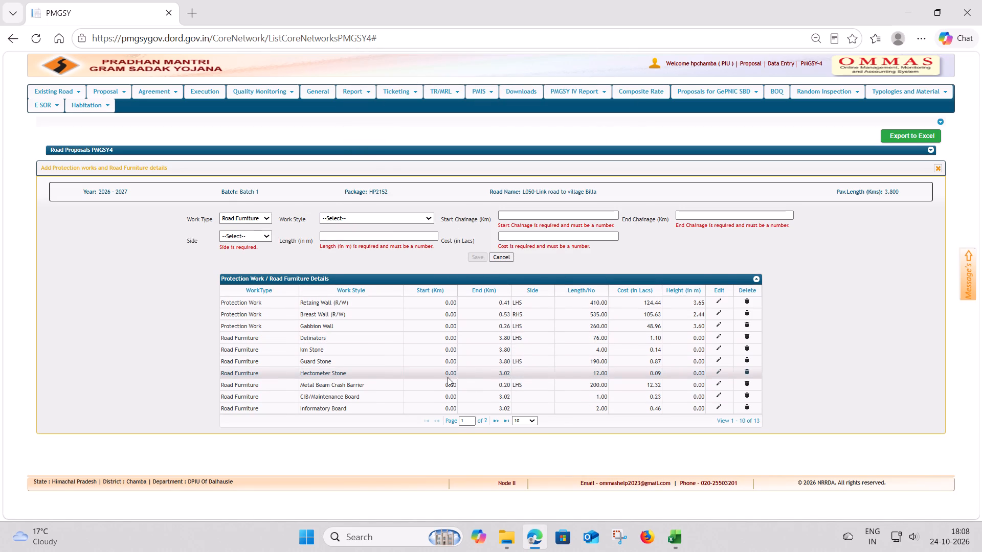
Update the Hectometer Stone entry to end chainage 3.800 km, 15 nos. and cost 0.11 lacs using the Excel 200 m stone row, and save it.
left_click(717, 372)
left_click_drag(677, 218, 649, 219)
type("3.")
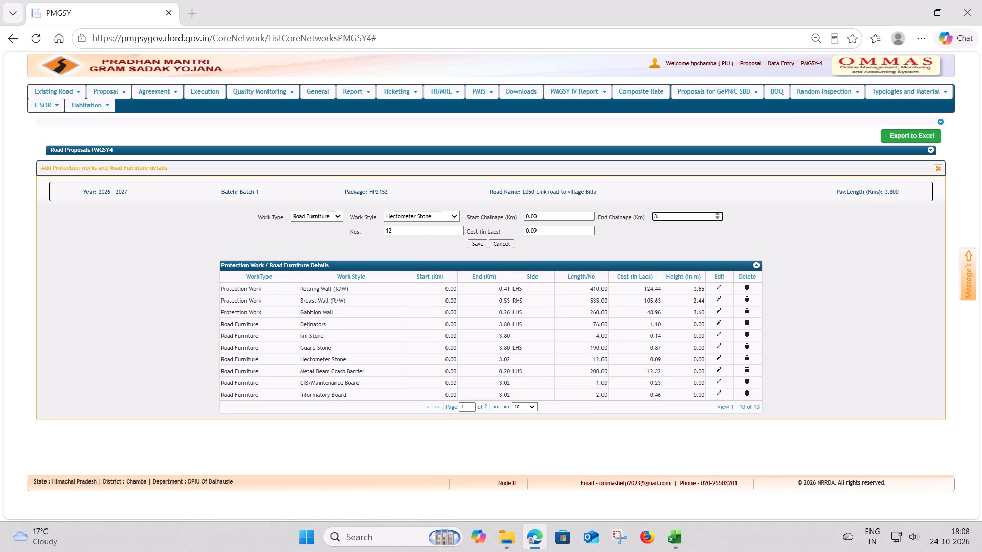
type("800")
key("Tab")
key("alt+Tab")
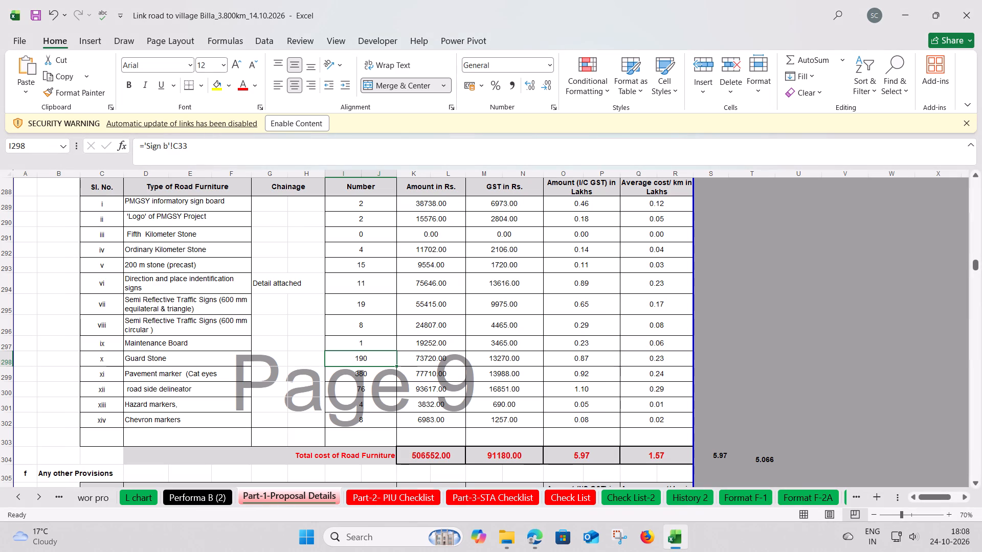
key("alt+Tab")
key("alt+Tab")
key("alt+Tab")
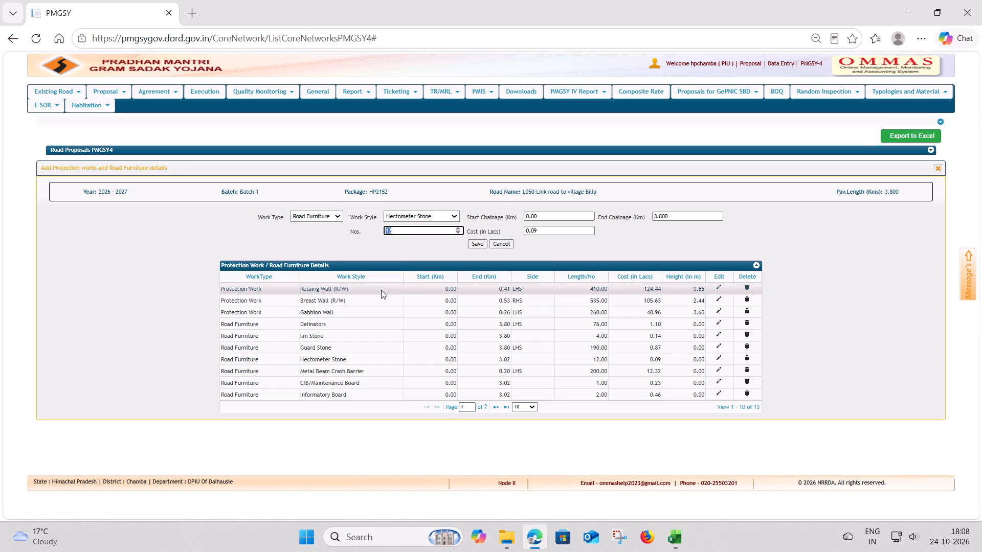
type("15")
key("Tab")
key("alt+Tab")
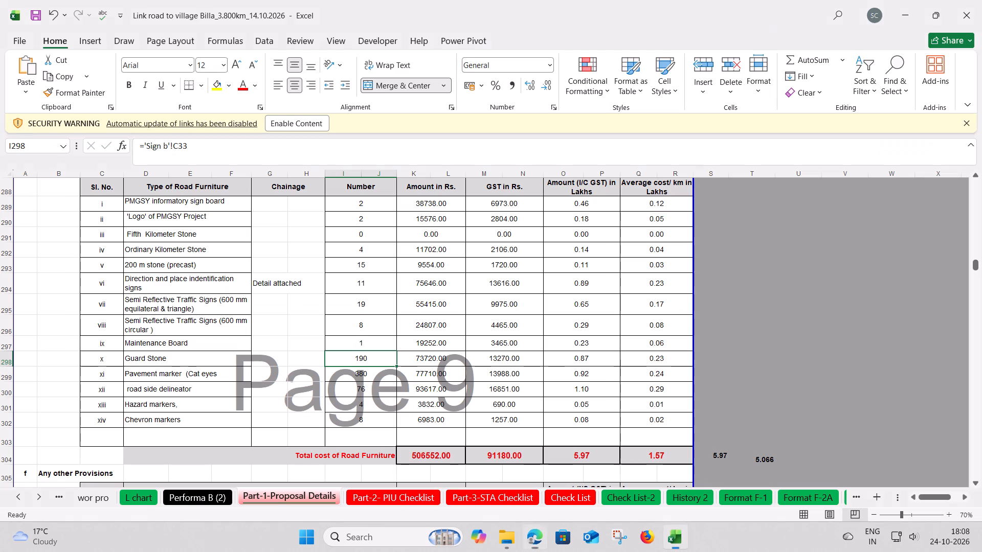
key("alt+Tab")
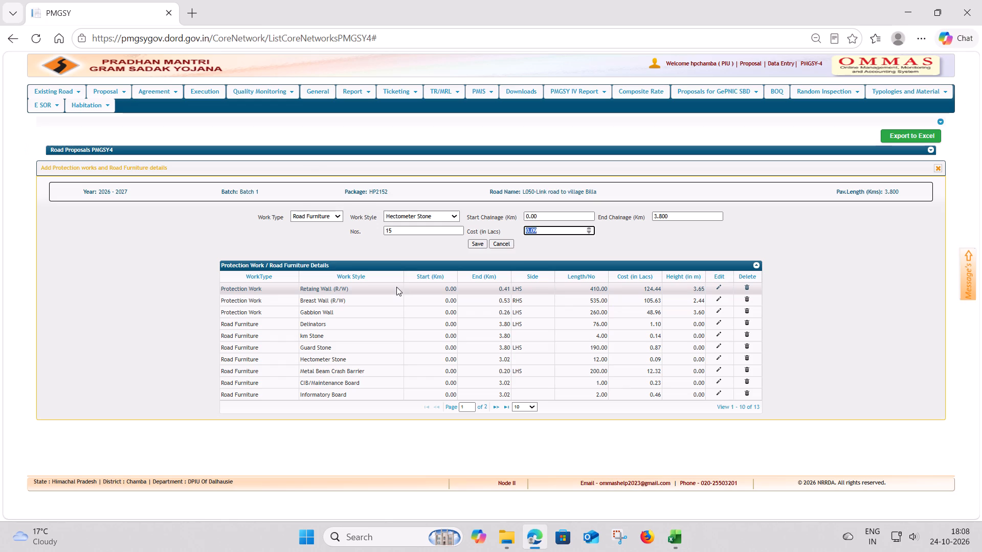
type("0.11")
key("Tab")
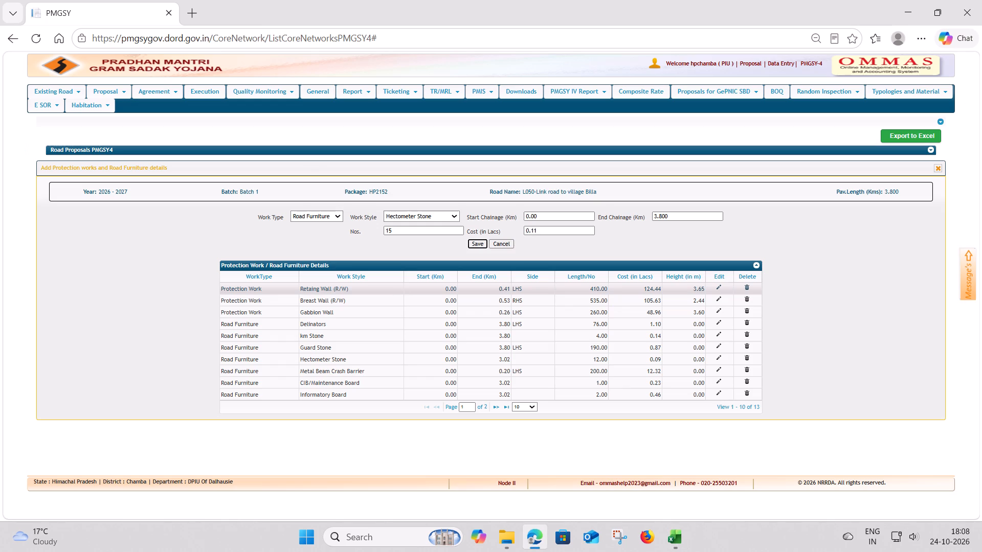
left_click(474, 246)
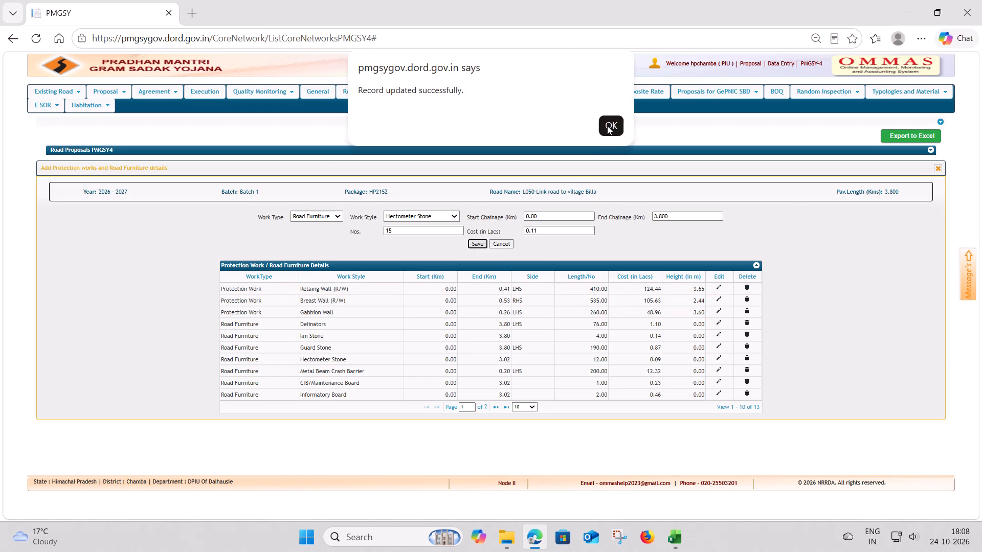
left_click(607, 126)
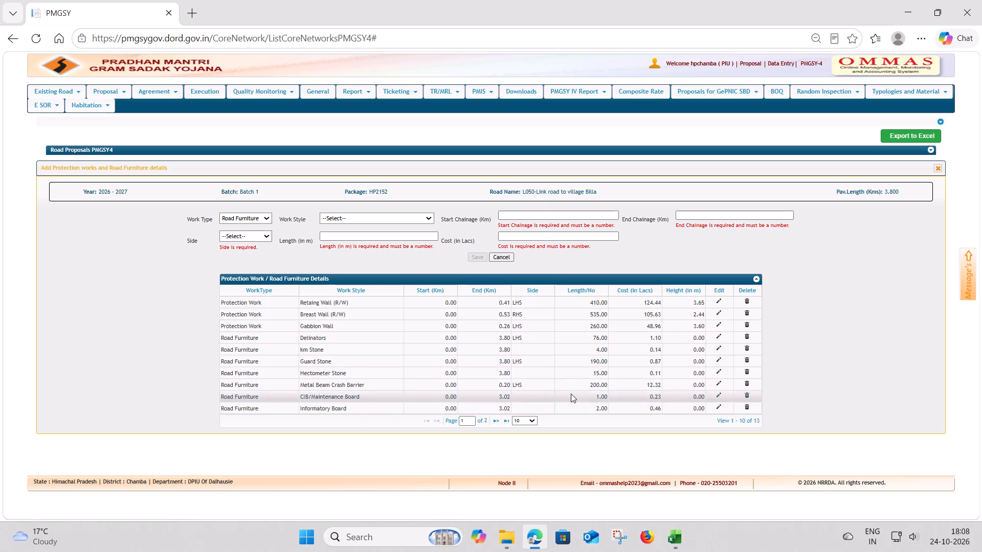
Open the Metal Beam Crash Barrier entry and check it against the Excel Part-1-Proposal Details and crash sheets.
left_click(718, 382)
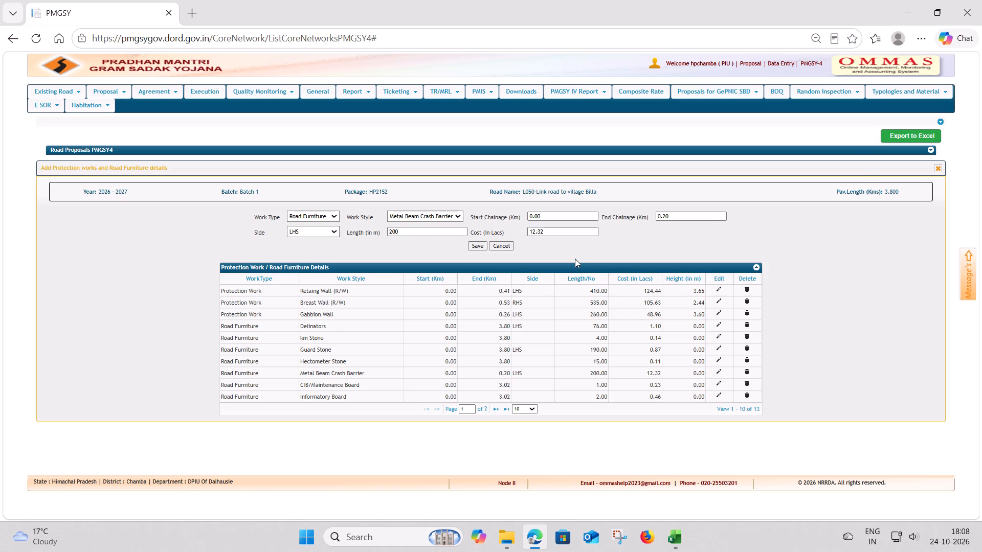
key("alt+Tab")
scroll(367, 378, "down", 2)
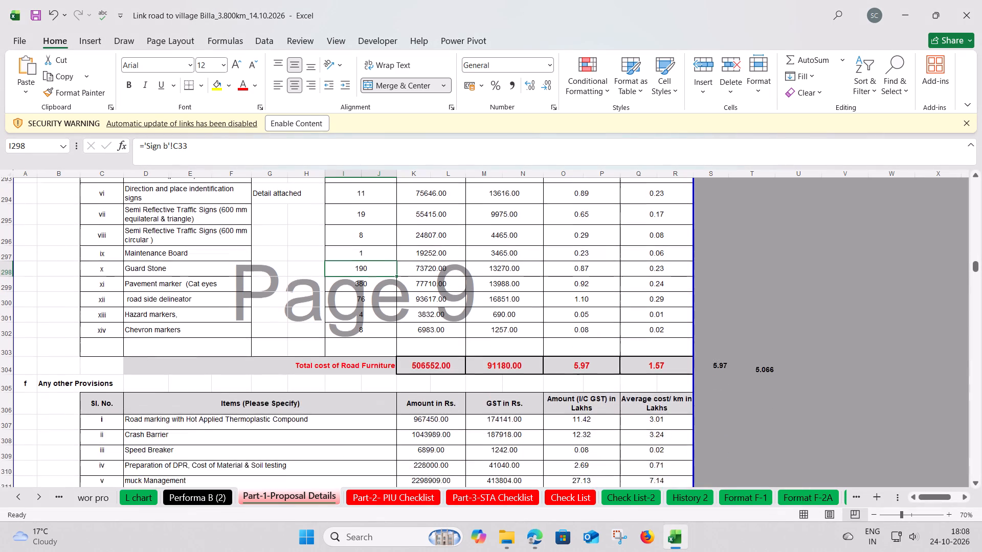
scroll(367, 378, "down", 1)
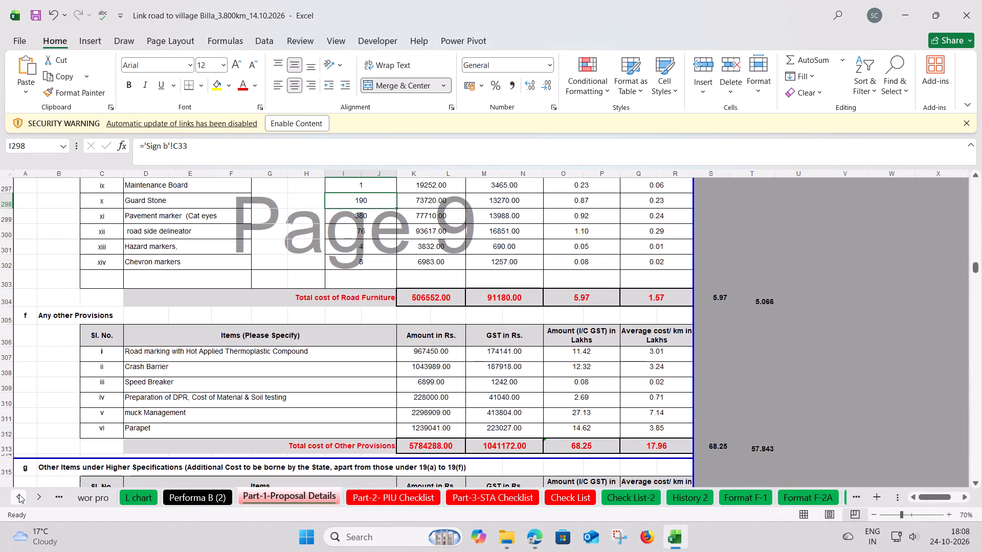
triple_click(19, 494)
triple_click(19, 494)
triple_click(19, 494)
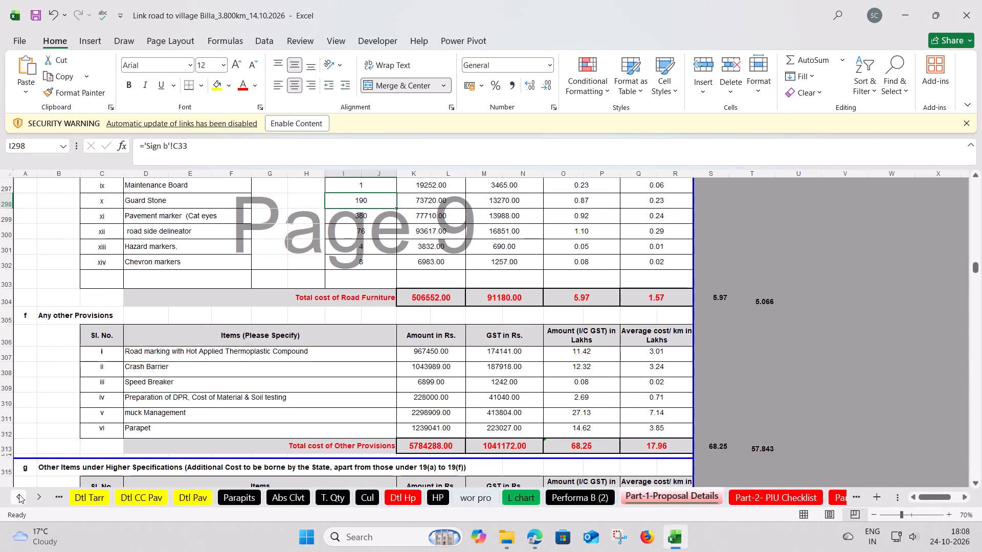
triple_click(19, 494)
triple_click(19, 494)
left_click(19, 494)
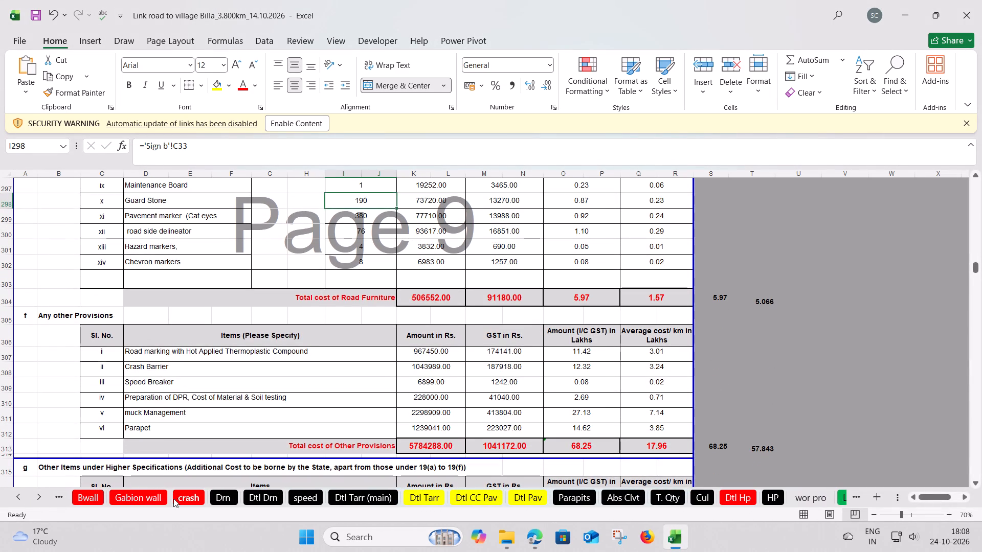
left_click(183, 497)
key("alt+Tab")
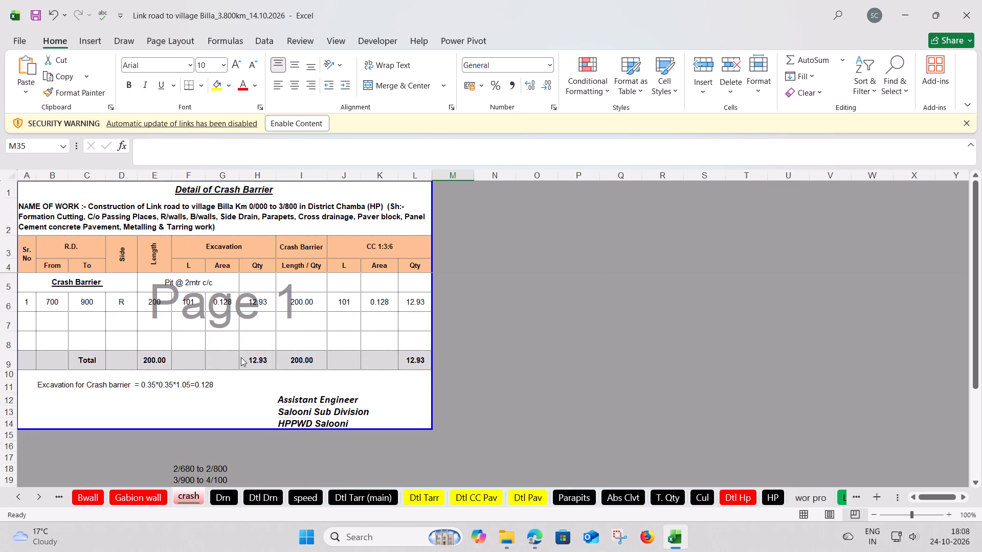
key("alt+Tab")
Bring the Excel workbook back to the Part-1-Proposal Details sheet and save the portal's Metal Beam Crash Barrier entry without edits.
left_click(842, 498)
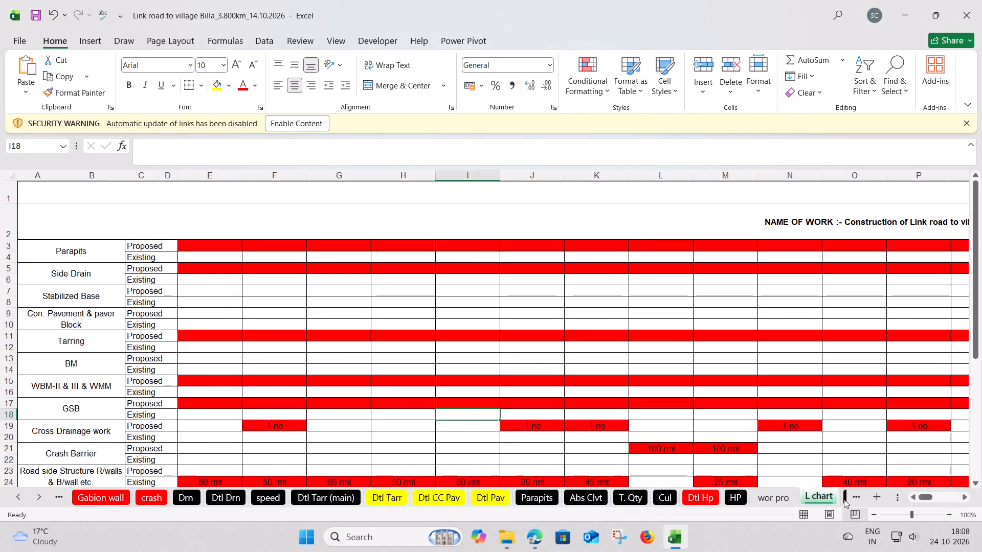
left_click(844, 499)
left_click(839, 499)
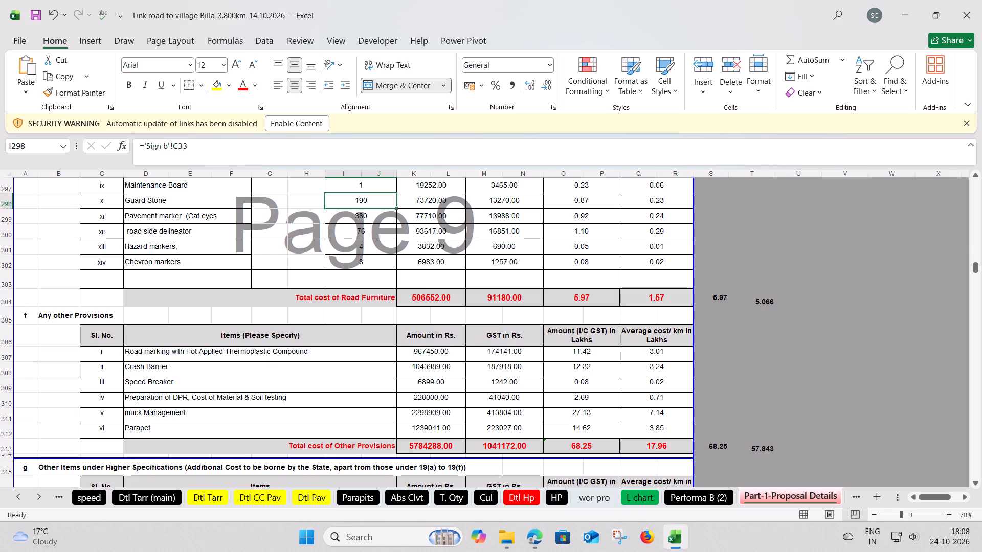
key("alt+Tab")
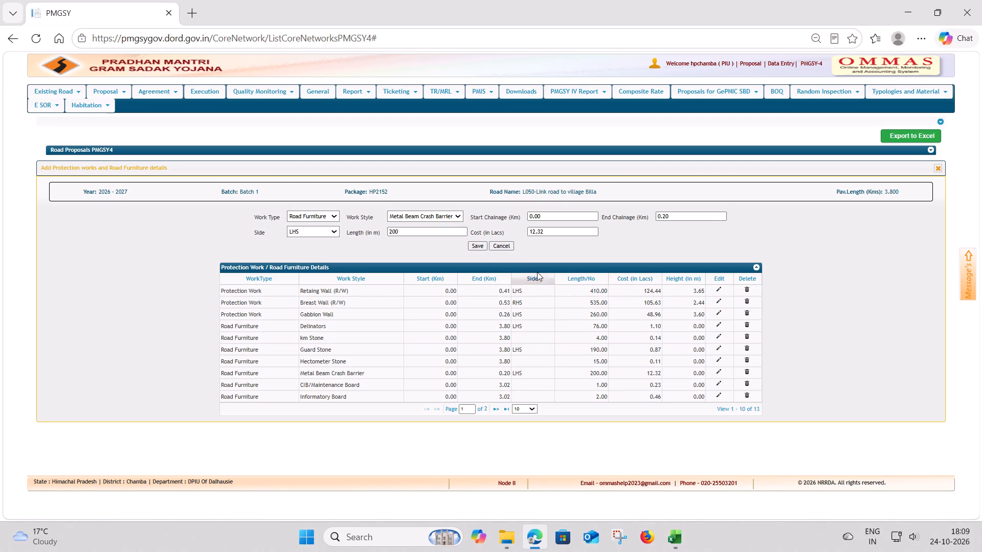
left_click(475, 244)
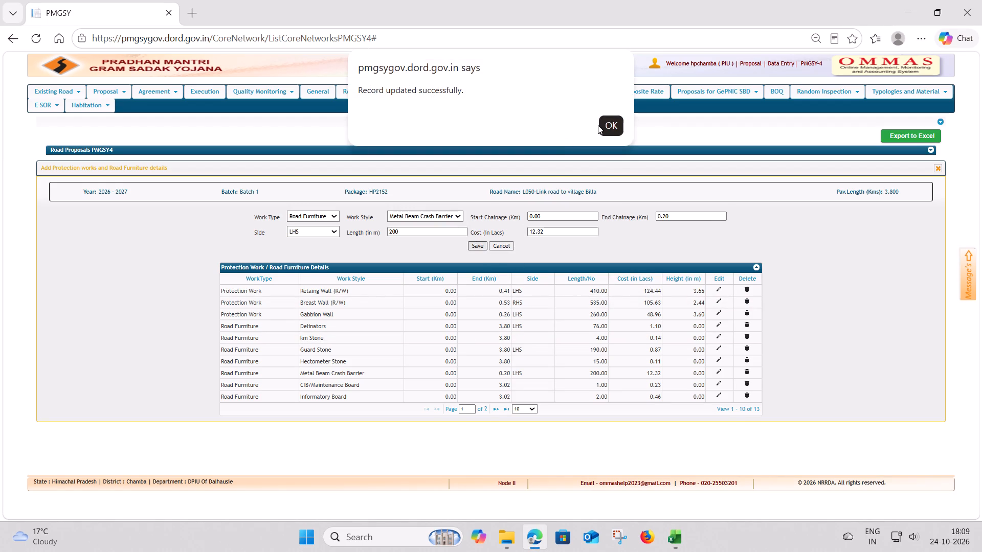
left_click(601, 125)
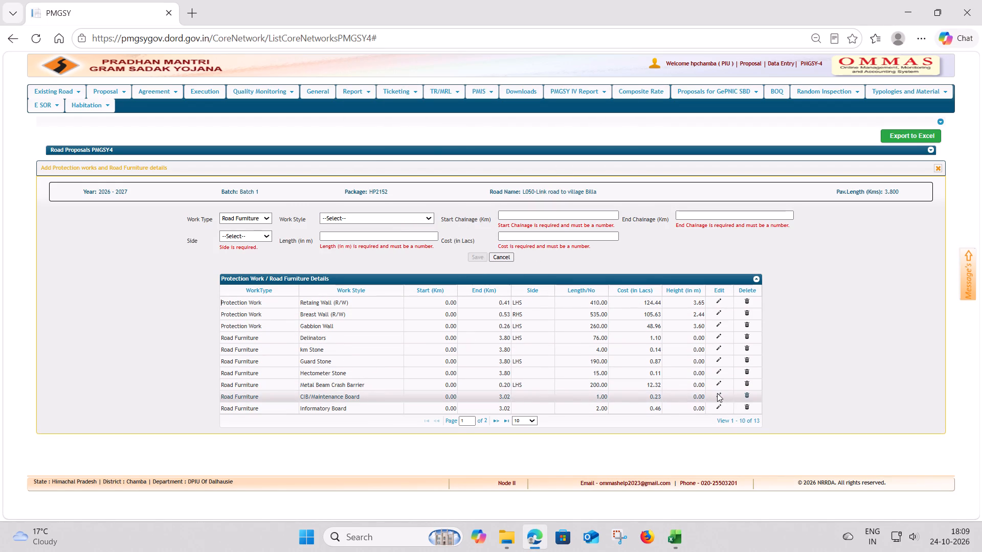
Check the Maintenance Board row in Excel, set the CIB/Maintenance Board entry's end chainage to 3.800 km, and save it.
key("alt+Tab")
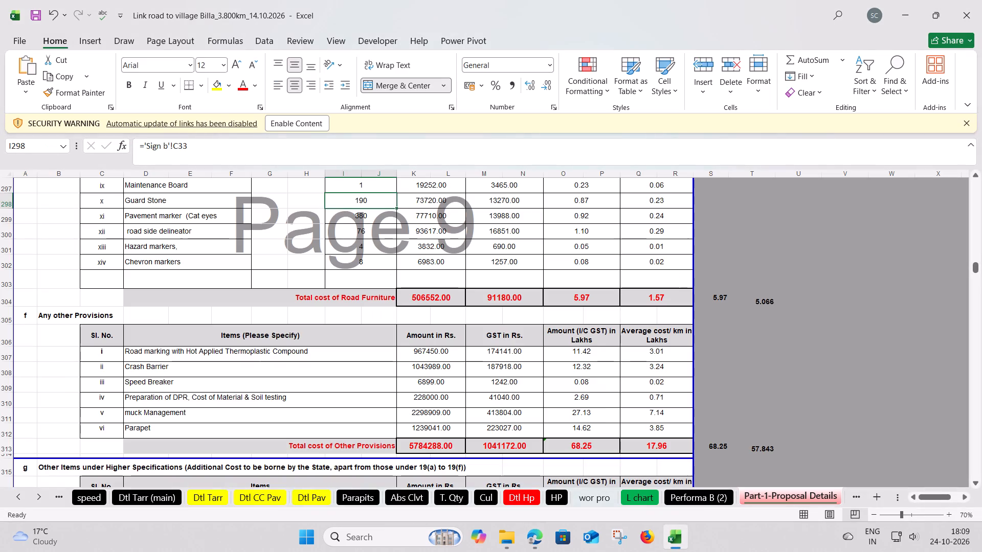
scroll(452, 353, "up", 2)
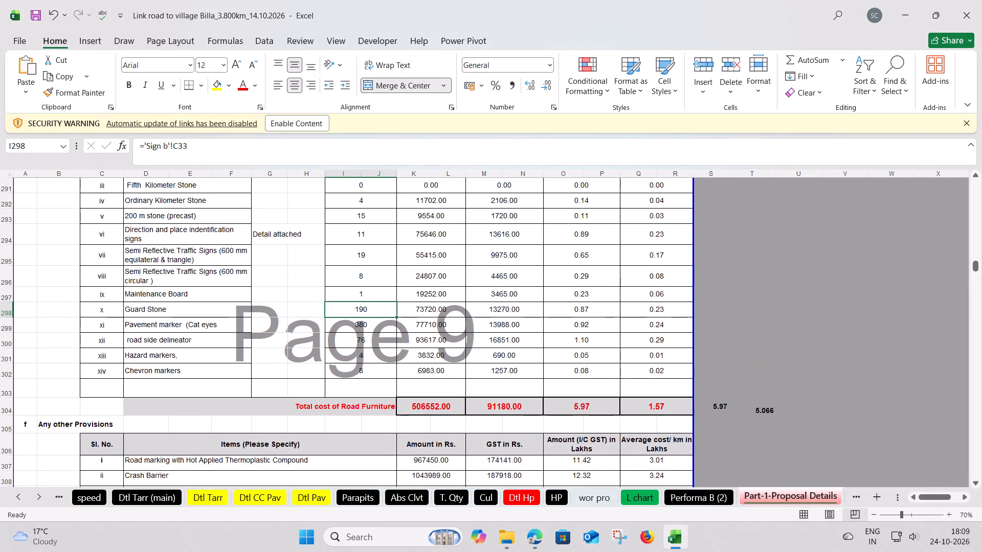
key("alt+Tab")
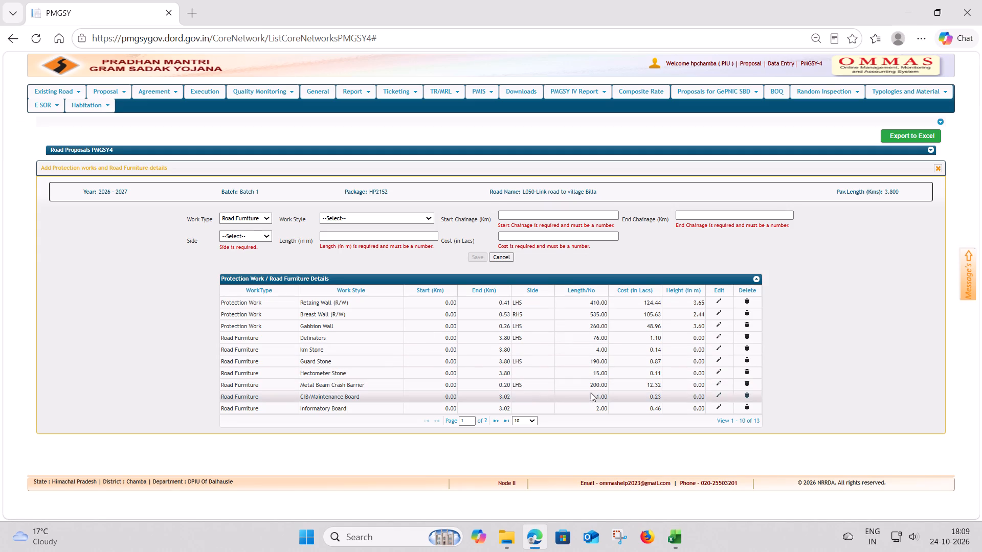
left_click(720, 395)
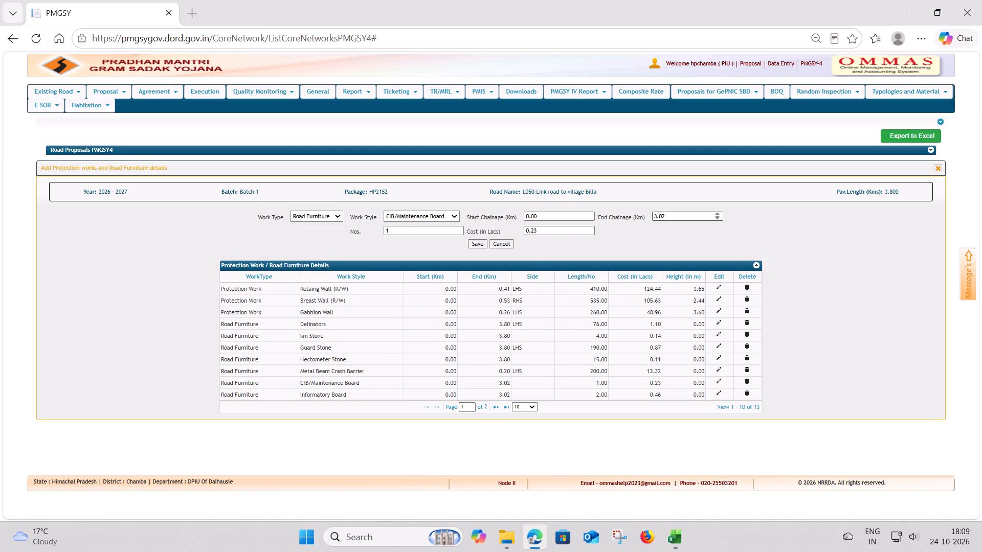
left_click_drag(666, 217, 652, 218)
type("3.800")
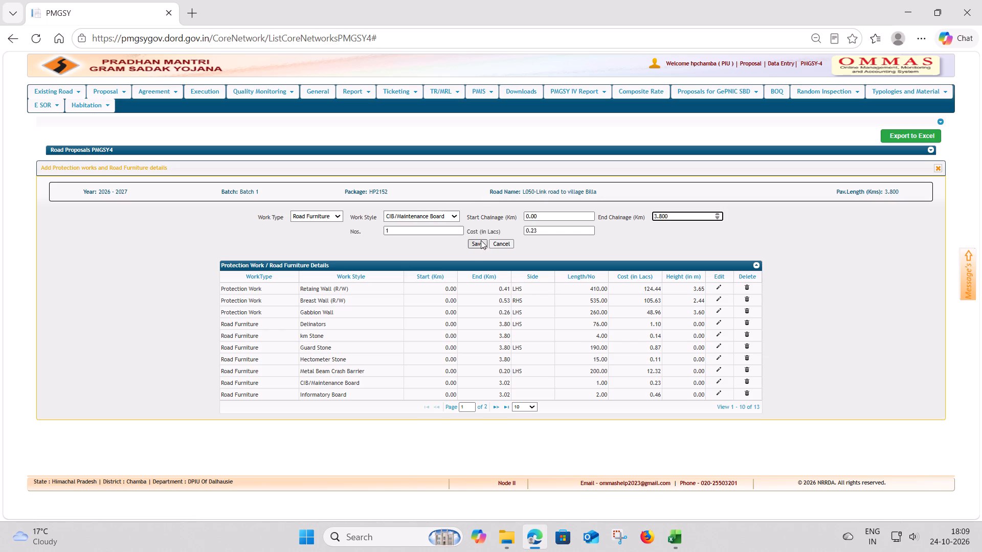
left_click(479, 240)
left_click(609, 129)
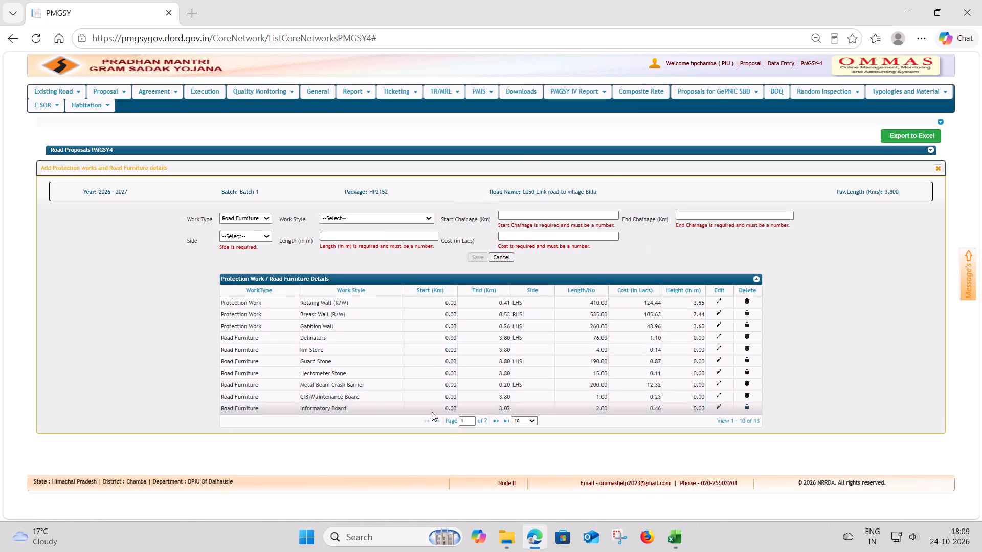
Set the Informatory Board entry's end chainage to 3.800 km and save it.
left_click(720, 406)
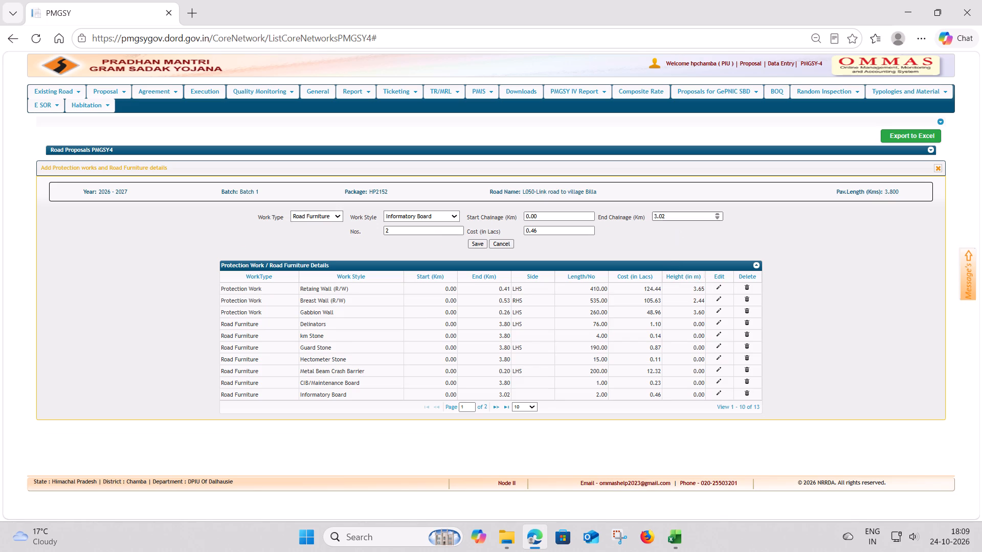
left_click_drag(672, 217, 652, 217)
type("3.800")
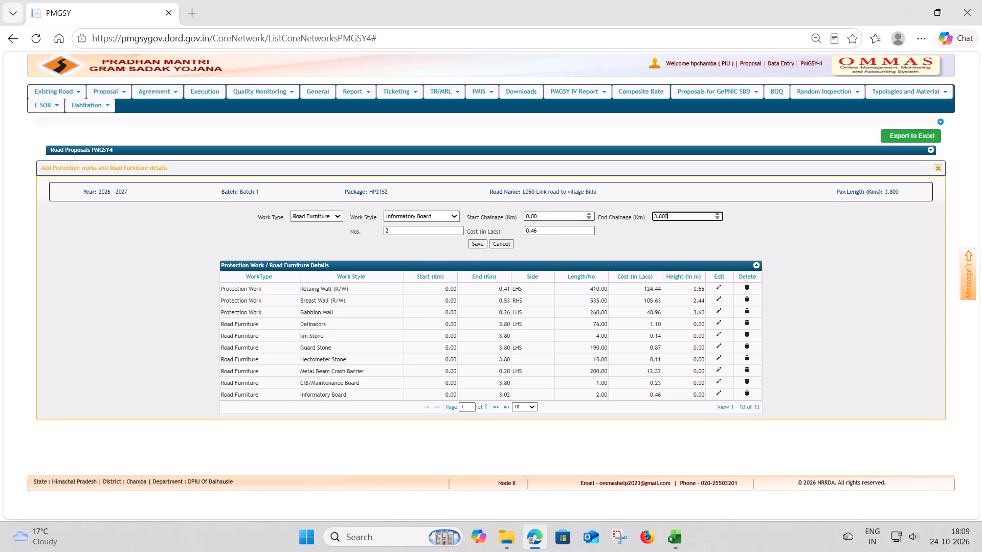
left_click(477, 246)
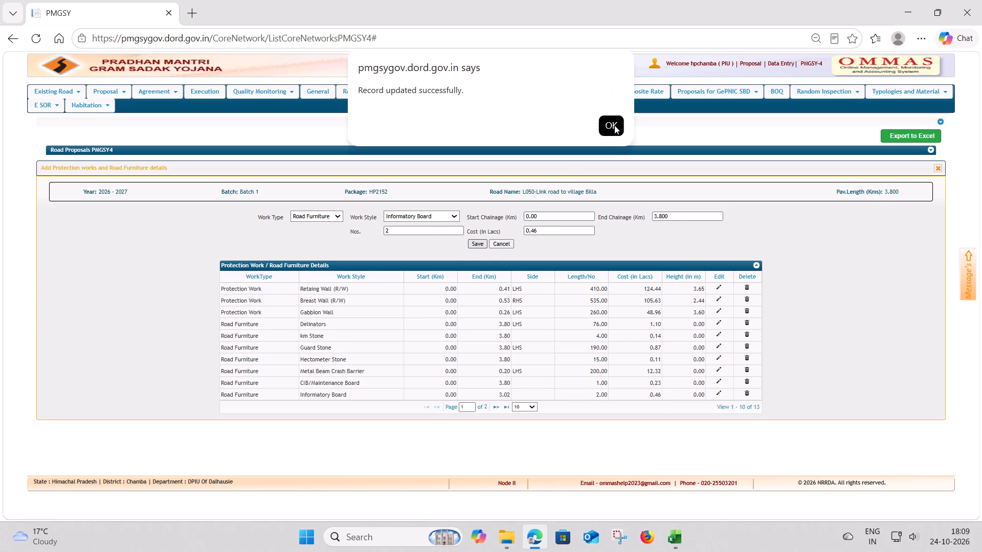
left_click(614, 125)
Update the Location Board entry to end chainage 3.800 km, 11 nos. and cost 0.89 lacs using the Excel direction signs row, and save it.
left_click(496, 420)
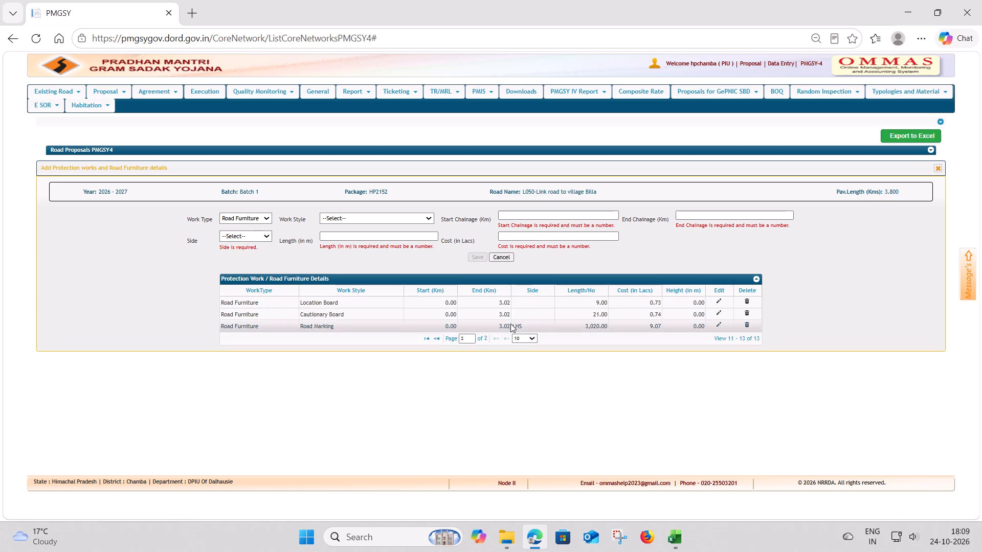
left_click(719, 300)
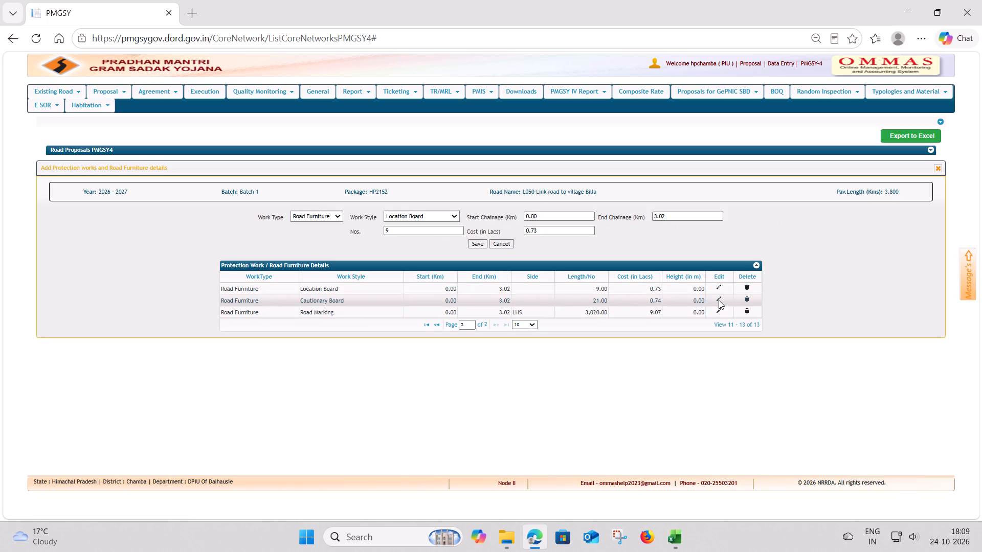
left_click_drag(669, 216, 647, 220)
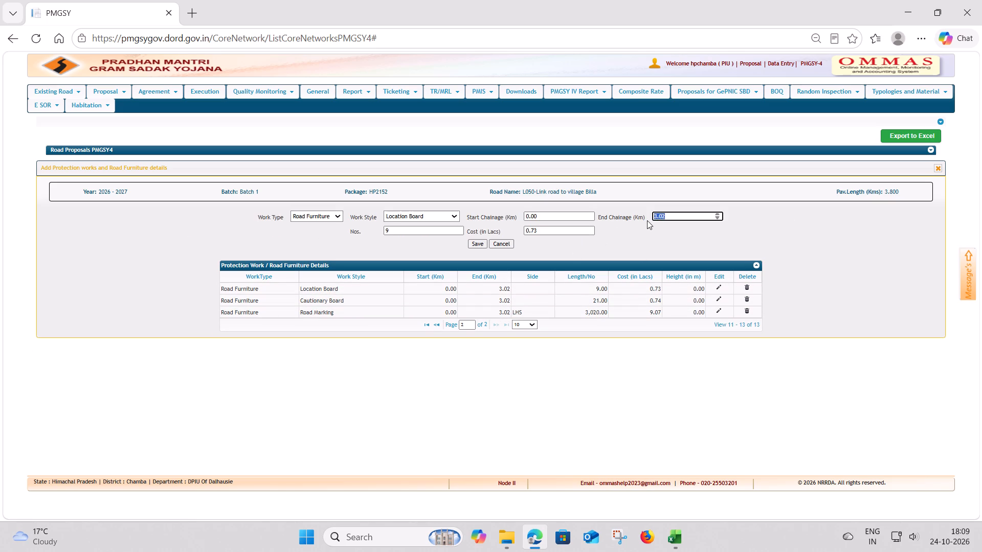
type("3.800")
key("Tab")
key("alt+Tab")
scroll(399, 291, "up", 1)
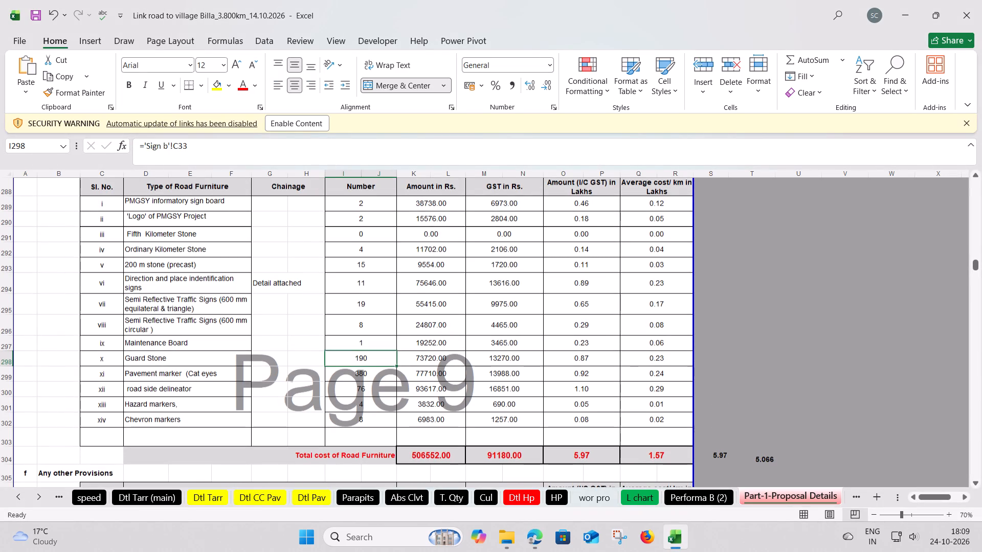
left_click(218, 283)
left_click(359, 285)
key("alt+Tab")
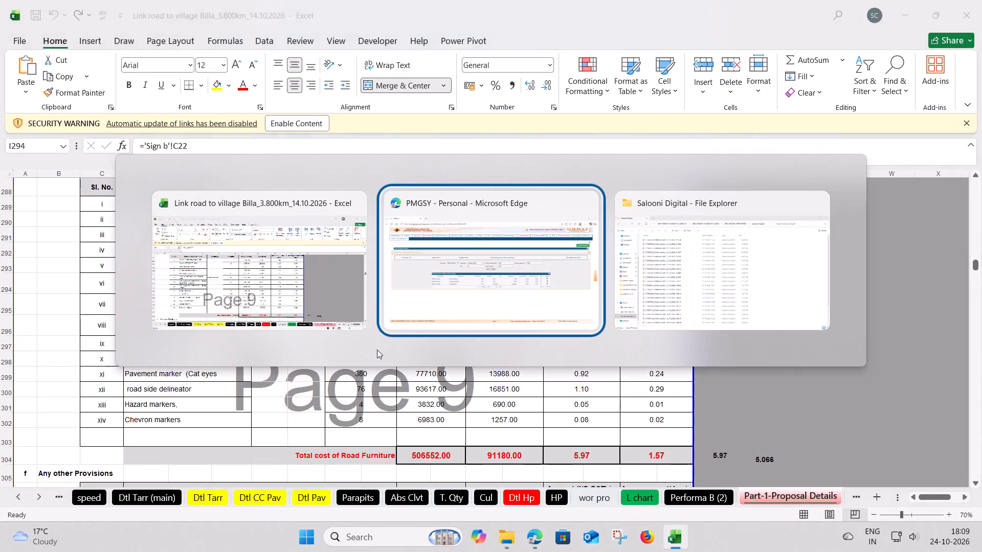
type("11")
key("Tab")
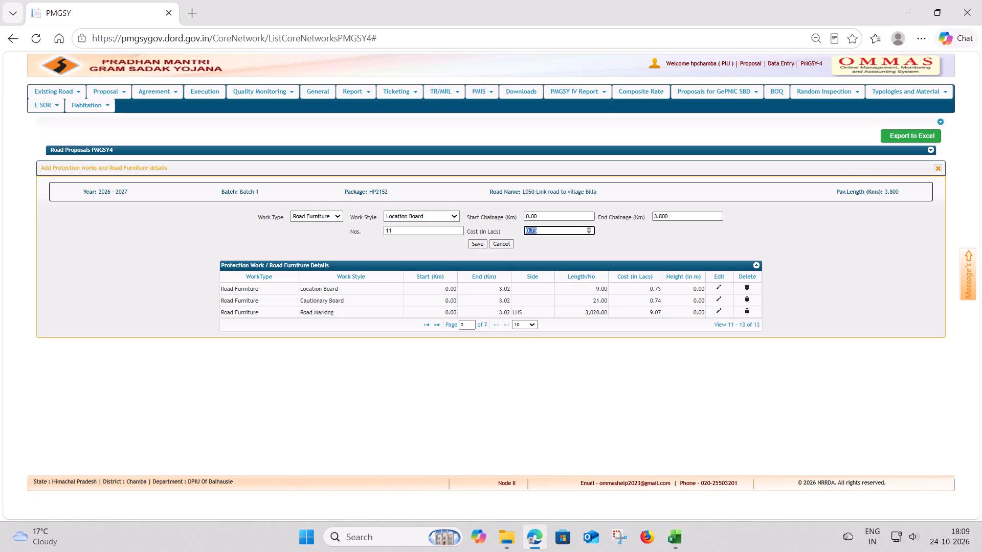
key("alt+Tab")
key("alt+Tab")
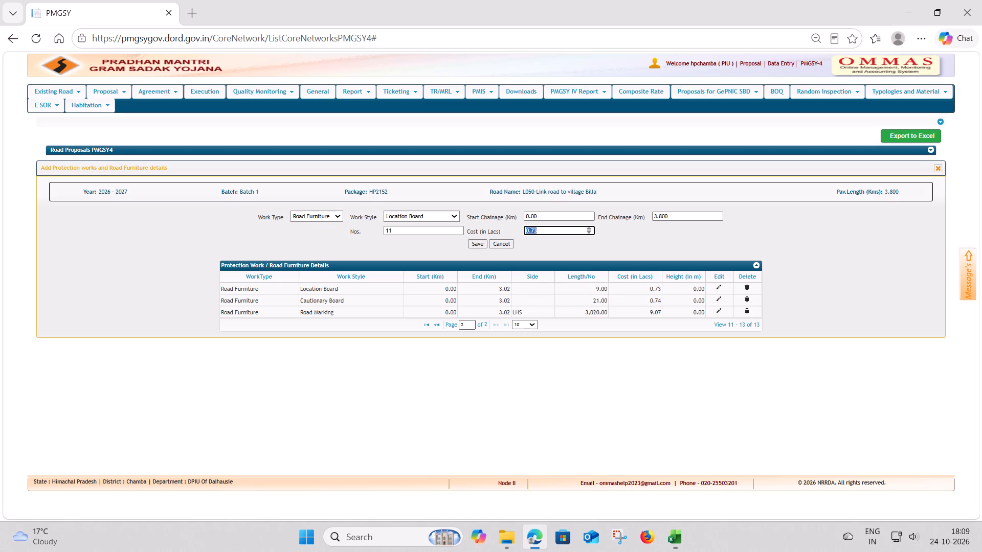
type("0.89")
key("Tab")
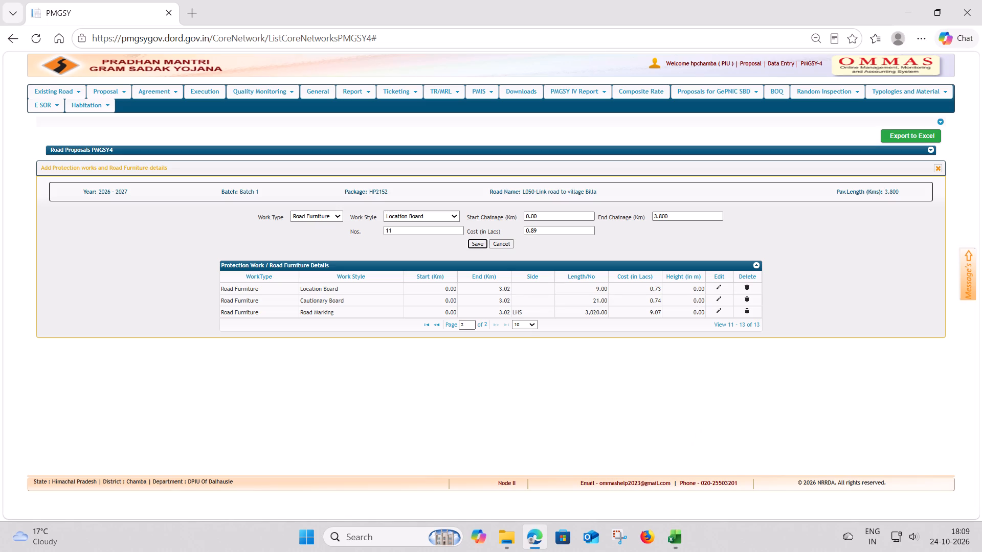
left_click(477, 243)
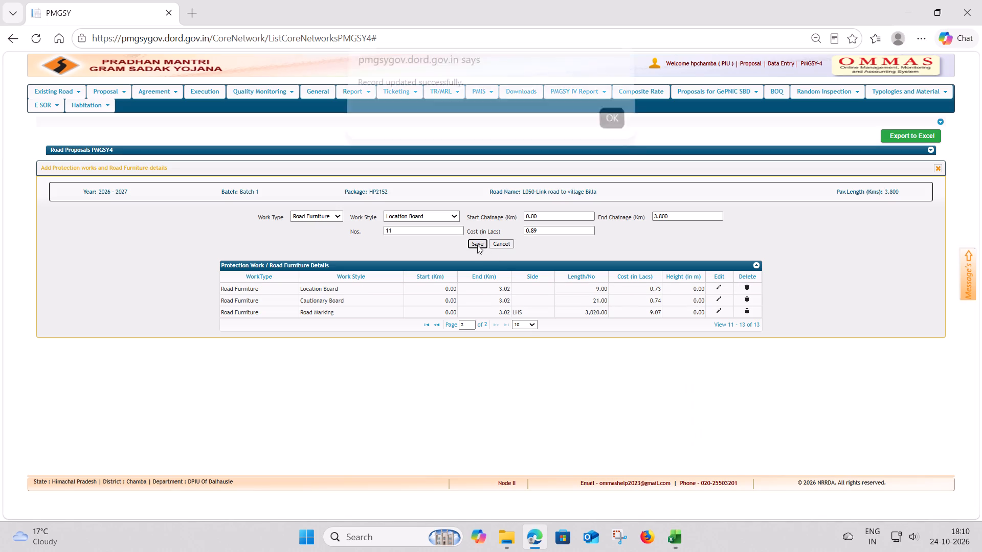
left_click(609, 125)
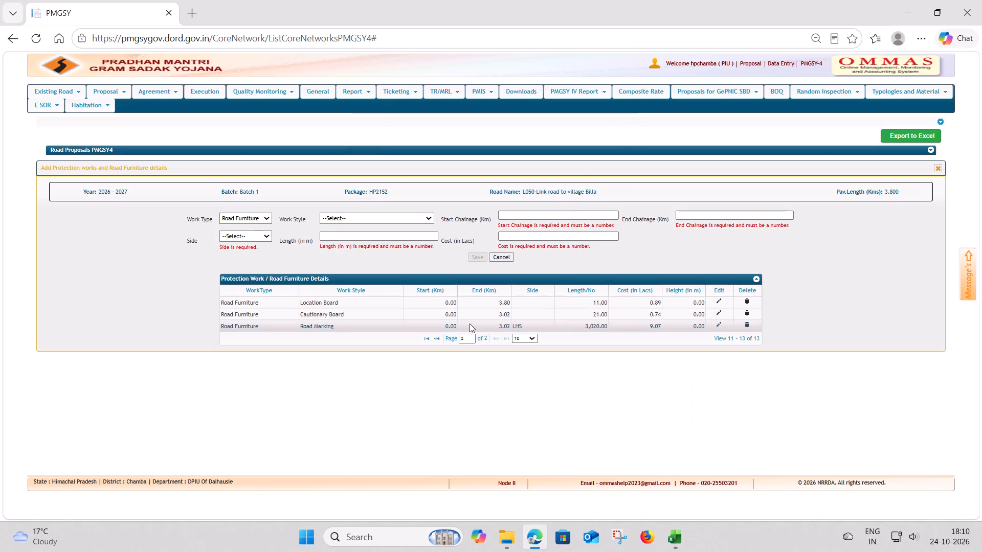
Update the Cautionary Board entry to end chainage 3.800 km, 27 nos. and cost 0.94 lacs using Excel's two semi-reflective sign rows, and save it.
left_click(720, 314)
left_click_drag(675, 215, 662, 217)
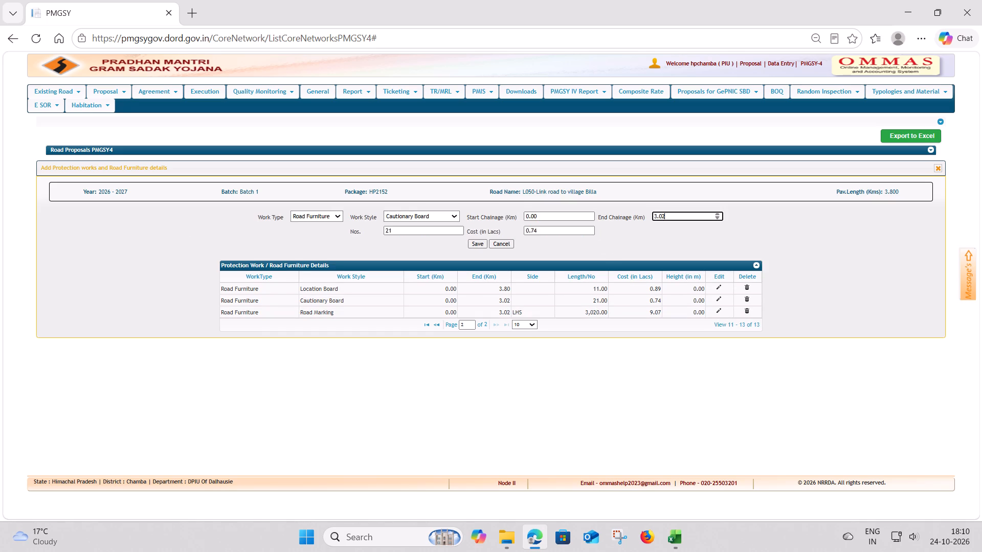
left_click_drag(662, 217, 652, 217)
type("3.800")
key("Tab")
key("alt+Tab")
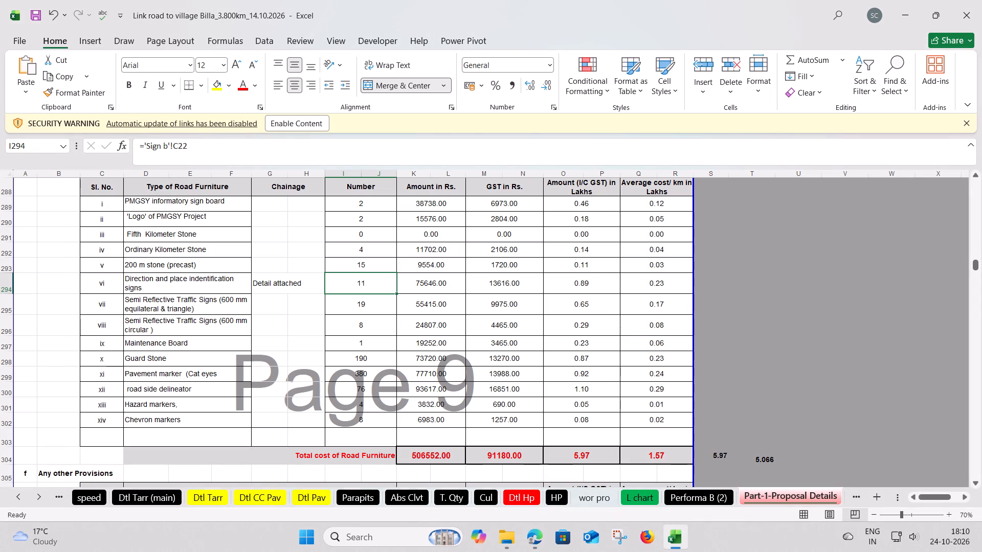
left_click_drag(351, 306, 351, 321)
key("alt+Tab")
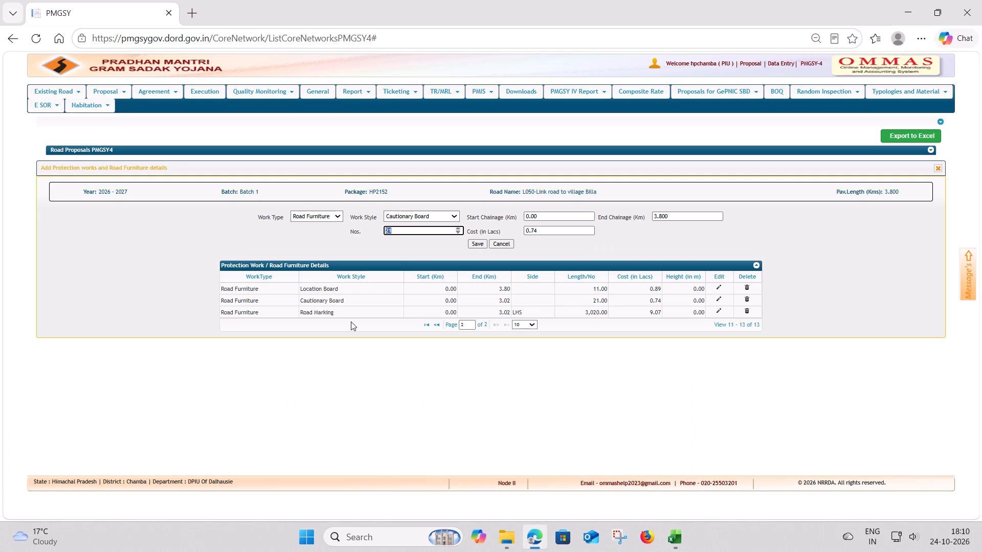
type("27")
key("Tab")
key("alt+Tab")
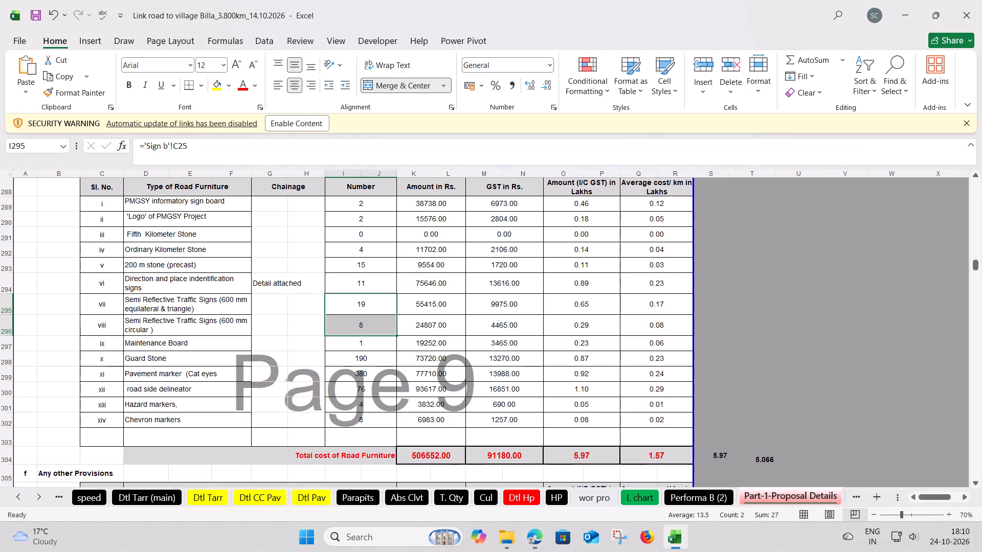
left_click_drag(590, 308, 588, 324)
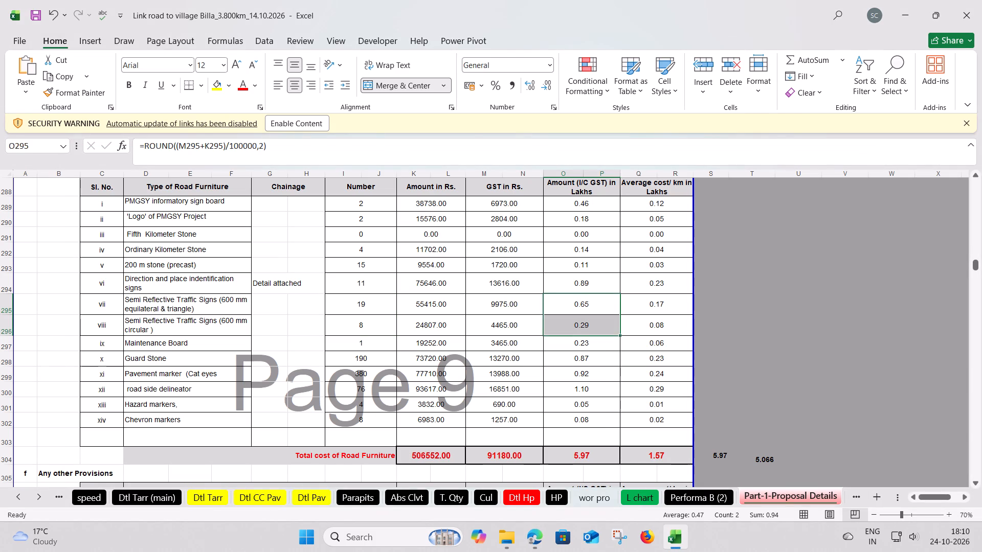
key("alt+Tab")
type("0.94")
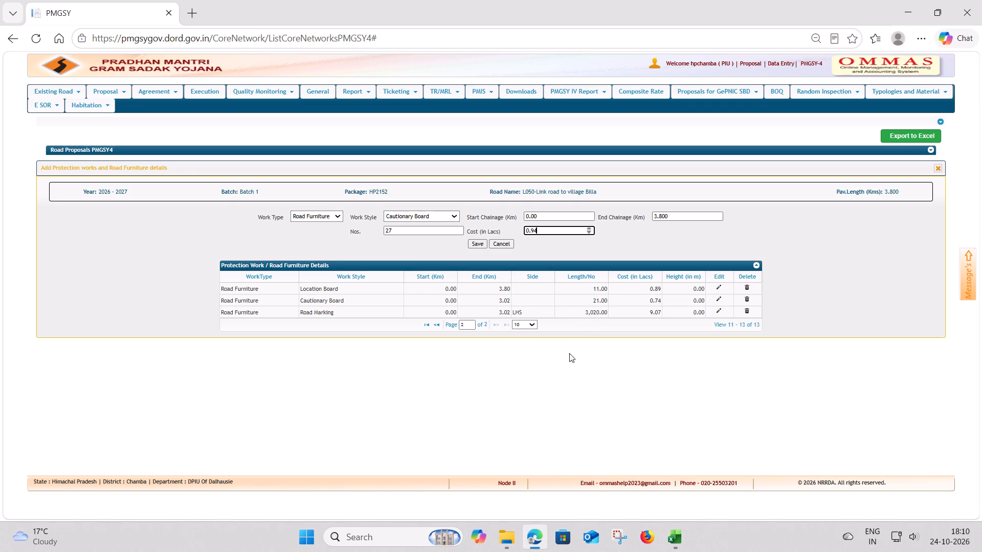
left_click(476, 243)
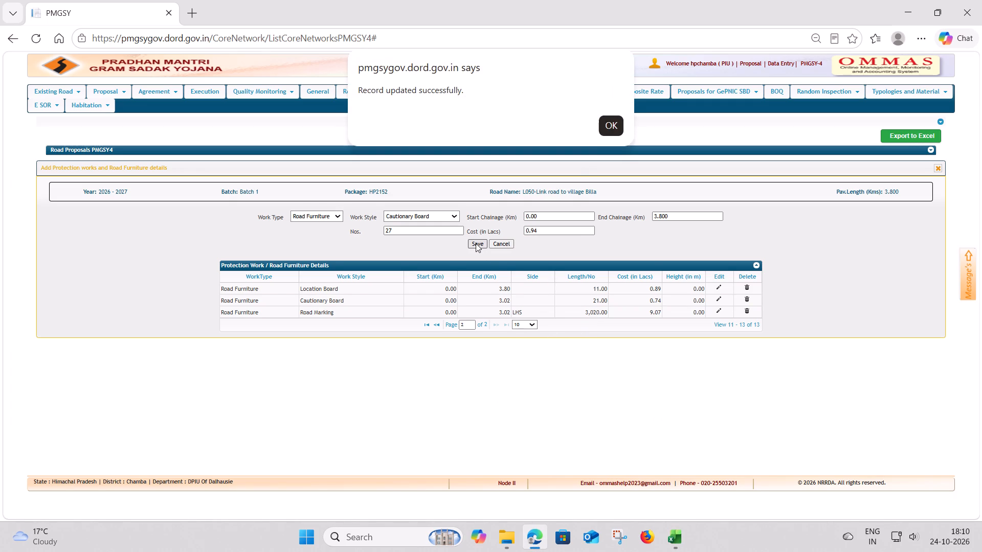
left_click(613, 126)
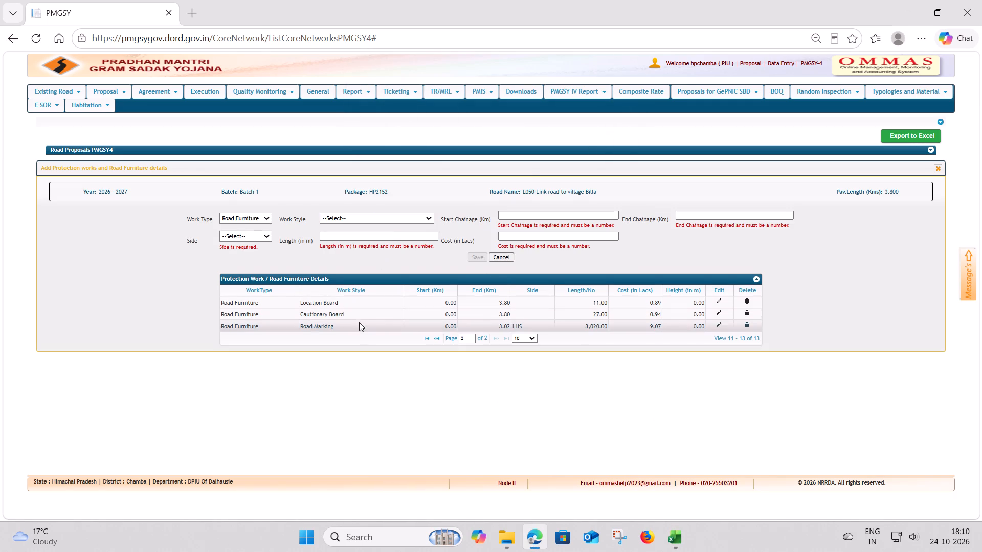
Update the Road Marking entry to end chainage 3.800 km, length 3800 m and Excel's cost of 11.42 lacs, save it, and close the form.
left_click(719, 325)
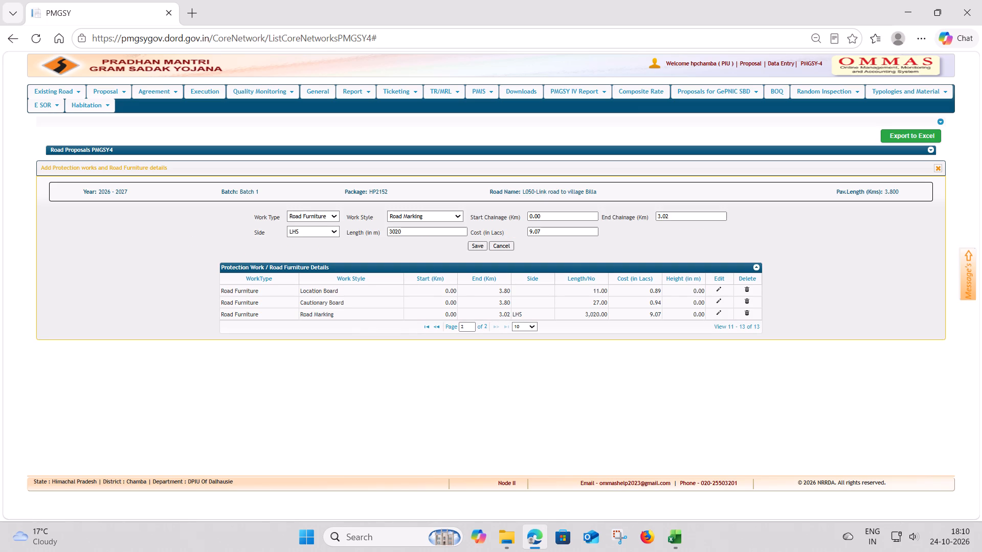
left_click_drag(672, 218, 656, 218)
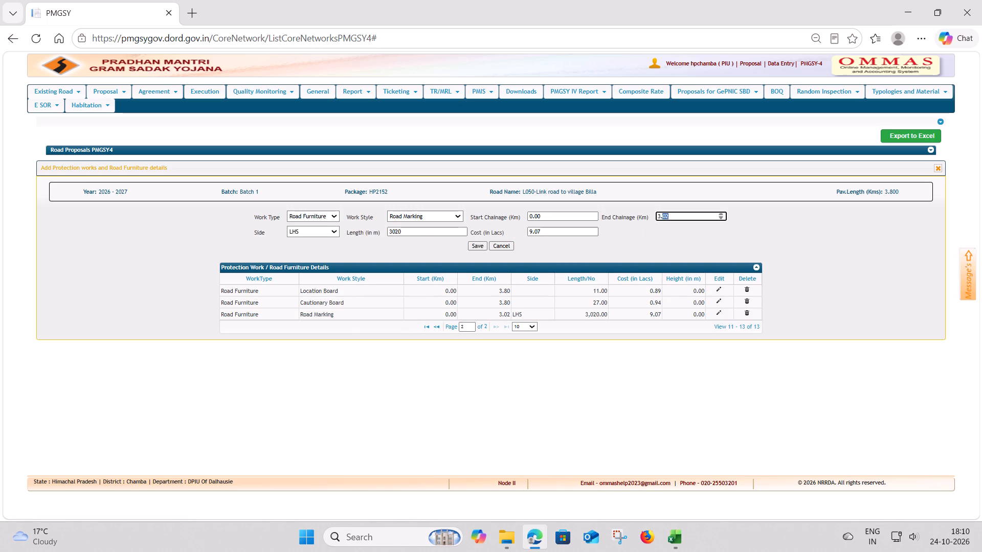
left_click_drag(656, 218, 653, 217)
type("3.800")
key("Tab")
key("Tab")
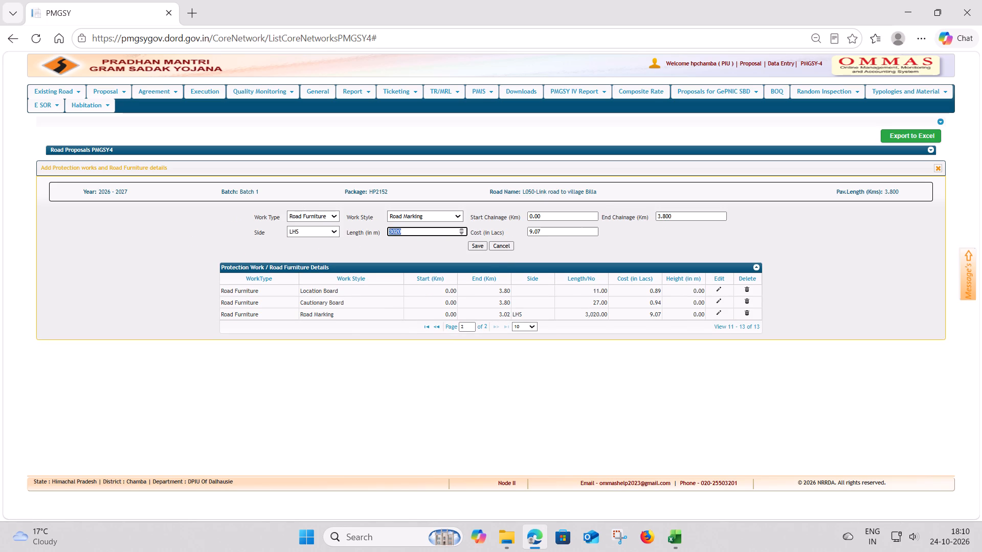
type("3800")
key("Tab")
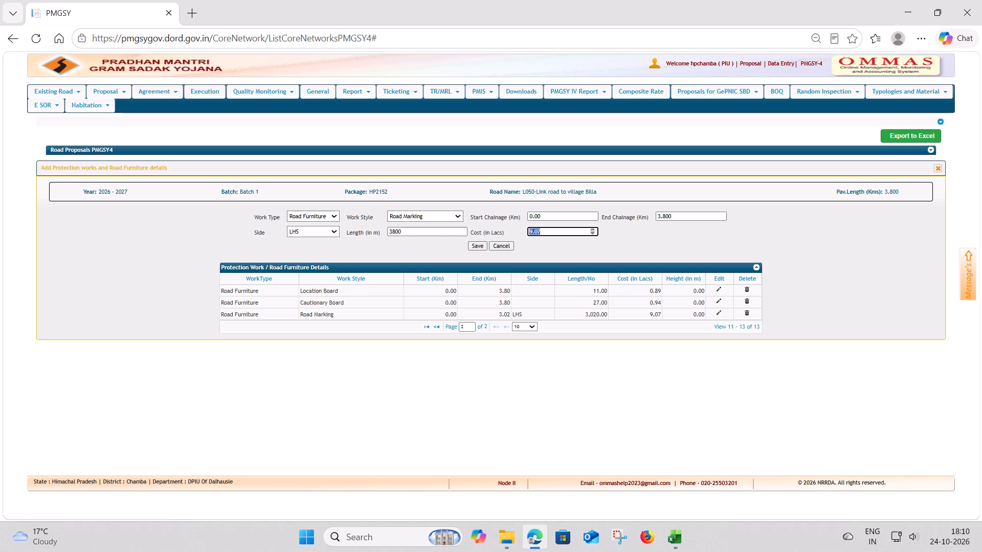
key("alt+Tab")
scroll(403, 376, "down", 3)
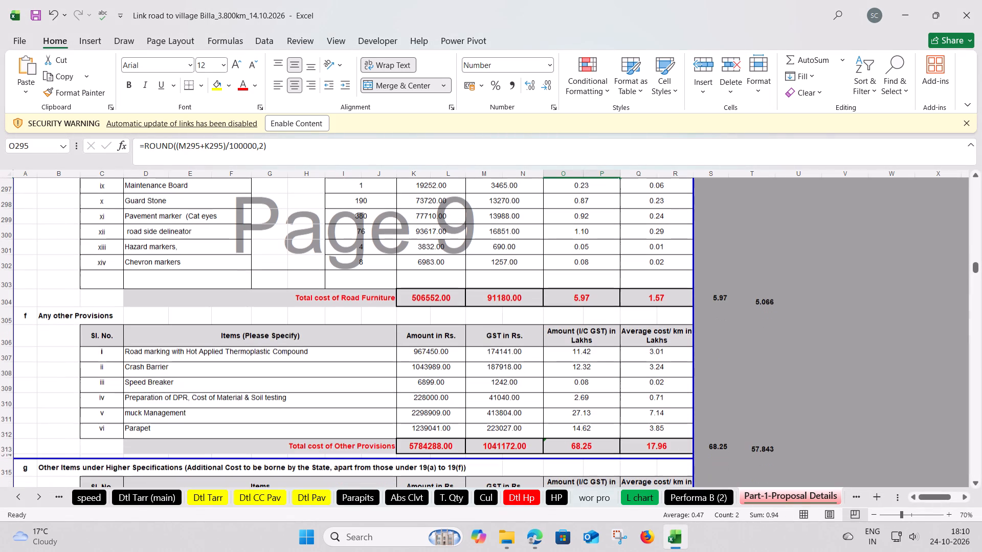
key("alt+Tab")
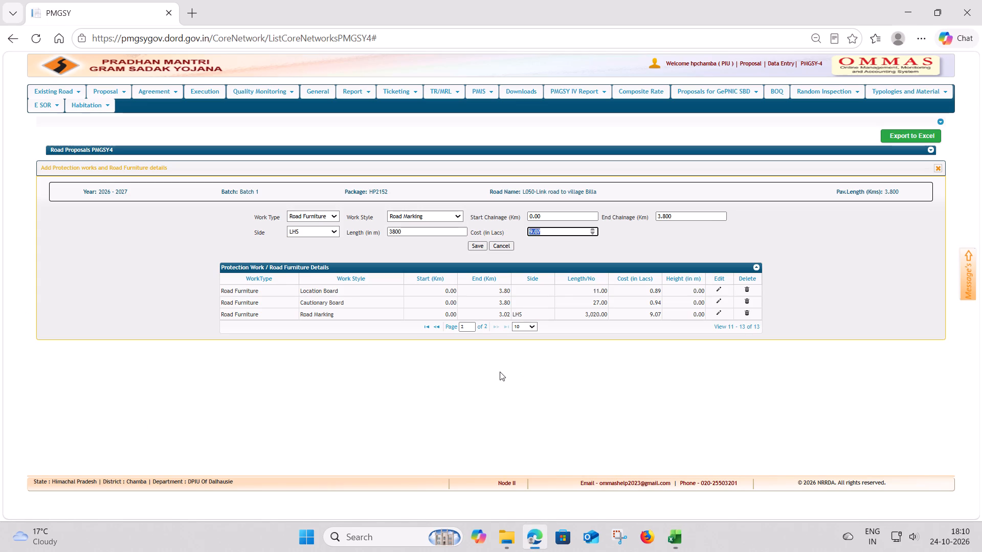
type("11.42")
key("Tab")
left_click(476, 246)
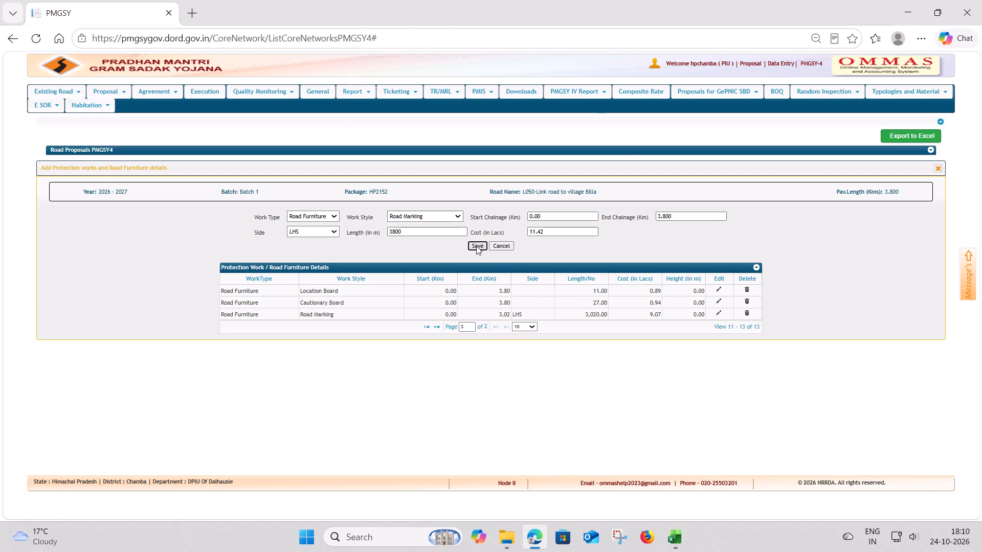
left_click(602, 126)
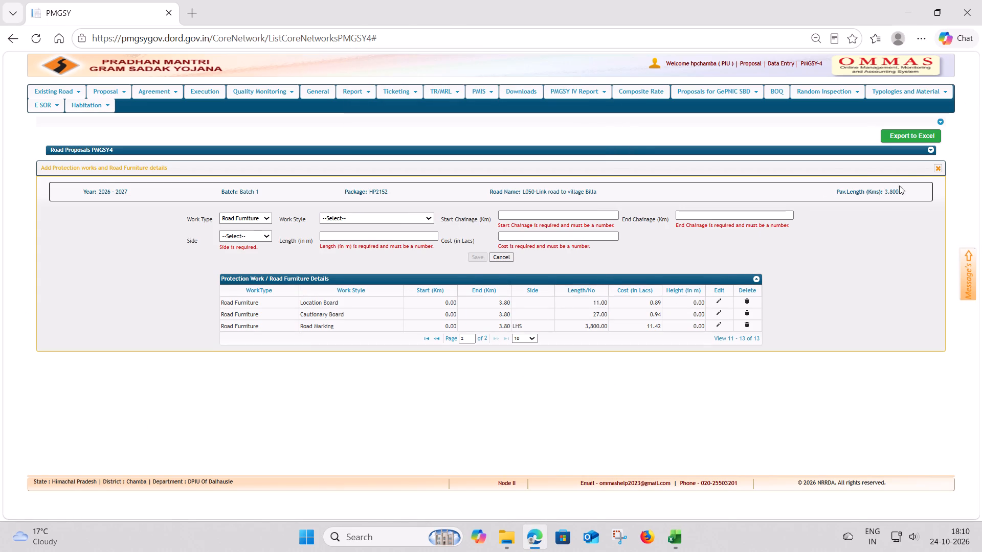
left_click(938, 167)
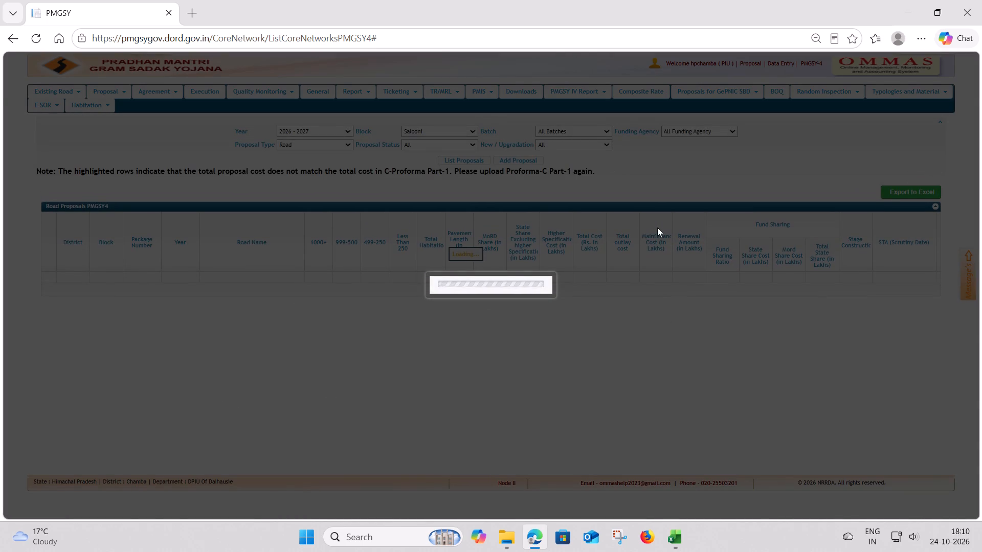
Review the village Billa proposal's uploads under Images, MP 1, MP 2, Gati Shakti PDF and C Proforma, and return to the proposal list.
scroll(402, 392, "down", 1)
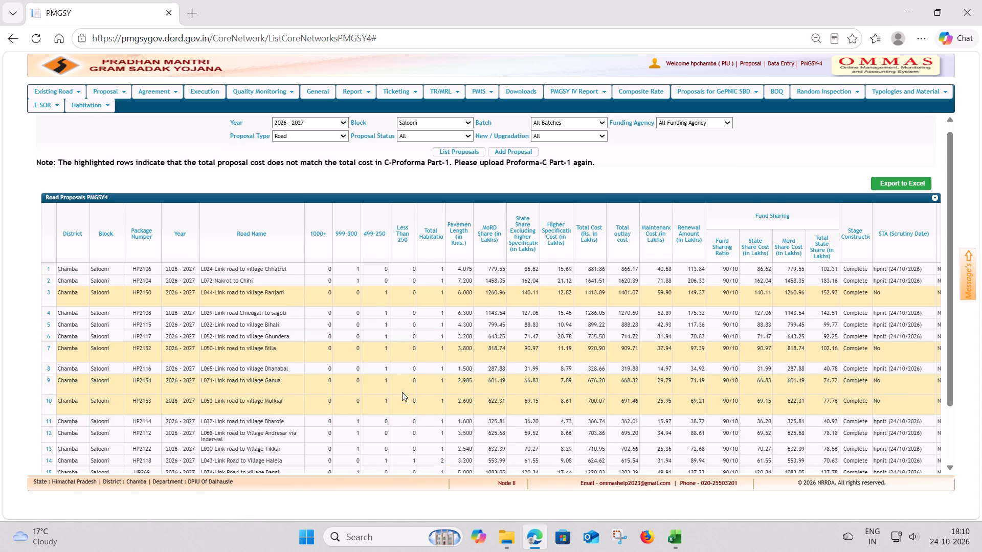
left_click_drag(398, 426, 448, 427)
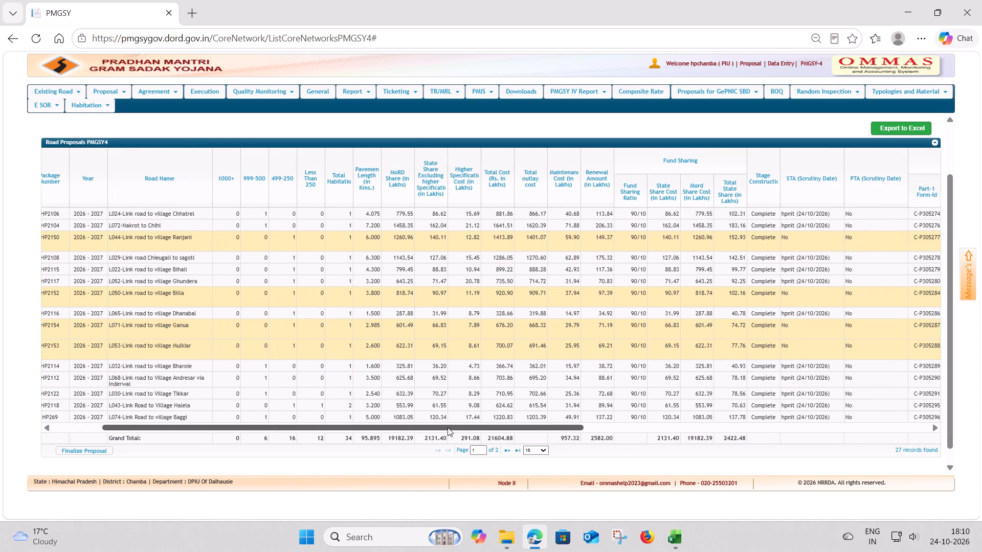
left_click_drag(448, 427, 758, 400)
left_click(683, 293)
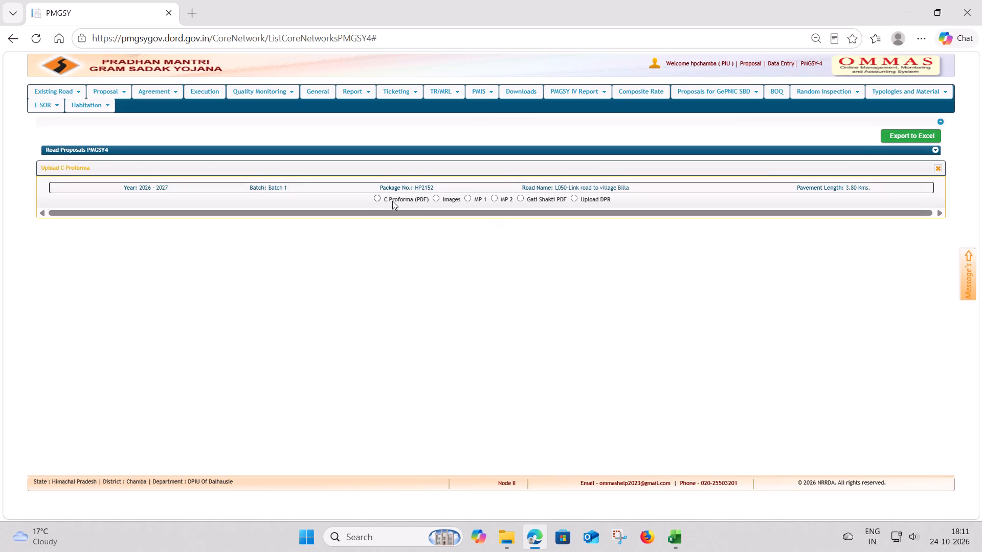
left_click(436, 201)
left_click(436, 198)
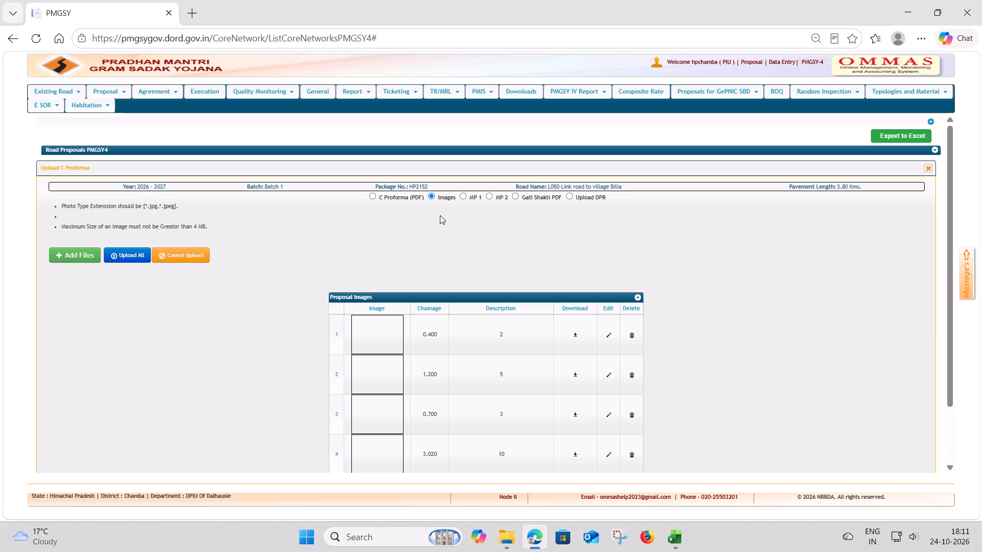
left_click(463, 196)
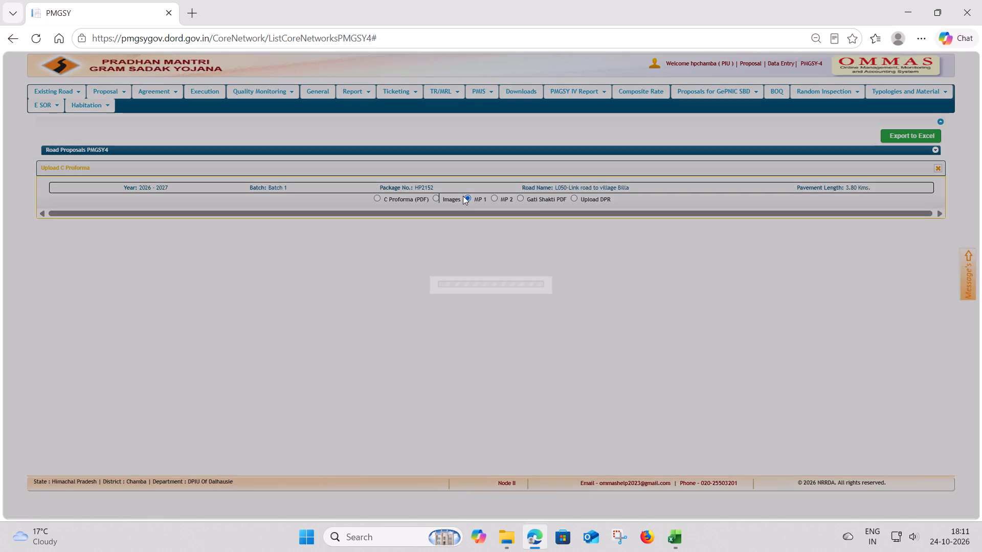
left_click(494, 197)
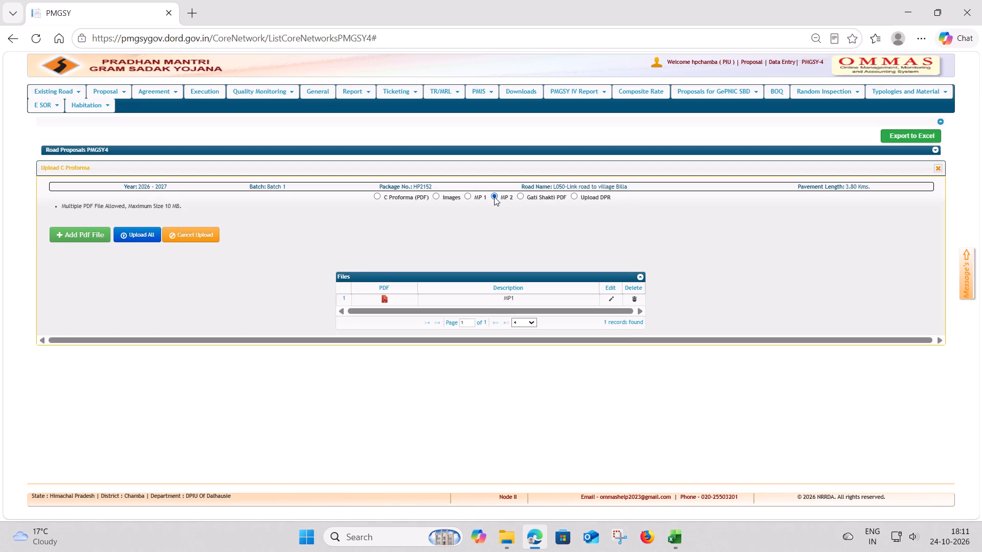
left_click(522, 196)
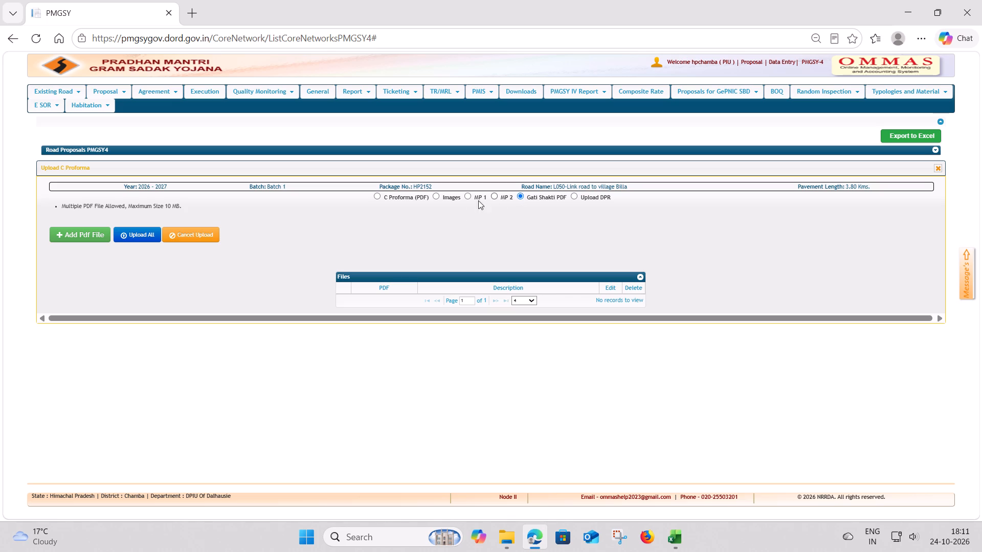
left_click(377, 196)
left_click(940, 167)
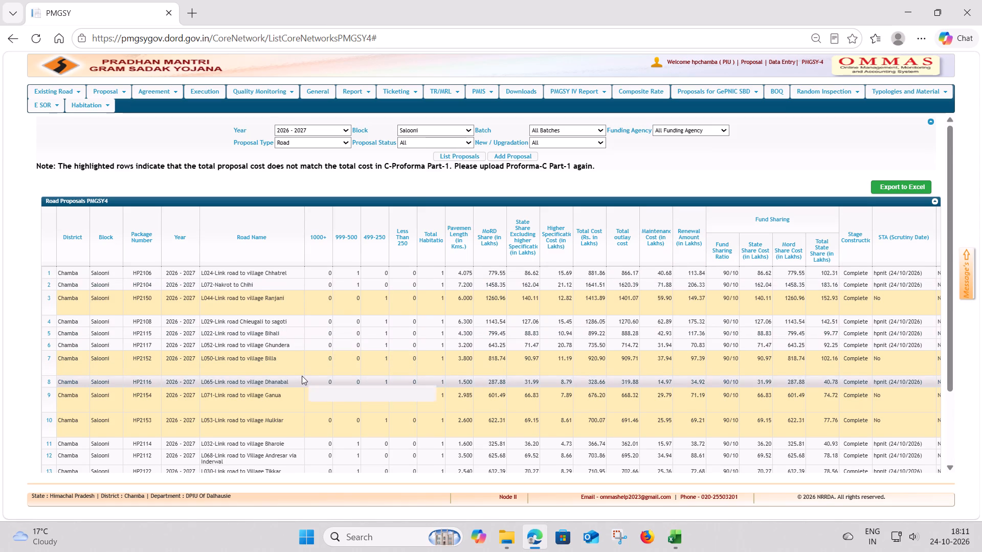
Switch to Excel and close the village Billa workbook, saving its changes.
scroll(302, 376, "down", 1)
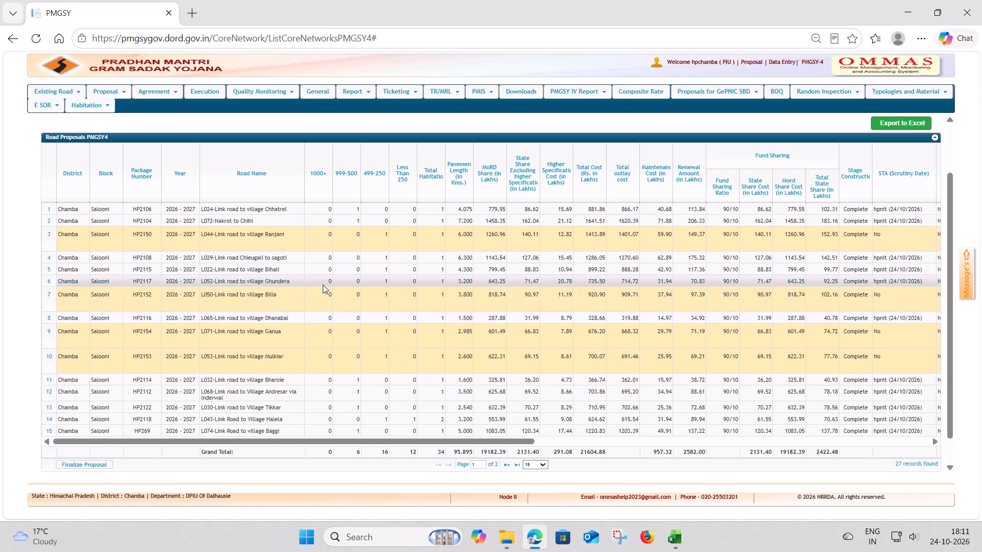
key("alt+Tab")
left_click(966, 19)
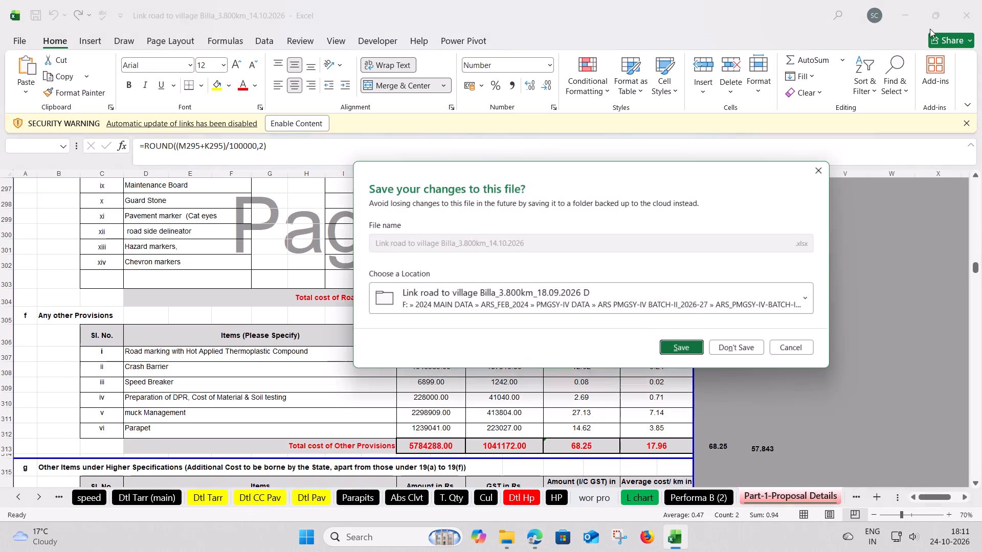
left_click(676, 349)
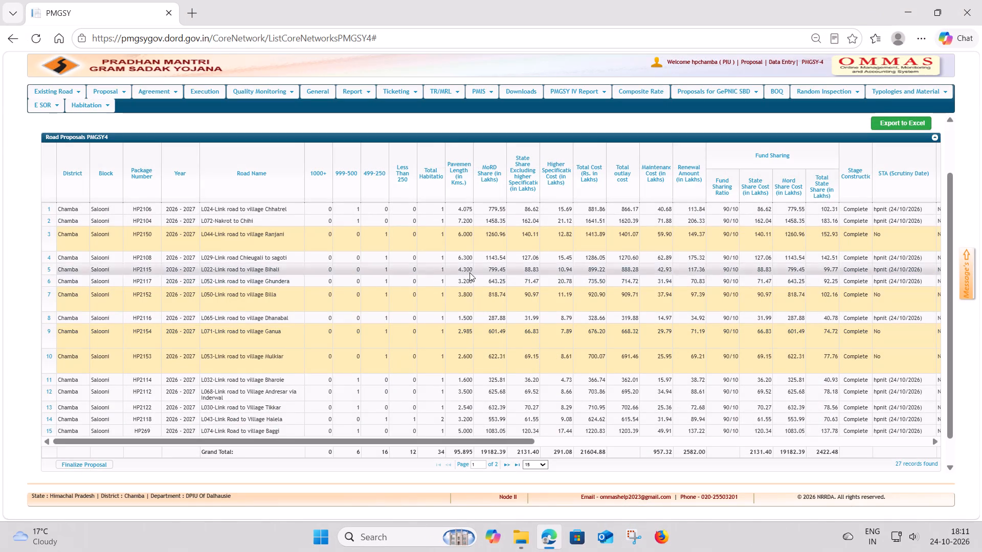
Check the habitation details of the L044-Link road to village Ranjani proposal in the portal and return to the proposal list.
left_click_drag(456, 236, 973, 238)
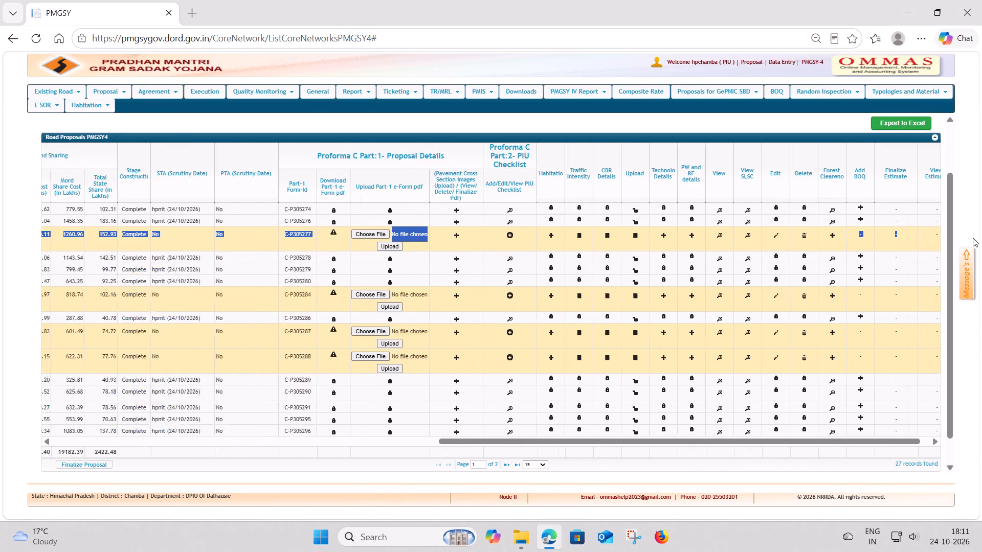
left_click_drag(973, 238, 904, 236)
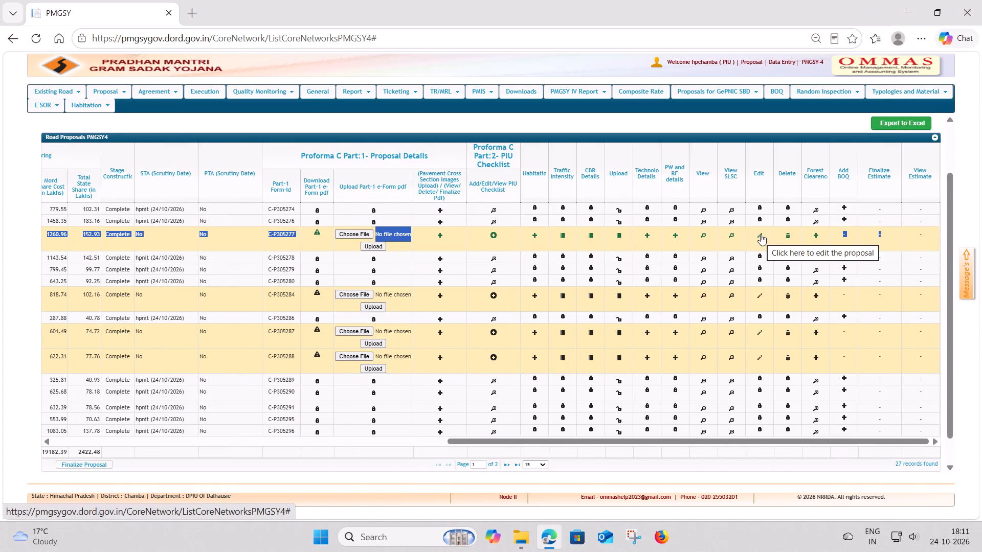
left_click(533, 234)
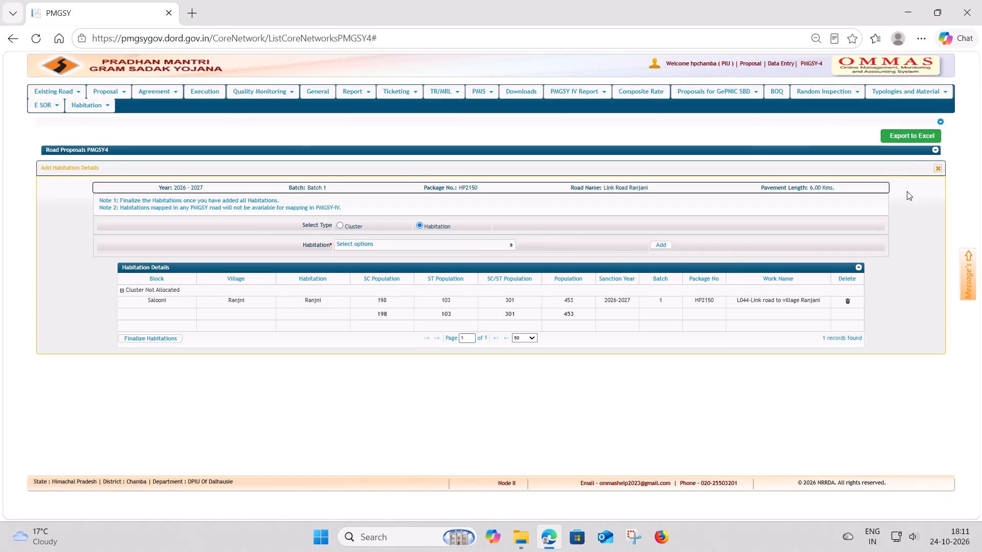
left_click(938, 168)
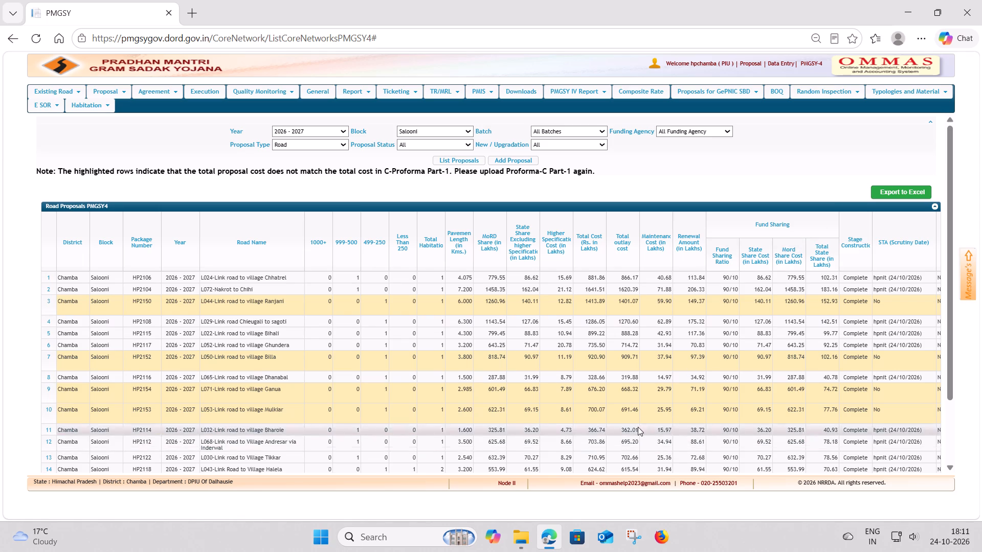
Check the CBR details and the traffic intensity of the L044-Link road to village Ranjani proposal and return to the proposal list.
scroll(639, 401, "down", 2)
left_click_drag(507, 412, 831, 404)
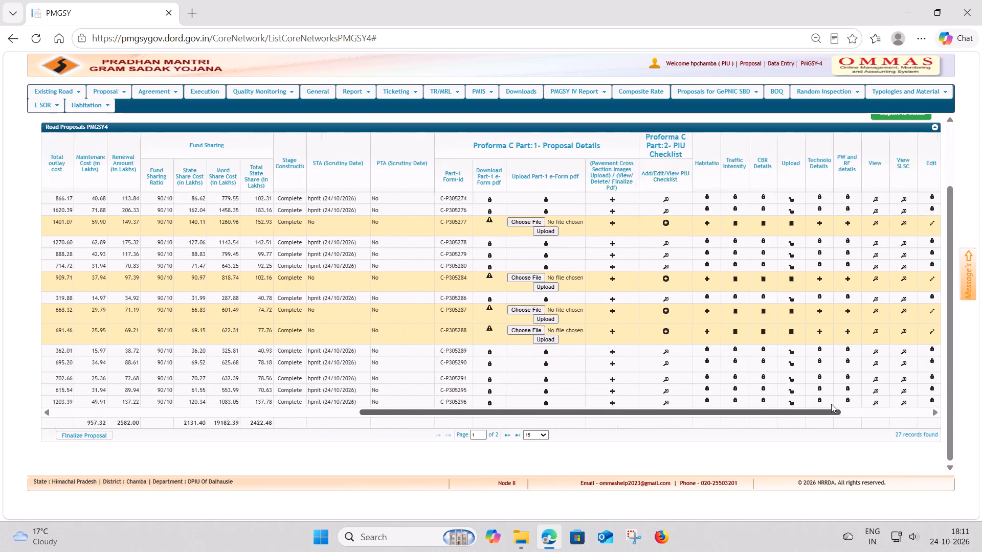
left_click_drag(831, 404, 921, 396)
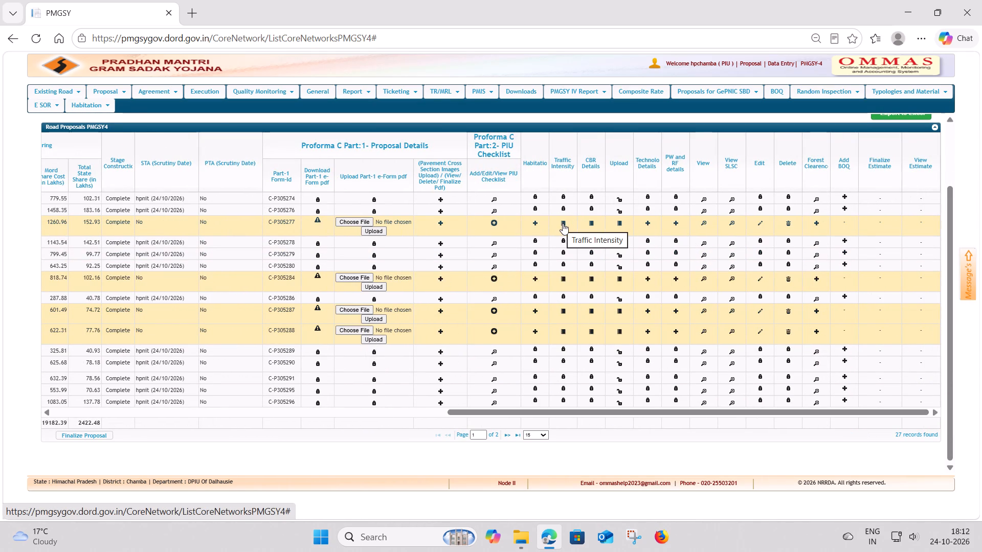
left_click(590, 223)
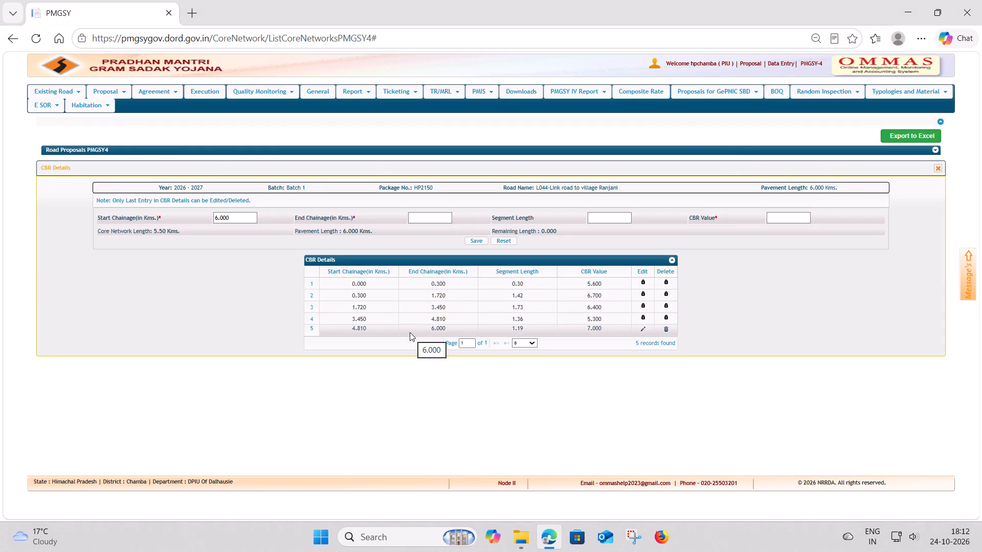
left_click(935, 170)
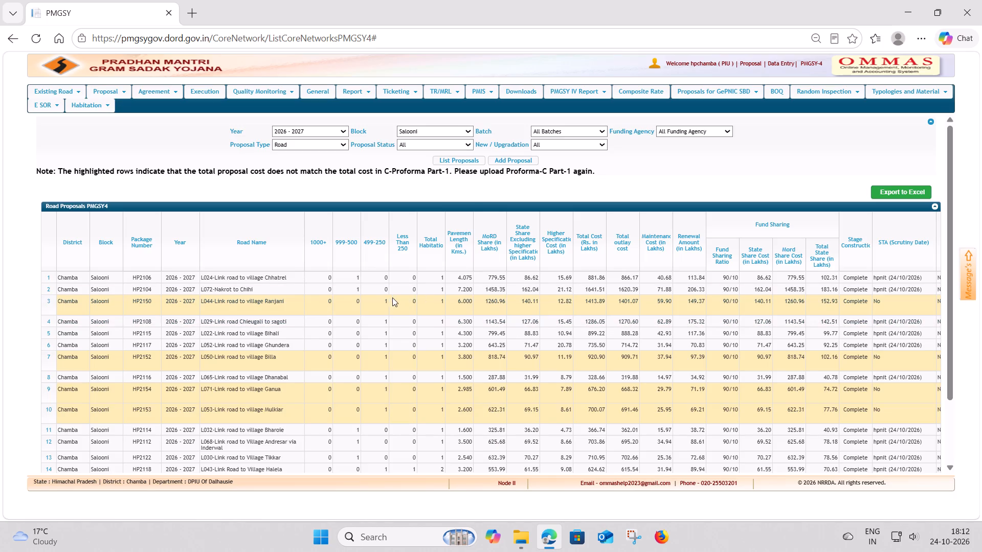
left_click_drag(377, 303, 922, 306)
left_click(566, 298)
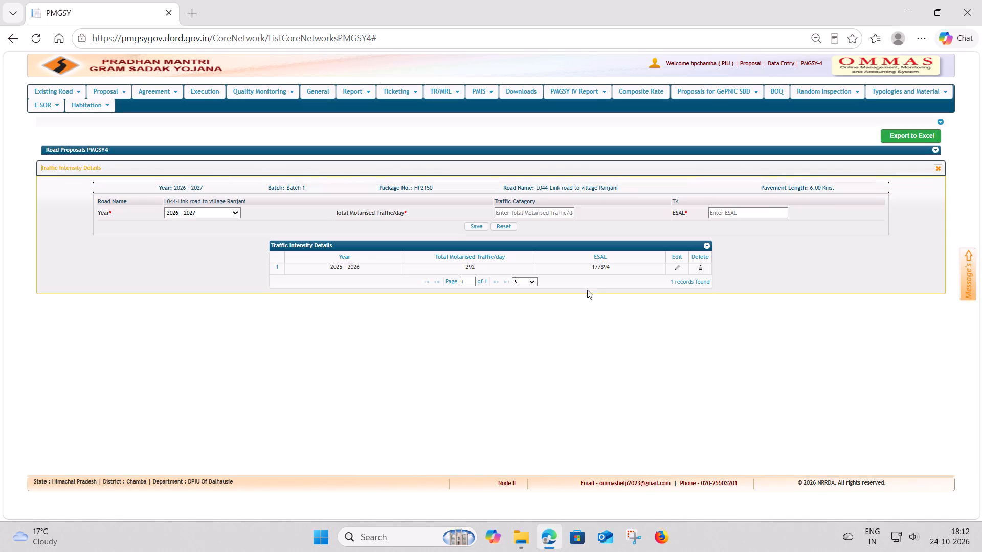
left_click(938, 166)
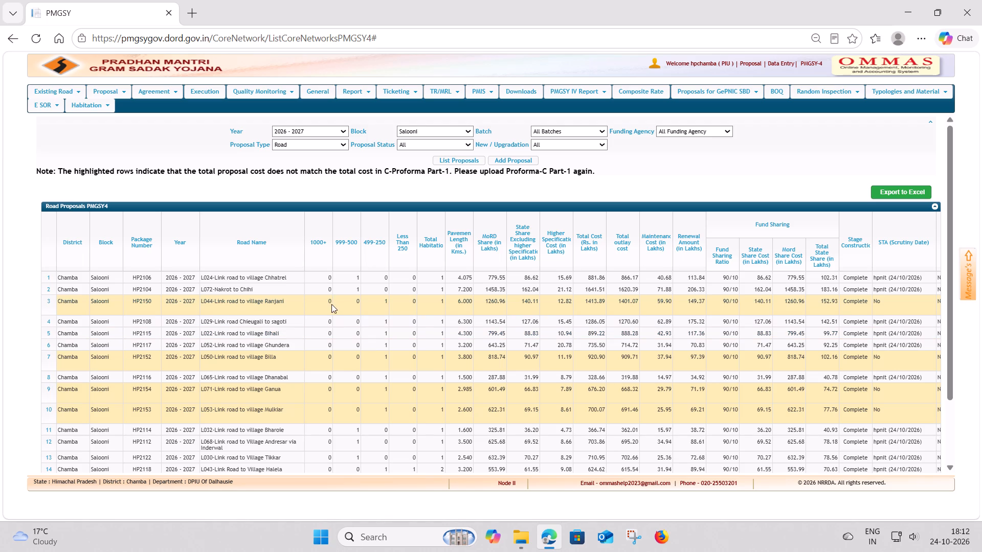
Open the technology details of the L044-Link road to village Ranjani proposal.
left_click_drag(328, 297, 909, 307)
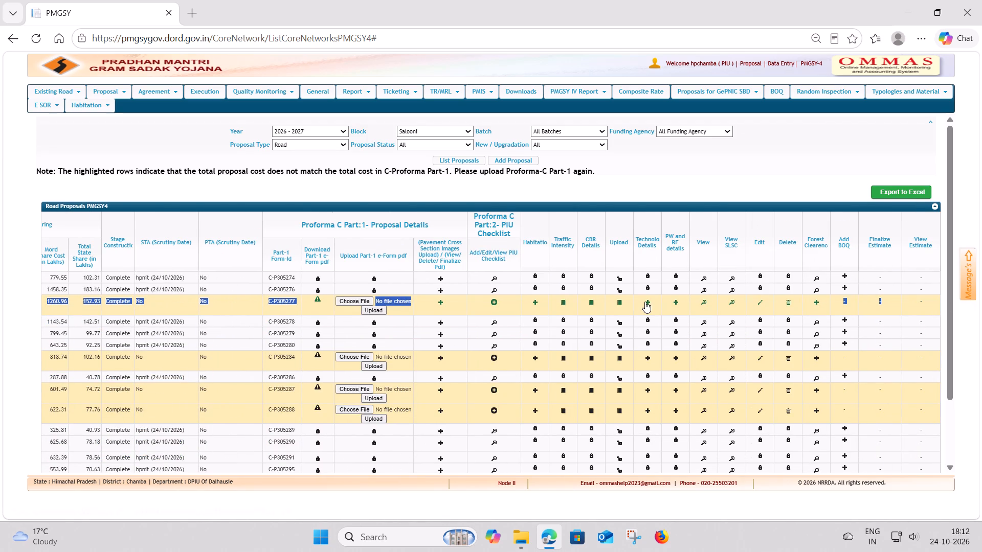
left_click(645, 302)
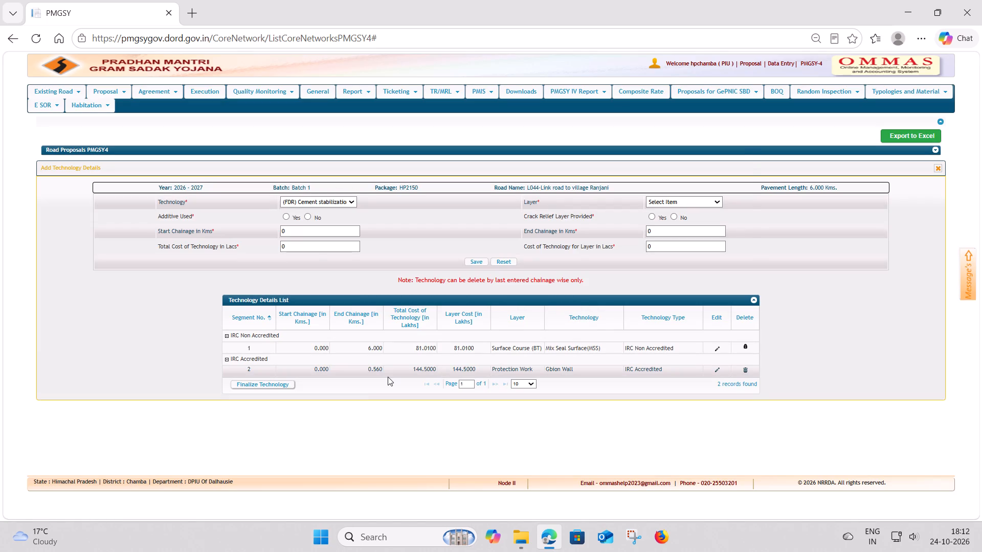
Switch to File Explorer and open the DPR village Ranjani_6.000km_26.09.2026 workbook from the Ranjani folder in SALOONI DIVISION's DPR folder on drive F.
key("alt+Tab")
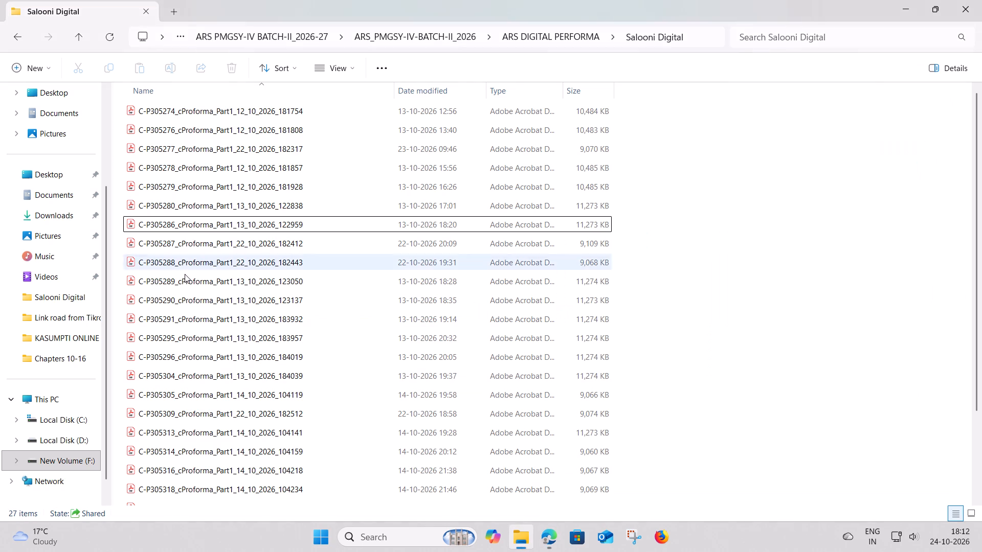
left_click(64, 459)
triple_click(172, 112)
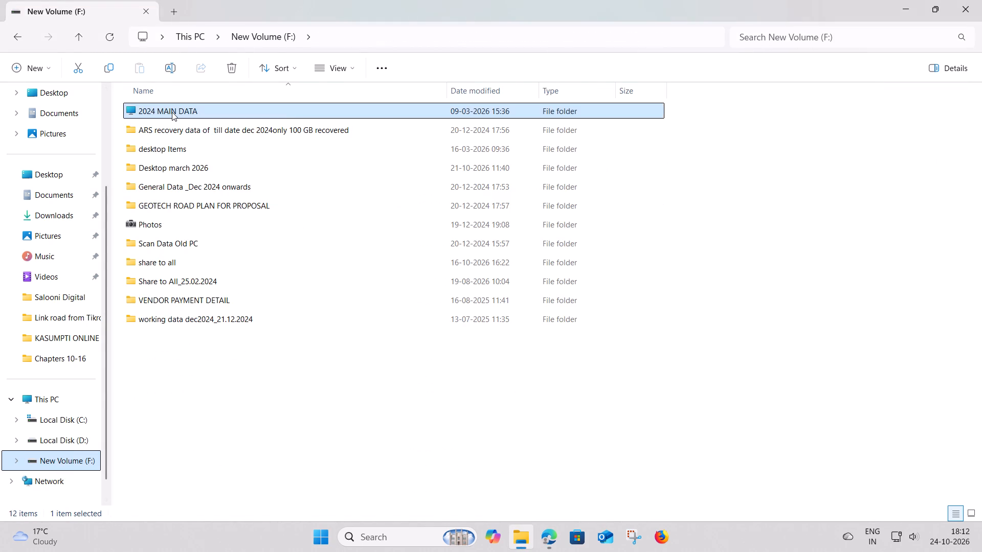
left_click(172, 112)
double_click(189, 343)
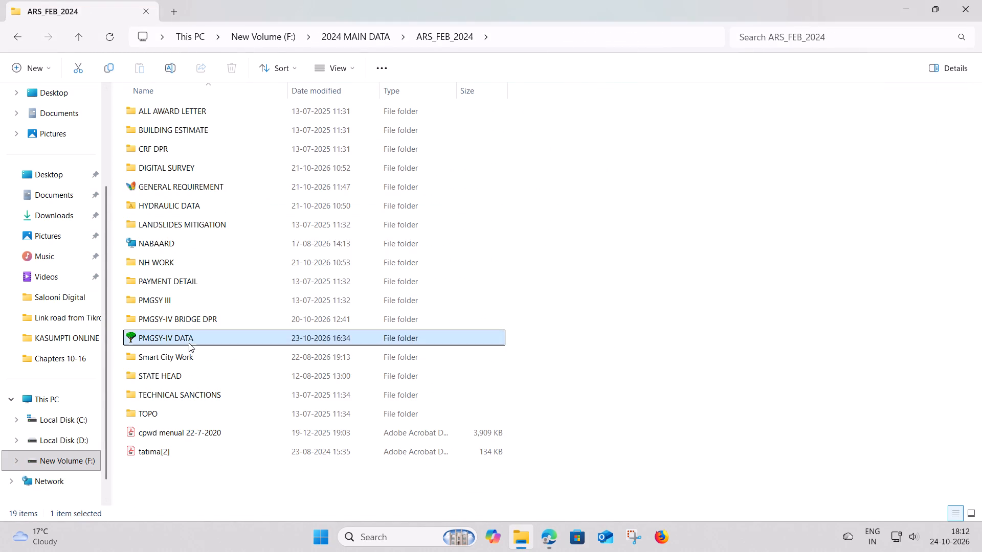
double_click(223, 132)
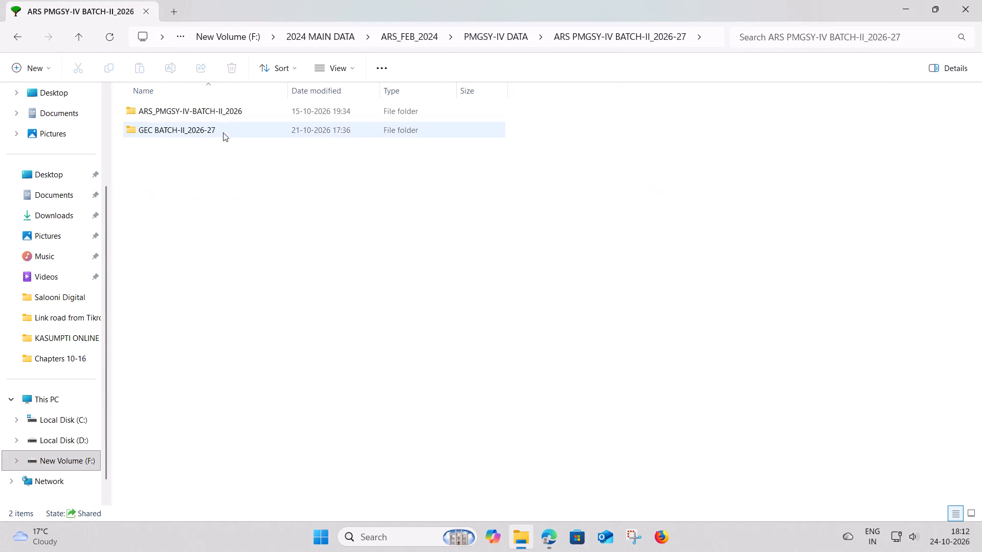
double_click(230, 110)
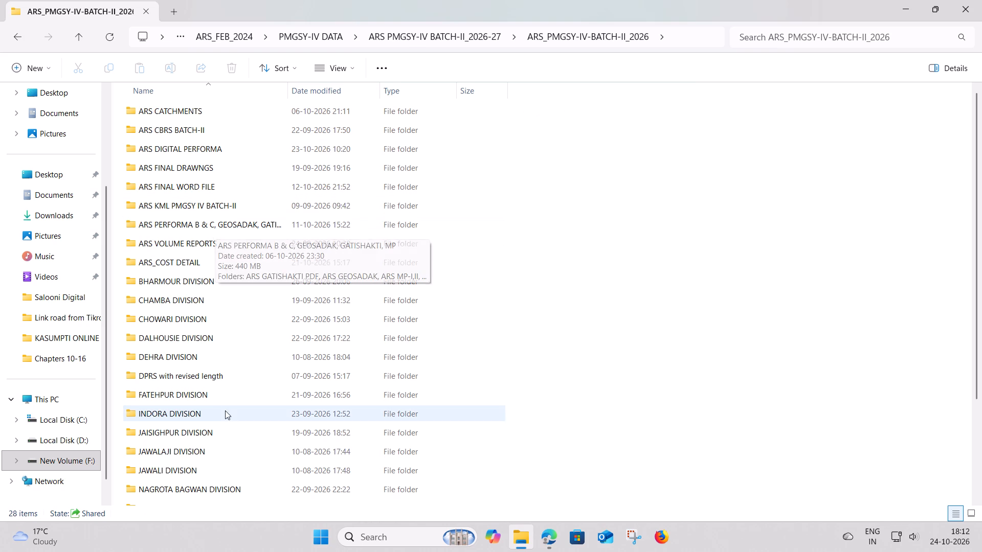
scroll(209, 388, "down", 7)
double_click(203, 444)
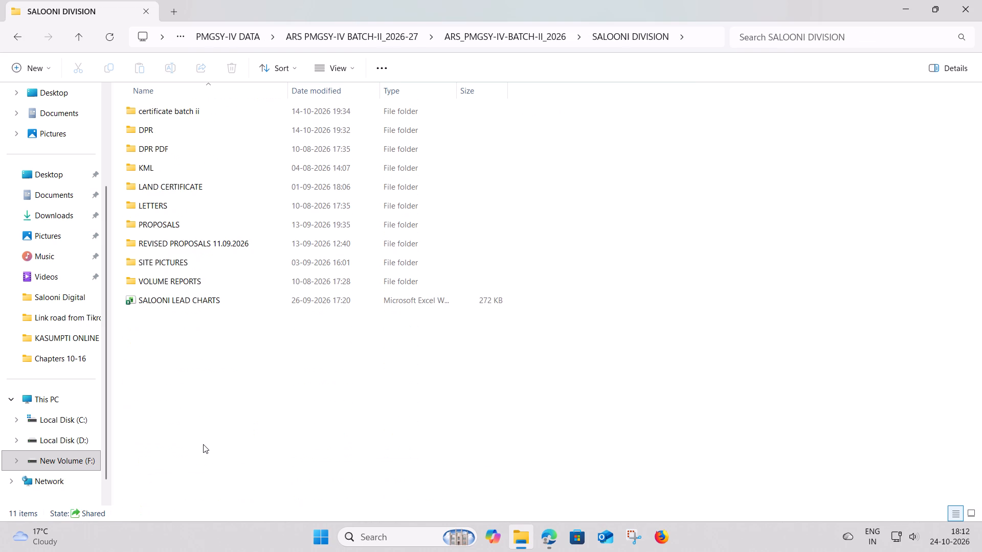
double_click(167, 130)
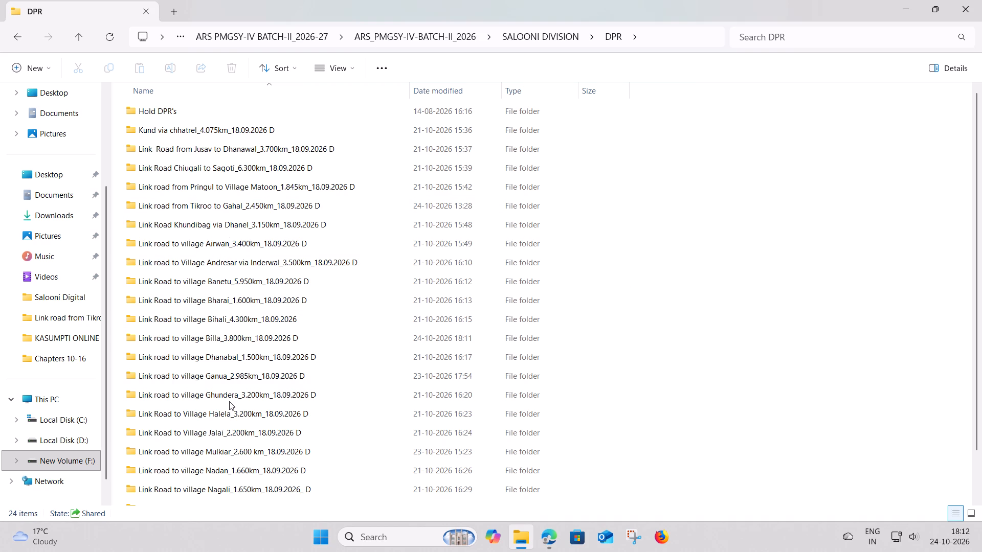
scroll(229, 401, "down", 1)
double_click(215, 465)
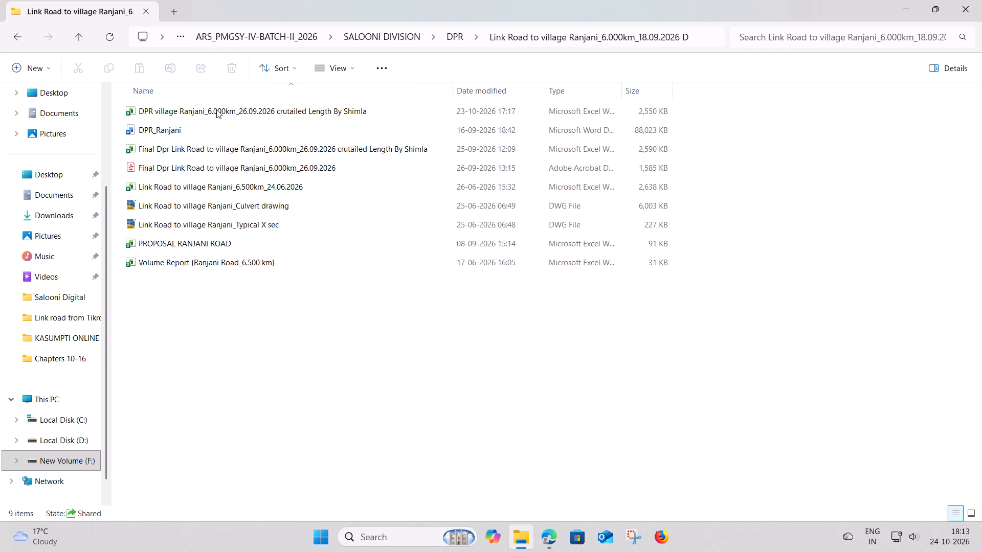
double_click(216, 109)
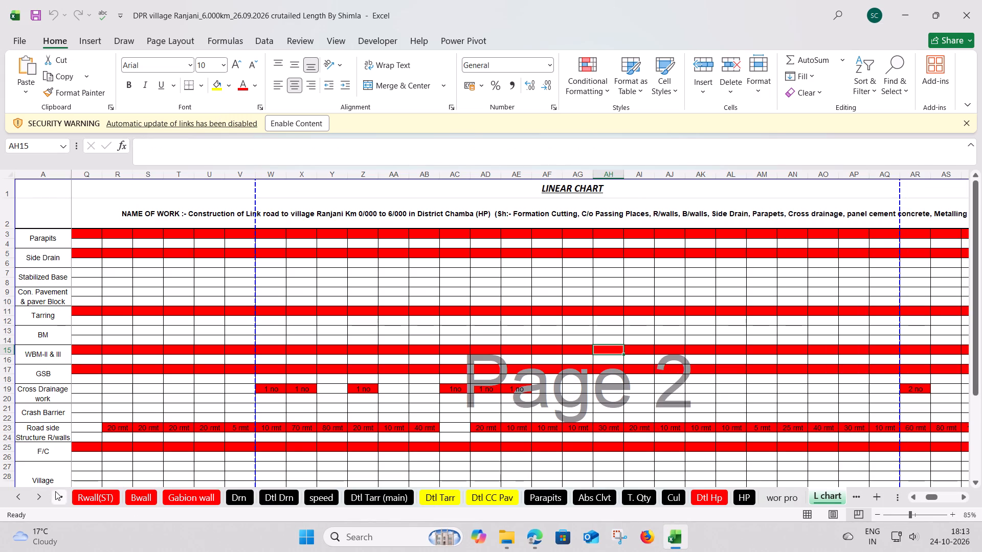
Bring up the Part-1-Proposal Details sheet in the Ranjani workbook.
triple_click(36, 497)
triple_click(36, 497)
triple_click(36, 497)
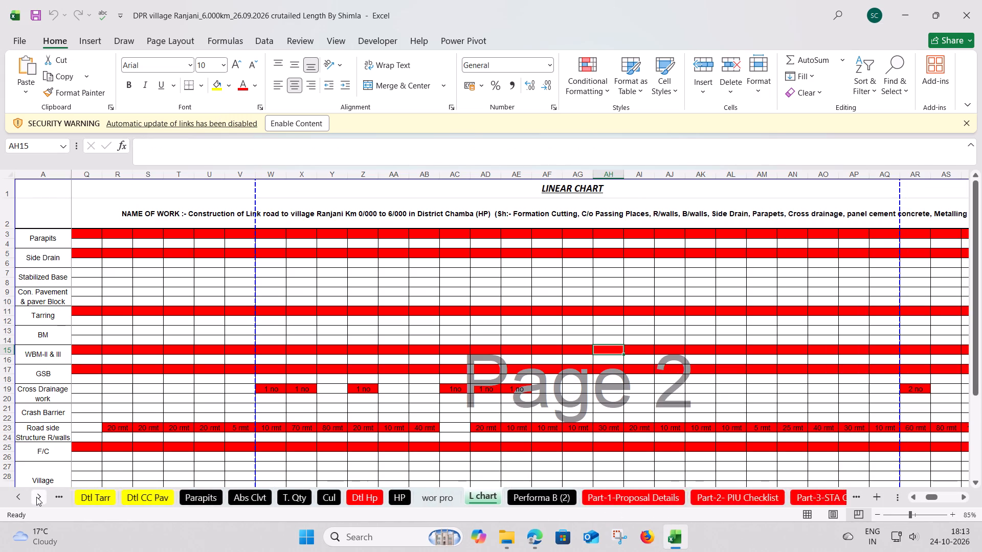
triple_click(36, 497)
double_click(36, 497)
left_click(36, 497)
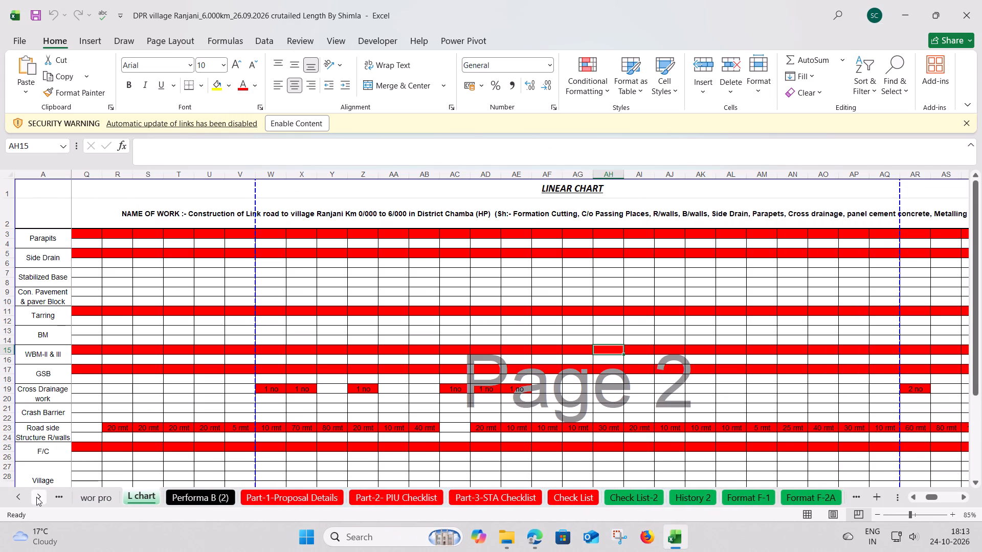
left_click(290, 501)
Find the MSS surface course cost in the Excel sheet and compare it with the portal's Mix Seal Surface technology entry.
scroll(301, 437, "up", 7)
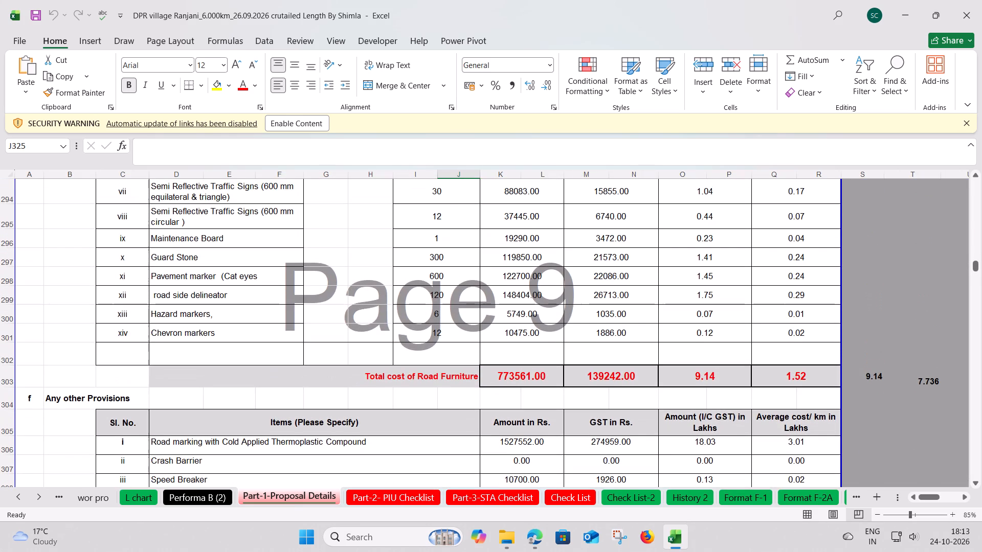
key("alt+Tab")
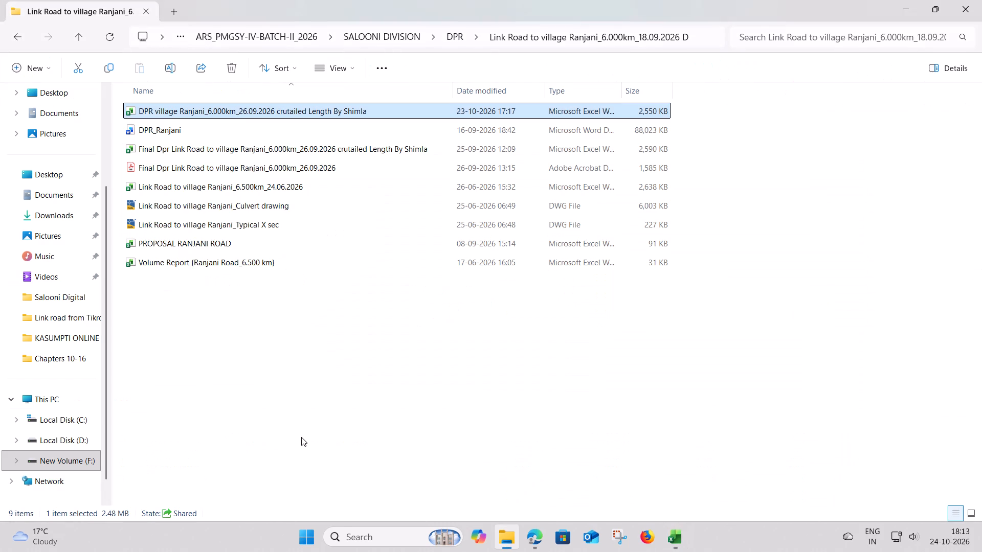
key("alt+Tab")
key("alt+Tab")
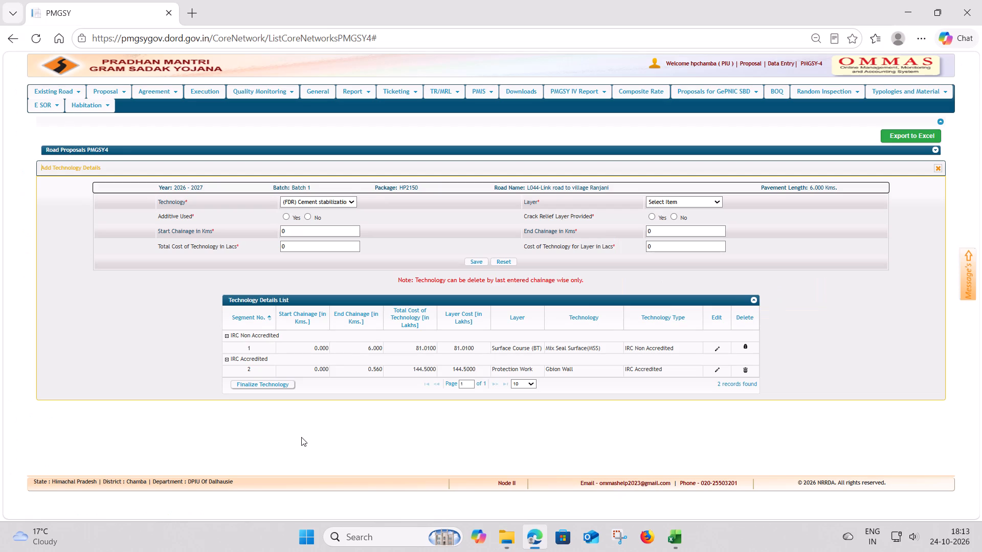
key("alt+Tab")
key("alt+Tab")
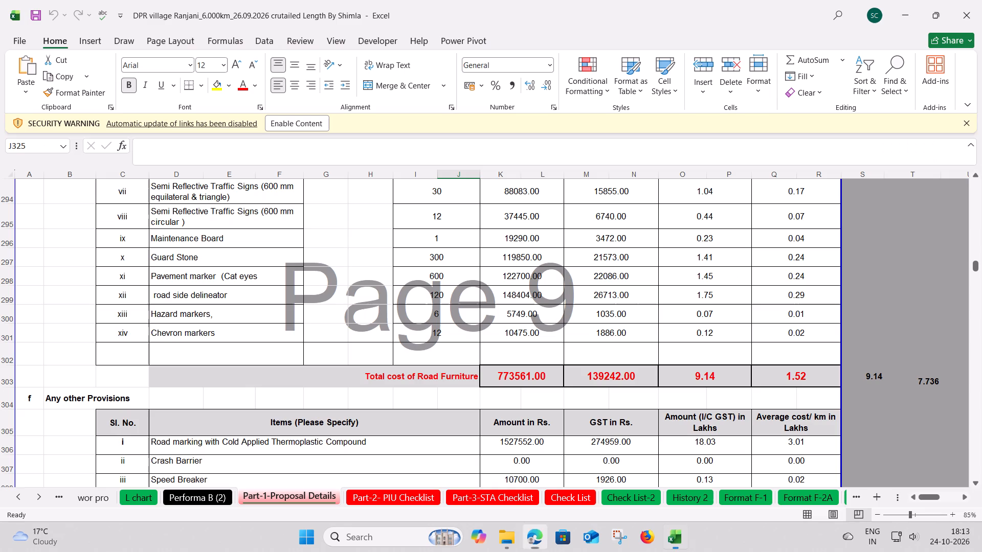
scroll(376, 395, "up", 18)
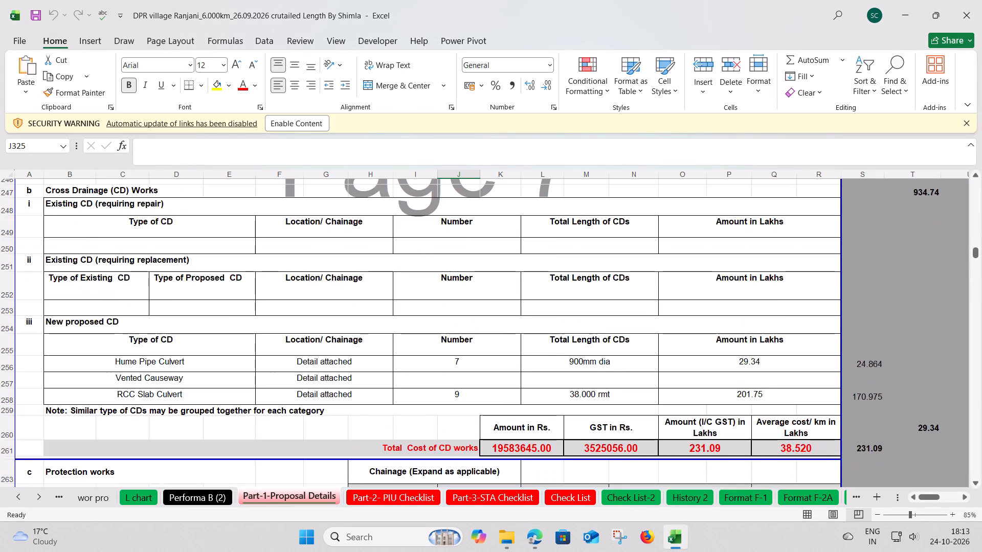
scroll(376, 395, "up", 9)
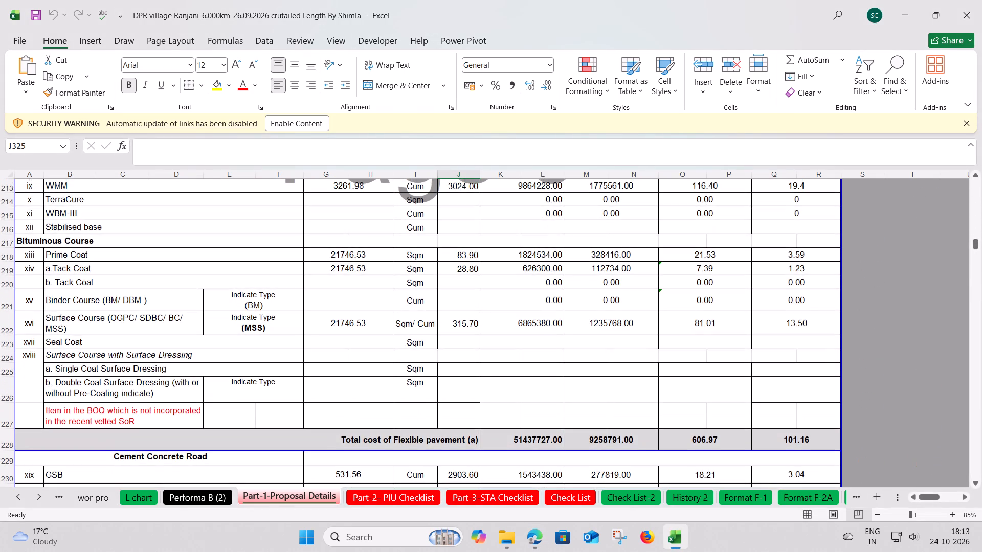
key("alt+Tab")
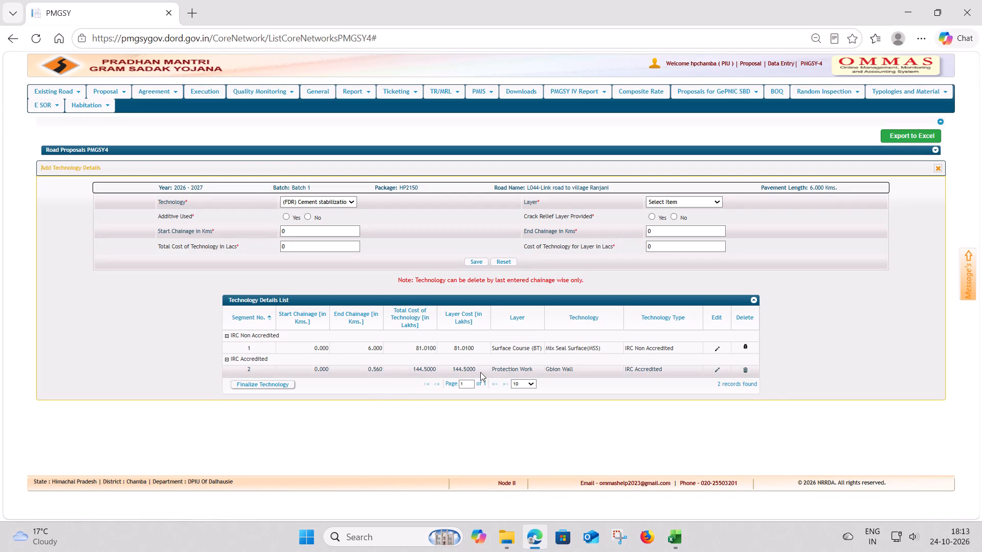
Find the gabion walls' length and amount under Protection works in Excel and compare them with the portal's Gbion Wall technology entry.
key("alt+Tab")
scroll(529, 406, "down", 5)
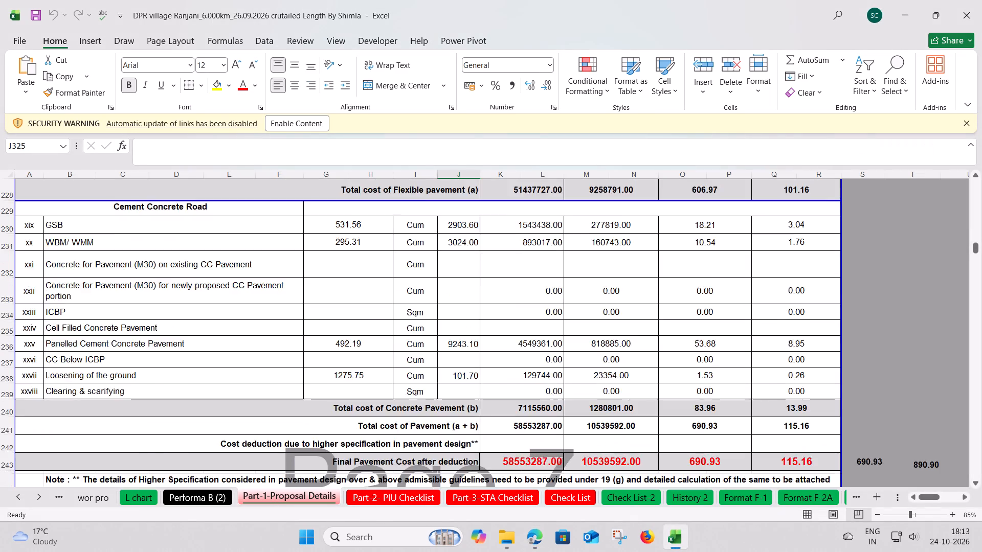
scroll(529, 406, "down", 11)
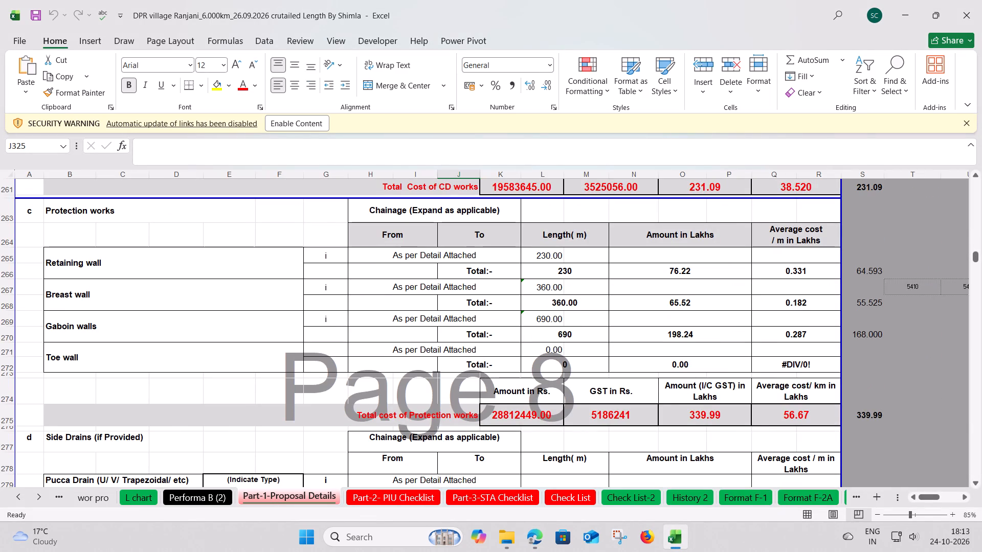
left_click(658, 341)
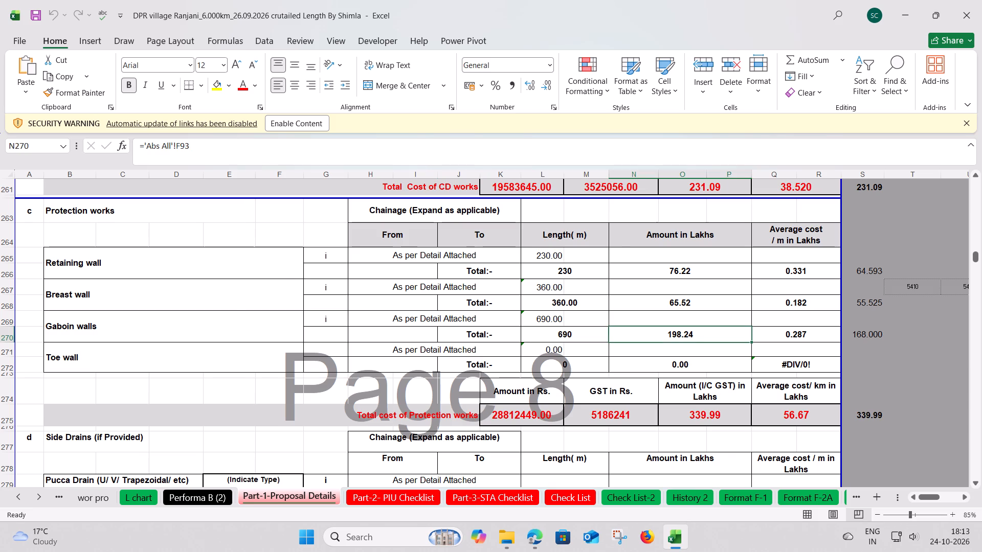
key("alt+Tab")
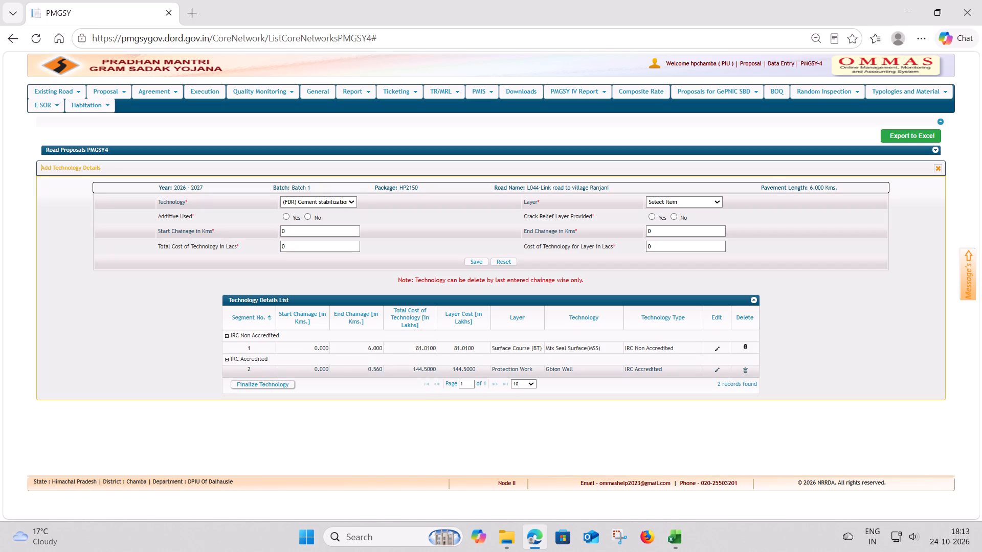
key("alt+Tab")
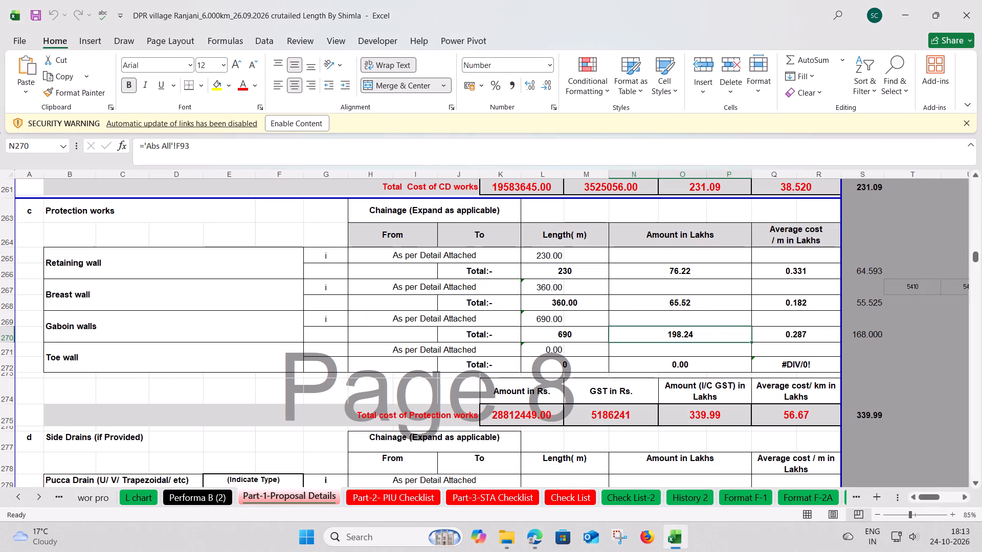
key("alt+Tab")
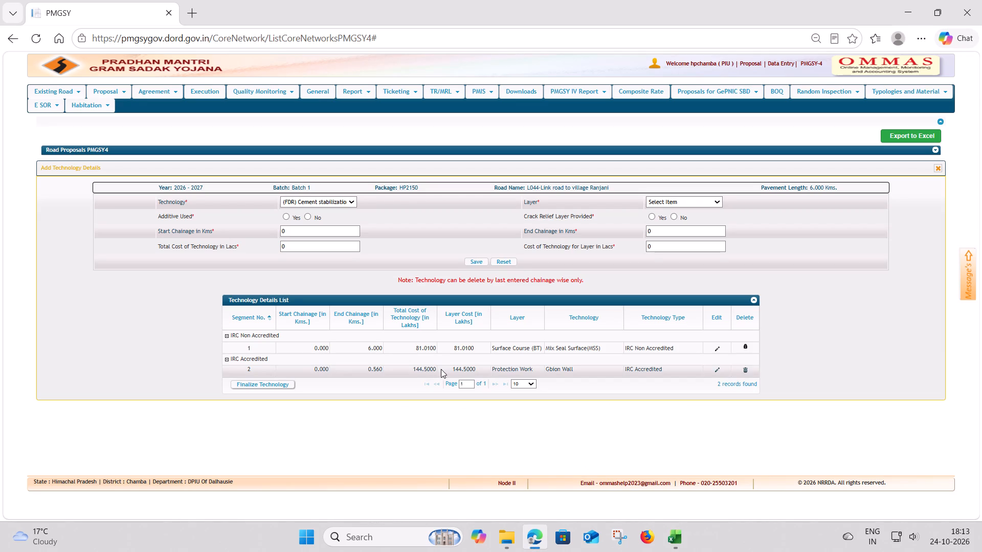
Update the Gbion Wall technology entry with end chainage 0.690 km and total and layer costs of 198.24 lakhs, matching the Ranjani workbook.
left_click(718, 371)
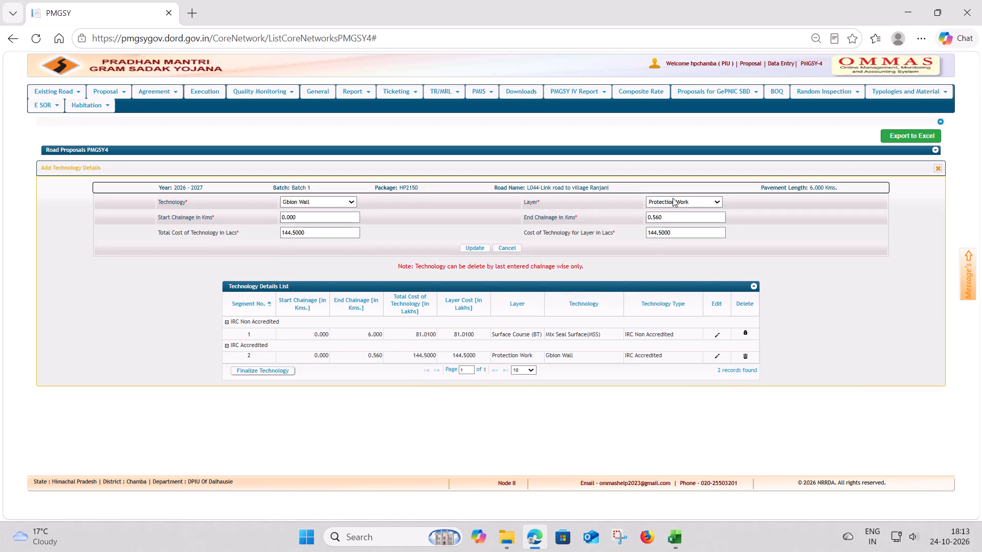
left_click_drag(666, 219, 652, 217)
type("690")
key("Tab")
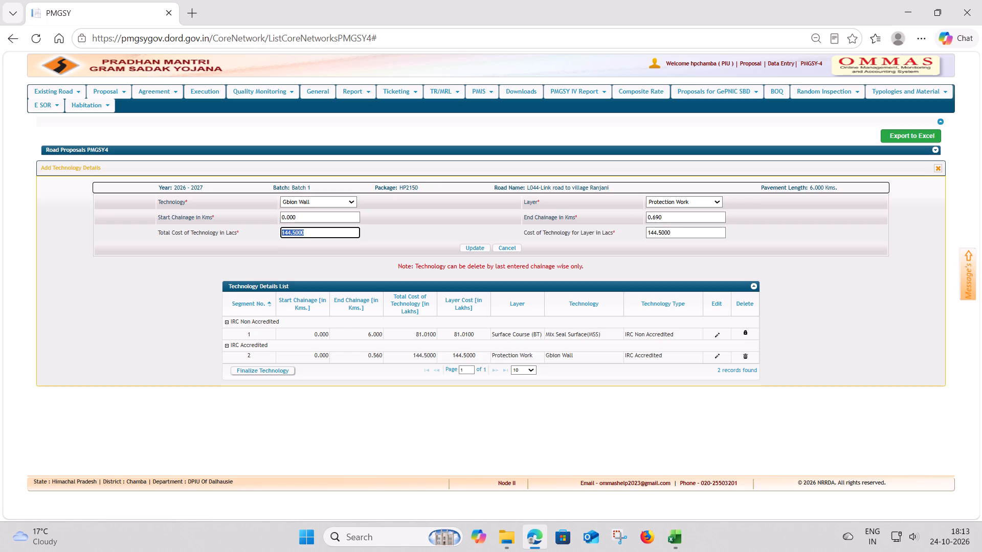
key("alt+Tab")
key("alt+Tab")
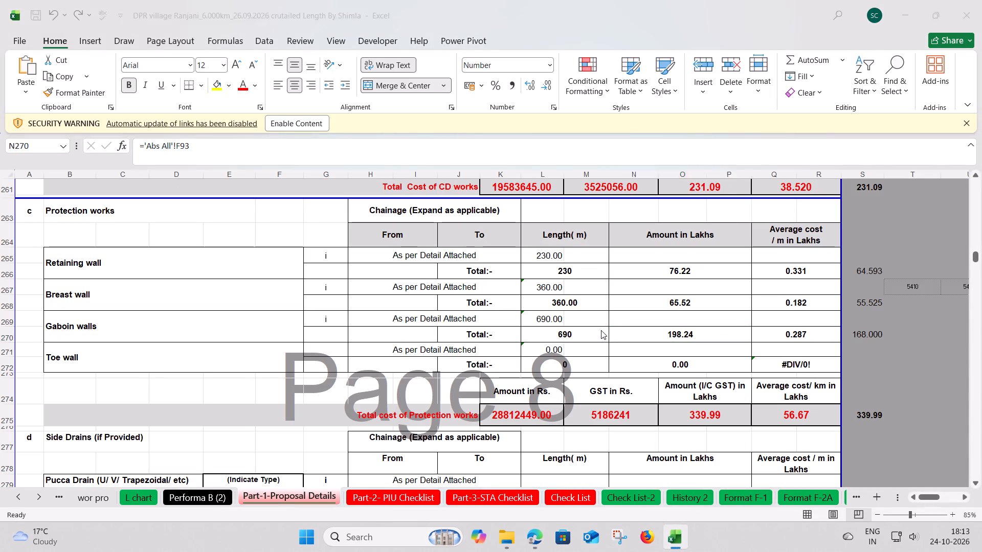
type("198.24")
key("Tab")
key("alt+Tab")
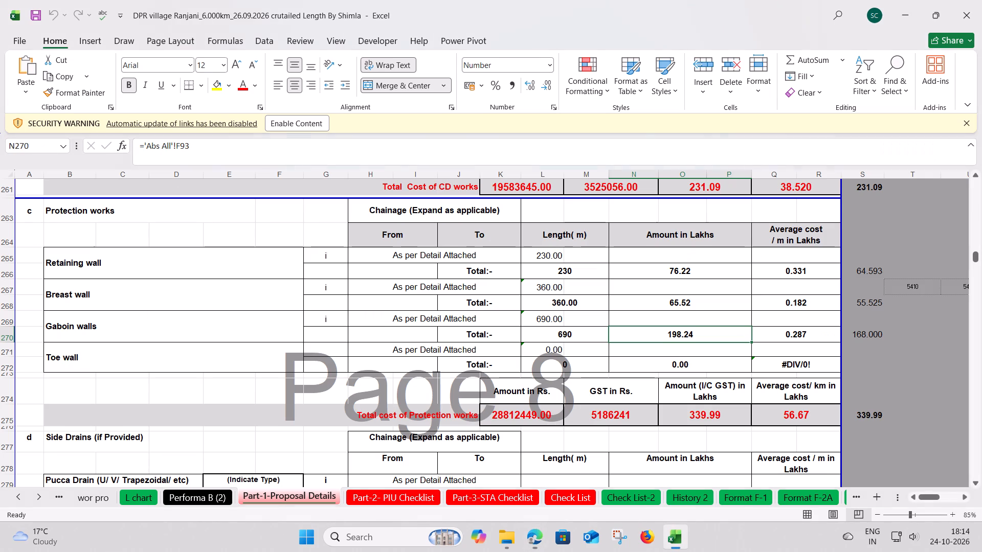
key("alt+Tab")
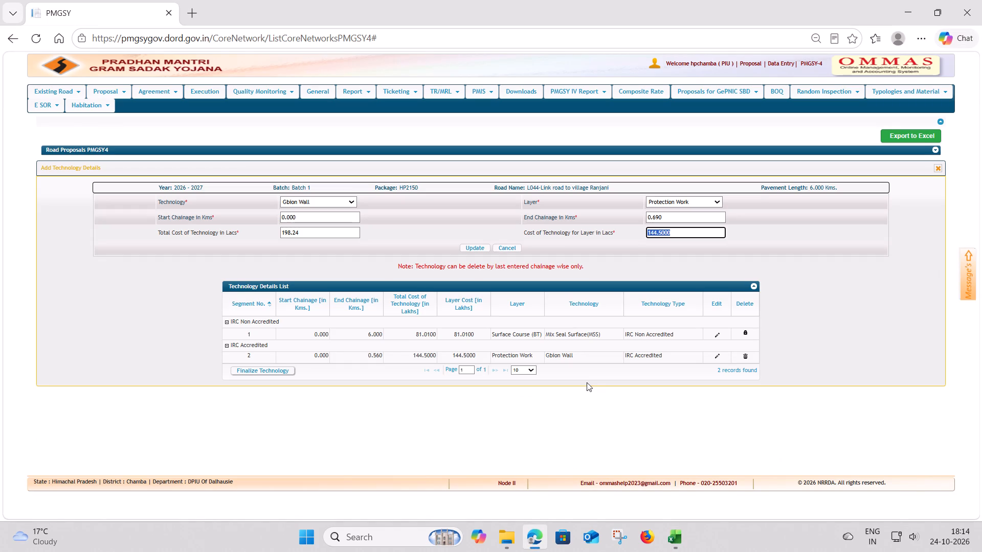
type("198.24")
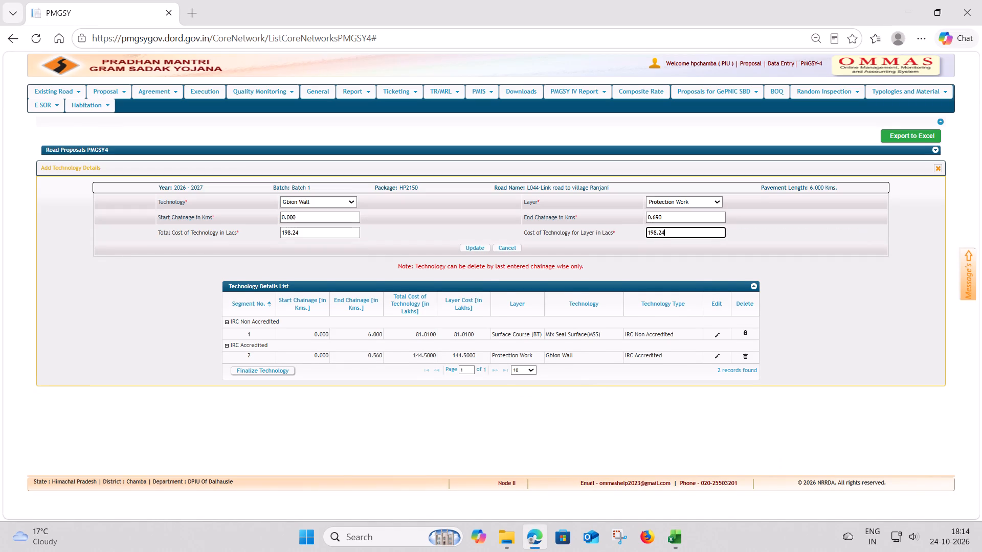
key("Tab")
left_click(484, 246)
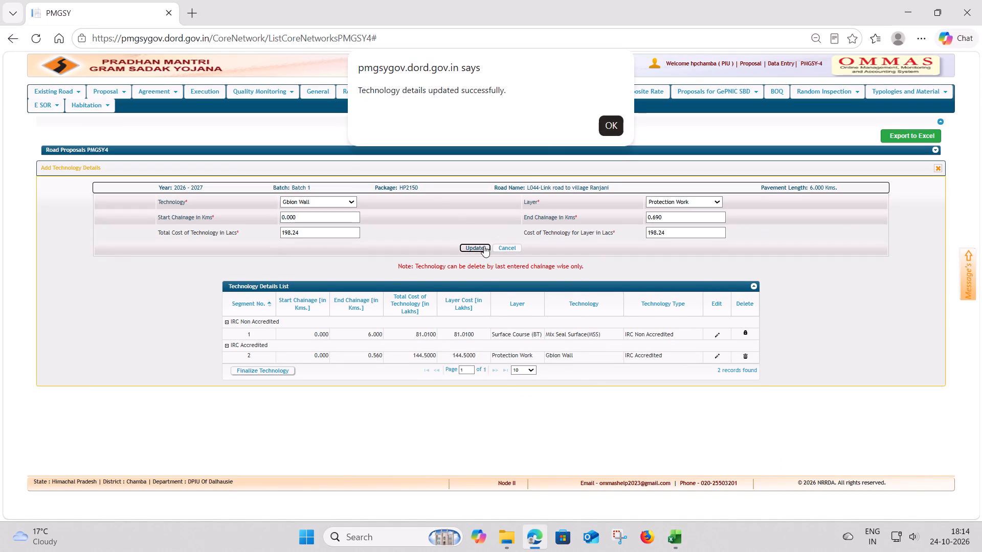
left_click(610, 125)
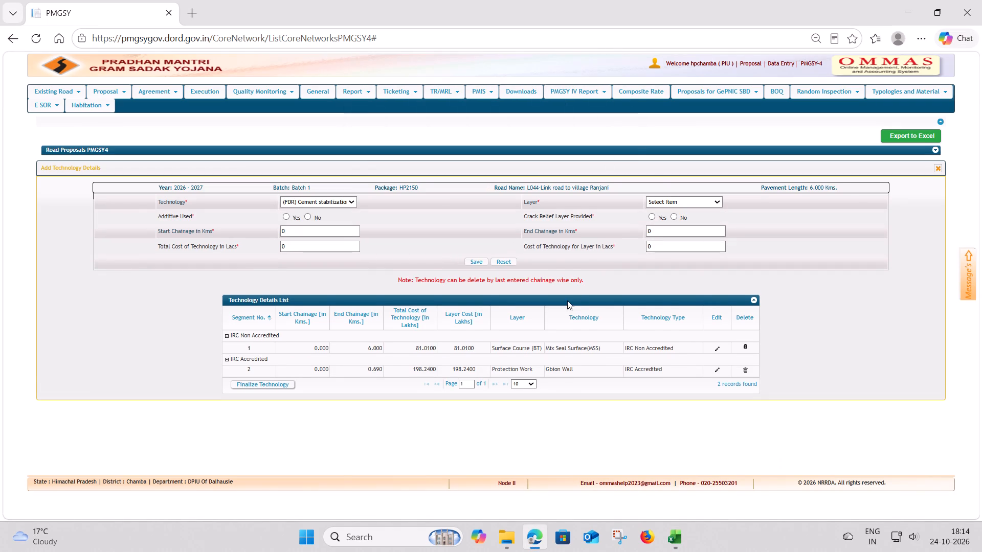
Close the technology details and open the protection works and road furniture details of the L044-Link road to village Ranjani proposal.
left_click(938, 166)
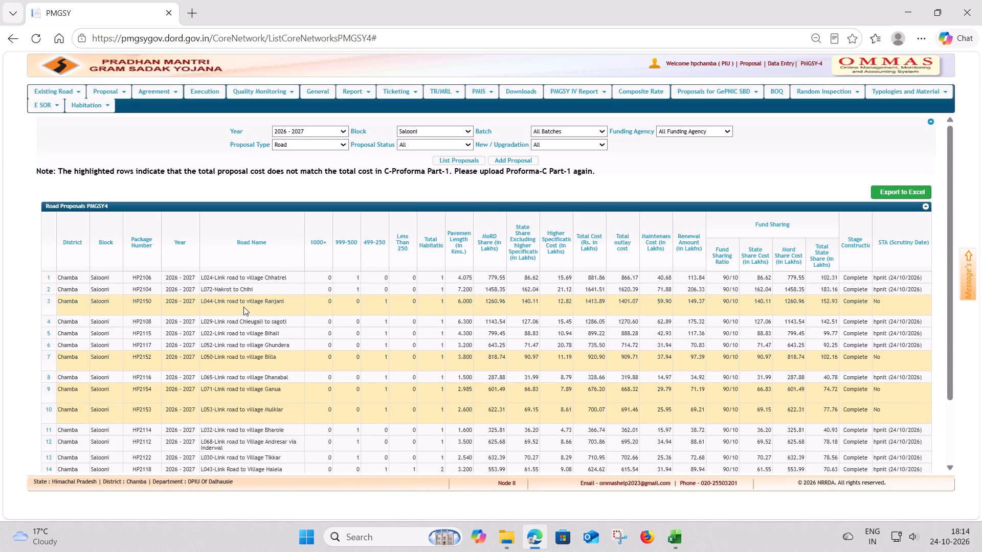
left_click_drag(251, 300, 905, 296)
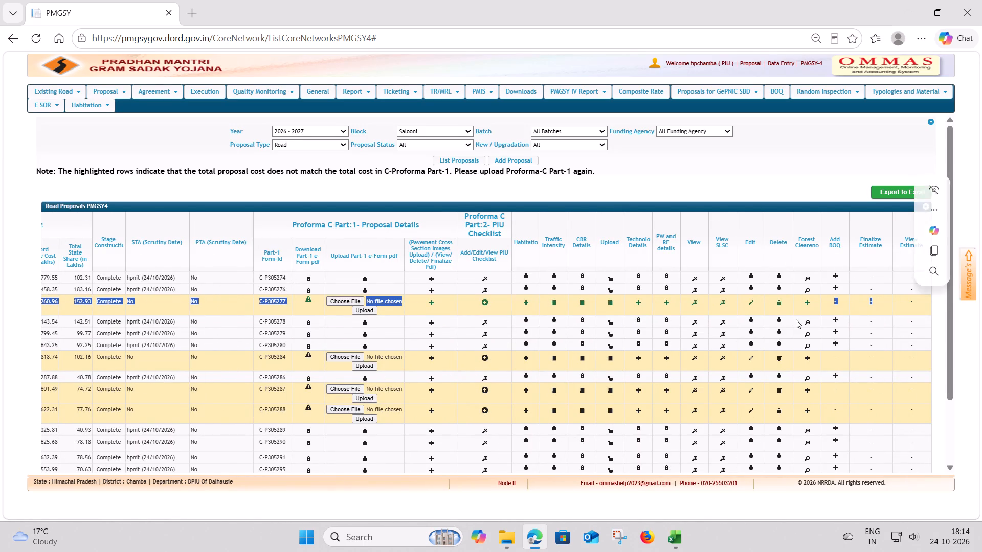
left_click(667, 301)
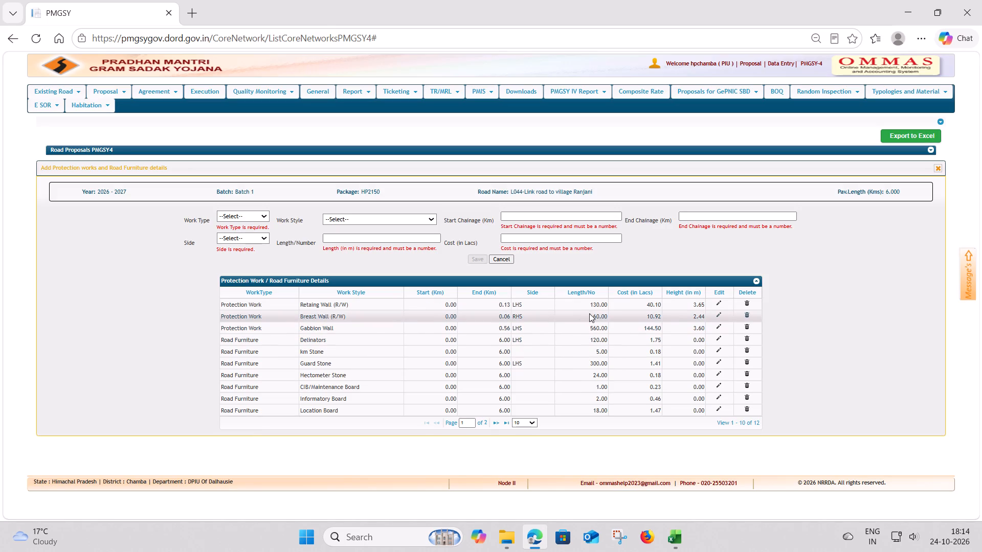
Update the retaining wall entry from the workbook with end chainage 0.230 km, length 230 m and cost 76.22 lakhs, and save it.
left_click(718, 304)
key("alt+Tab")
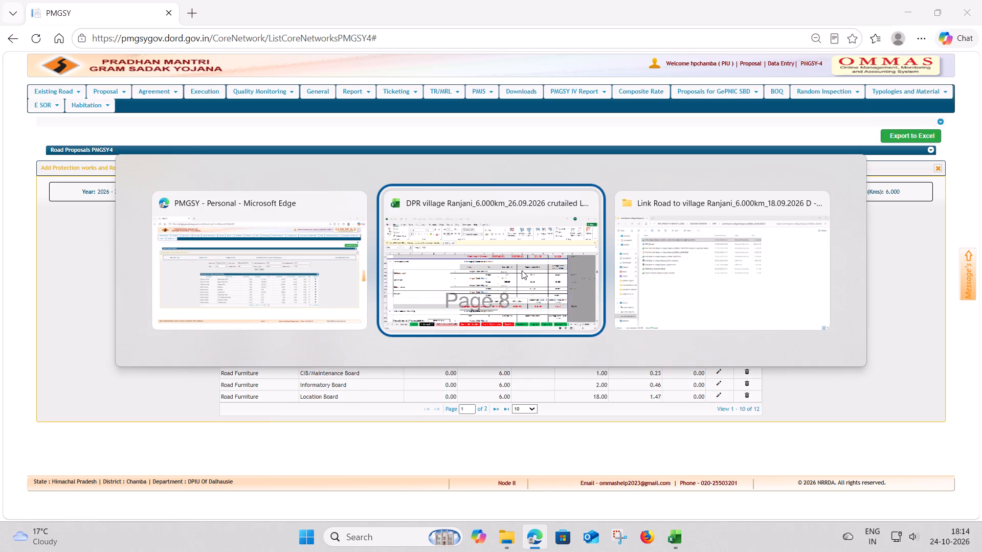
key("alt+Tab")
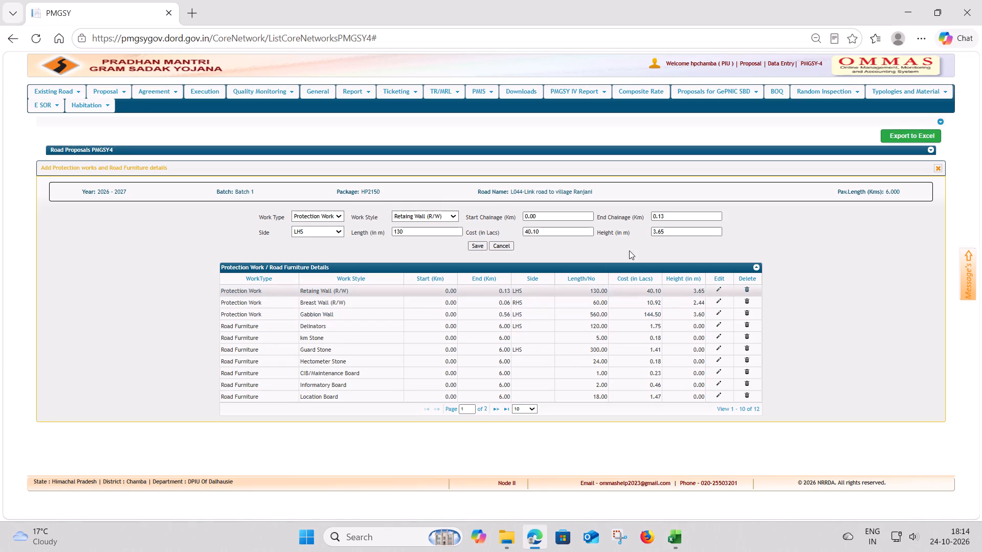
left_click_drag(669, 215, 659, 219)
key("alt+Tab")
key("alt+Tab")
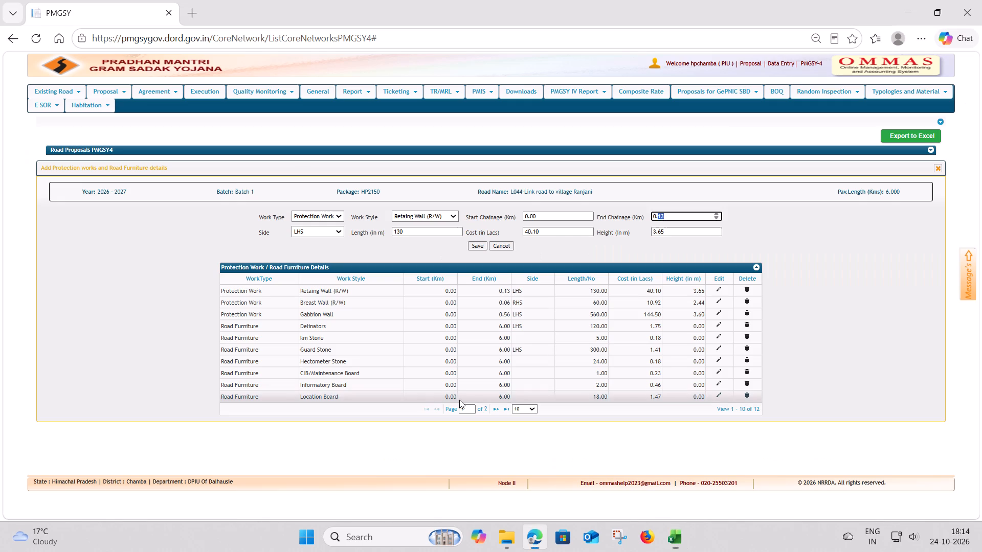
type("230")
key("Tab")
key("Tab")
type("230")
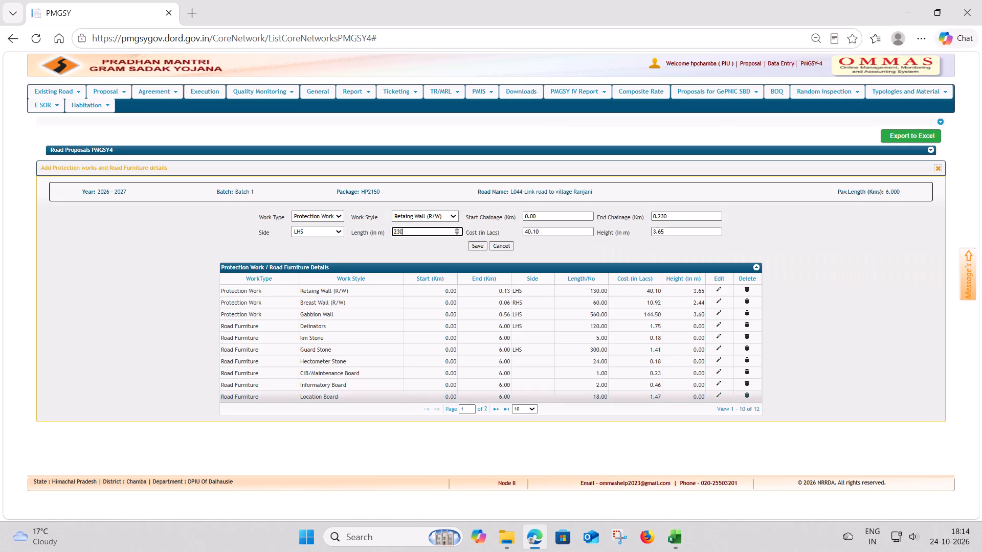
key("Tab")
key("alt+Tab")
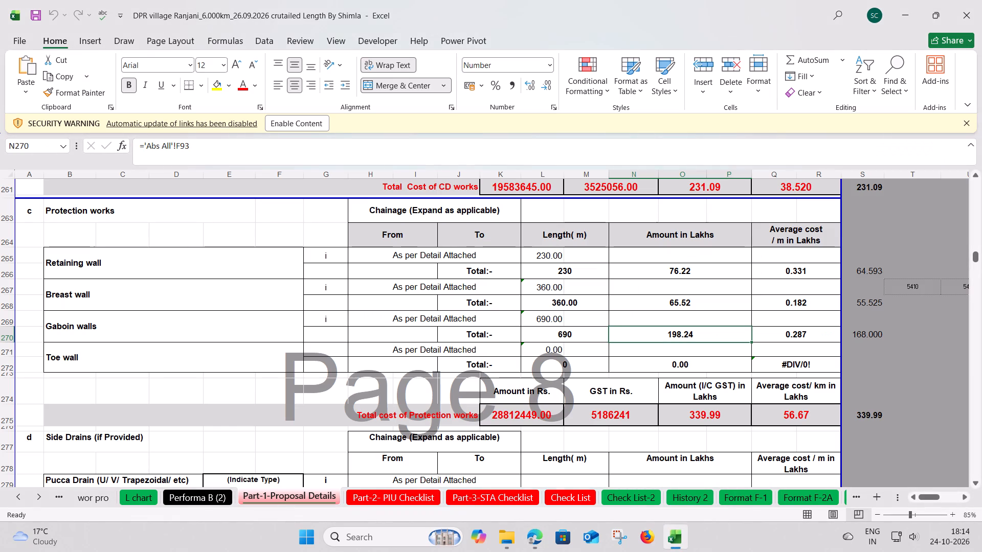
left_click(645, 272)
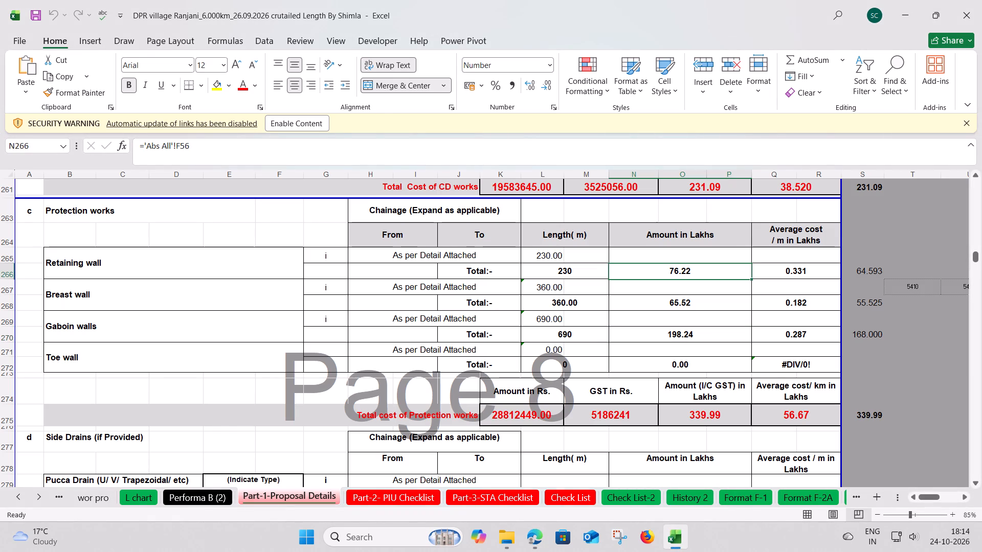
key("alt+Tab")
type("76.22")
key("Tab")
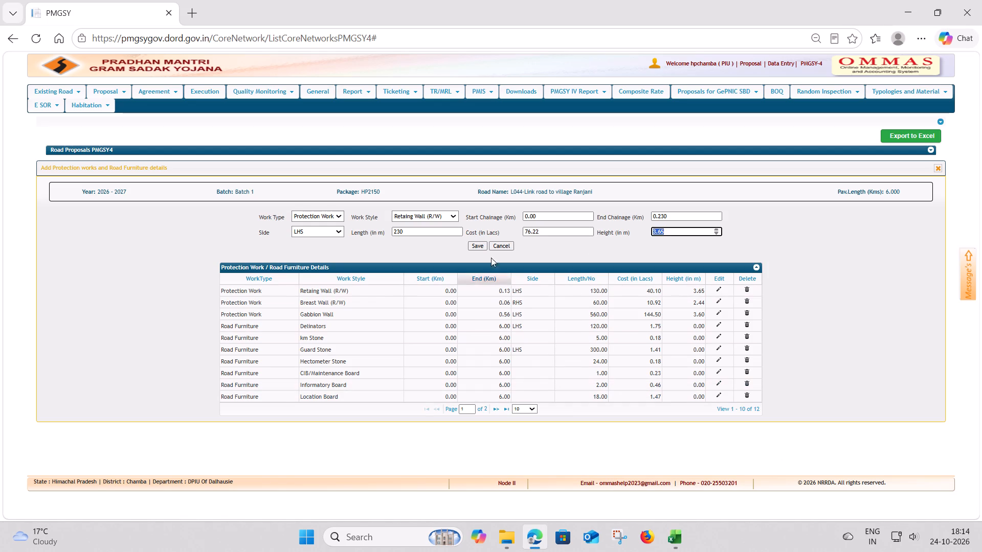
left_click(479, 244)
left_click(608, 128)
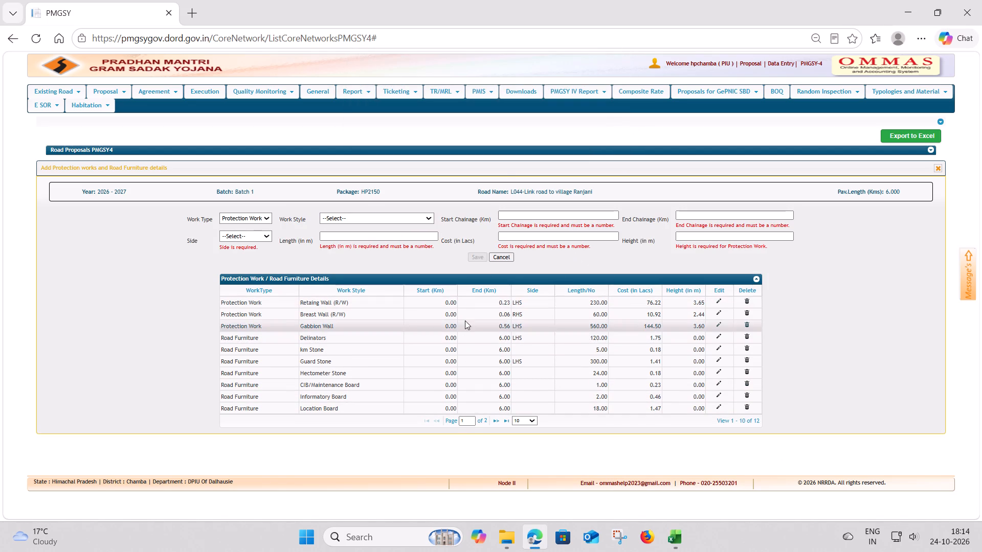
Update the breast wall entry from the workbook with end chainage 0.360 km, length 360 m and cost 65.52 lakhs, and save it.
left_click(720, 312)
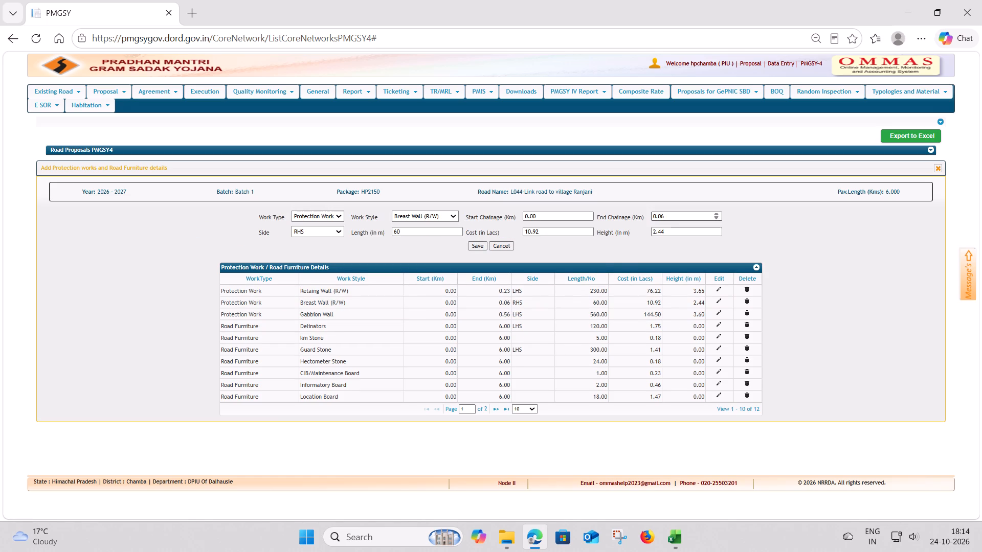
left_click_drag(665, 215, 658, 213)
key("alt+Tab")
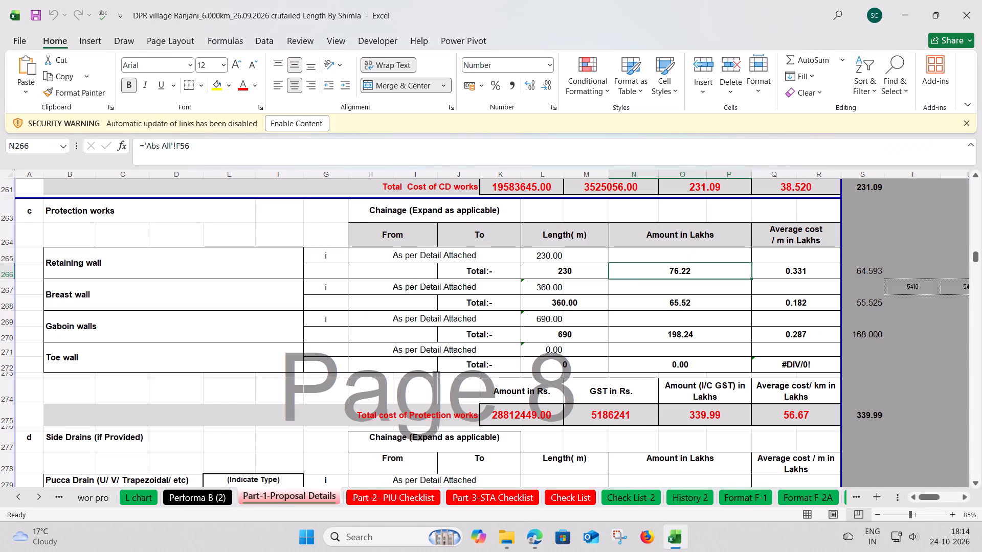
key("alt+Tab")
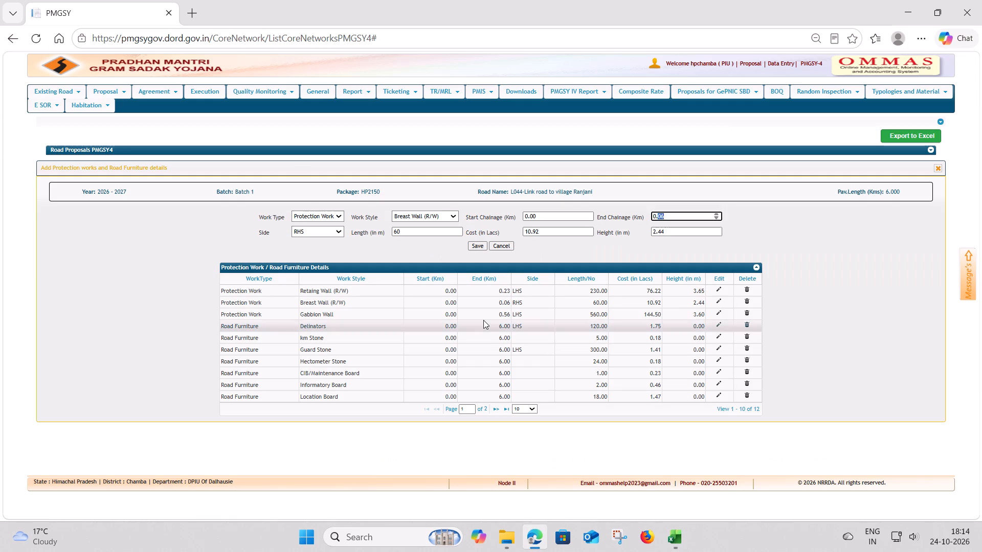
type("360")
key("Tab")
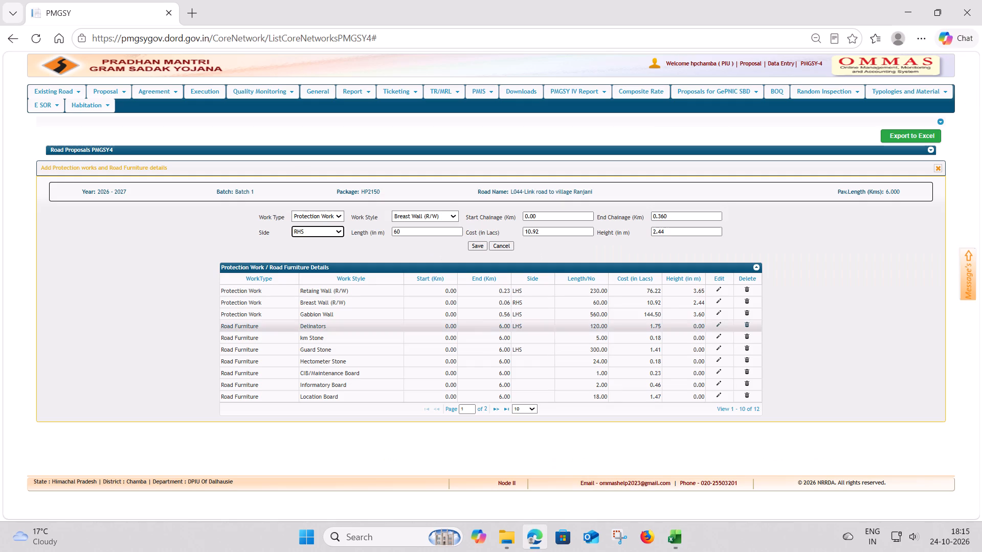
key("Tab")
type("360")
key("Tab")
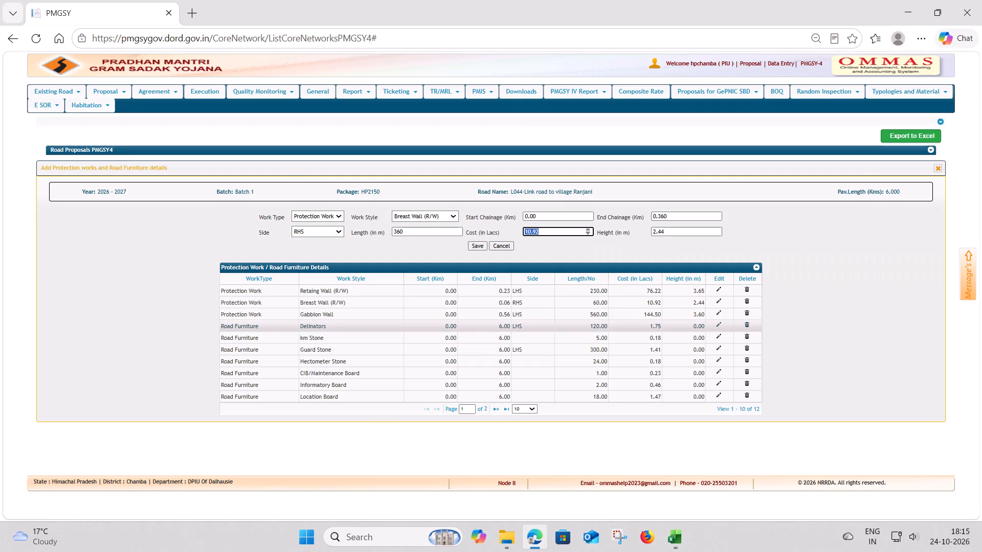
key("alt+Tab")
key("alt+Tab")
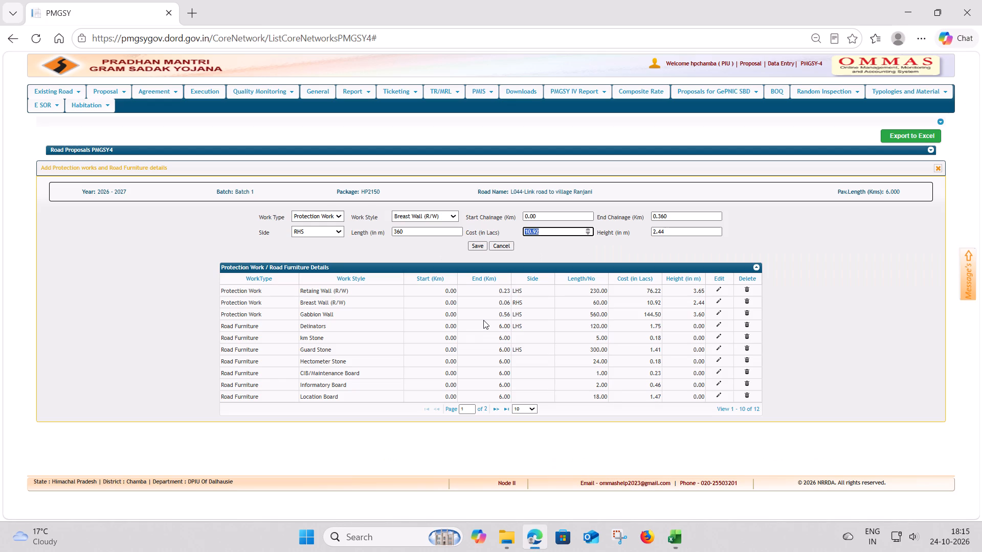
type("65.52")
key("Tab")
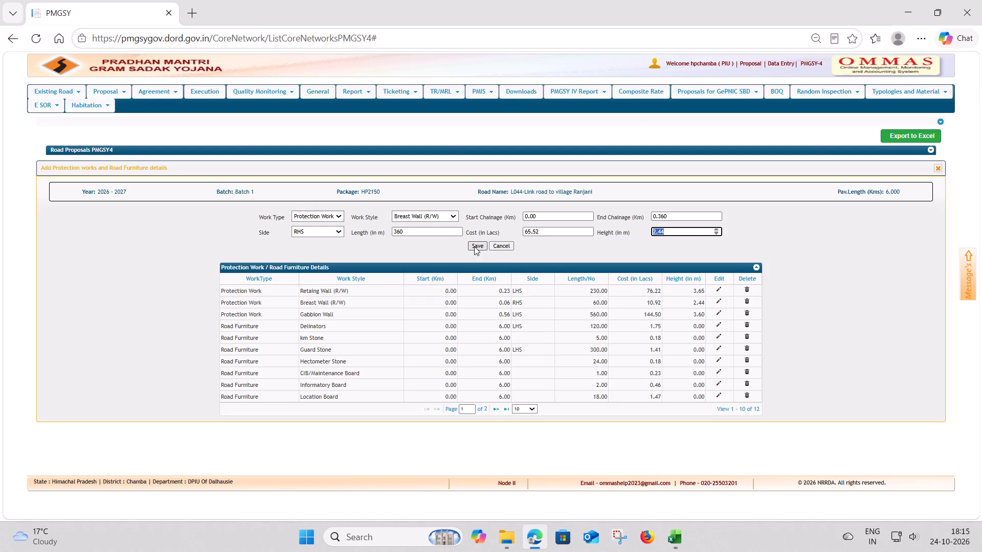
left_click(474, 246)
left_click(607, 123)
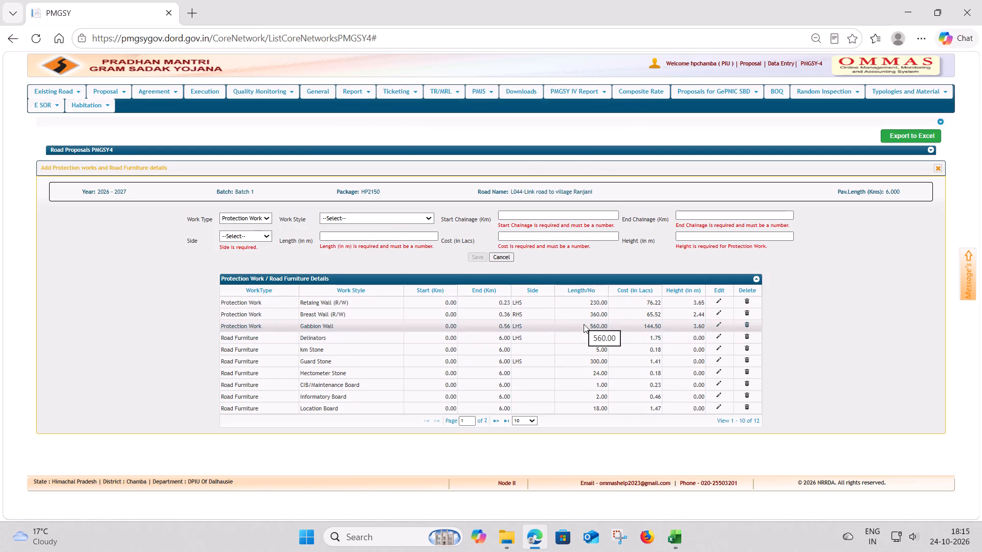
Update the gabion wall entry from the workbook with end chainage 0.690 km, length 690 m and cost 198.24 lakhs, and save it.
left_click(719, 325)
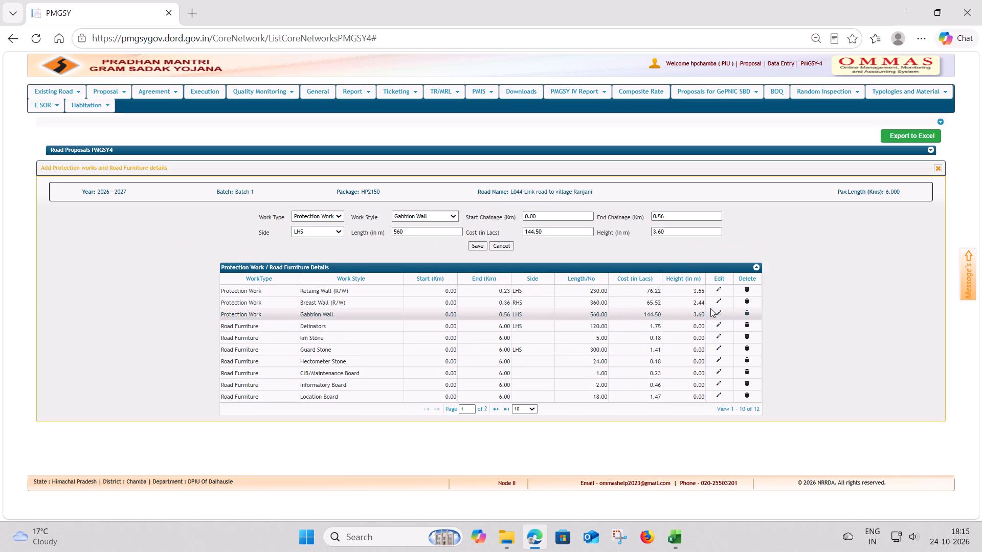
left_click_drag(675, 217, 657, 217)
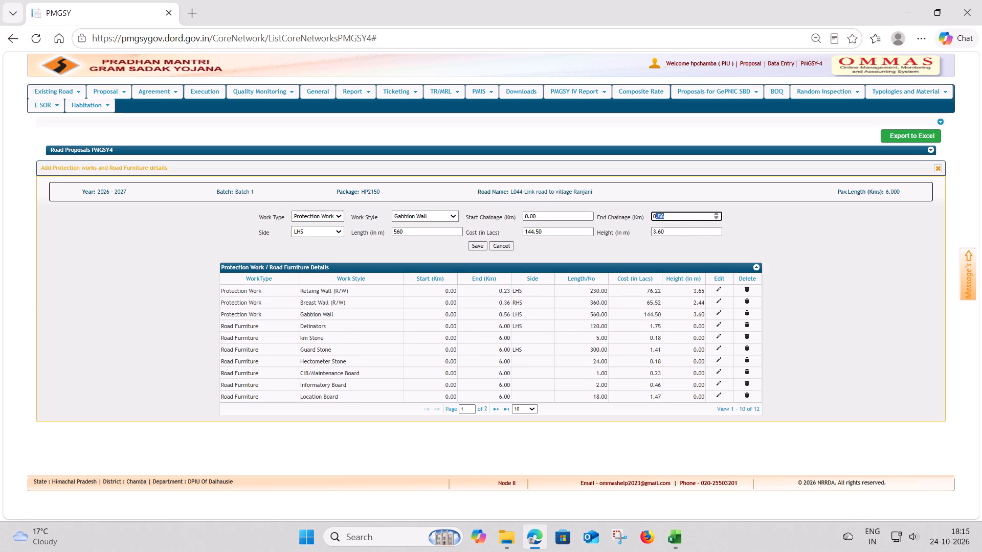
left_click_drag(657, 217, 658, 217)
type("690")
key("Tab")
key("Tab")
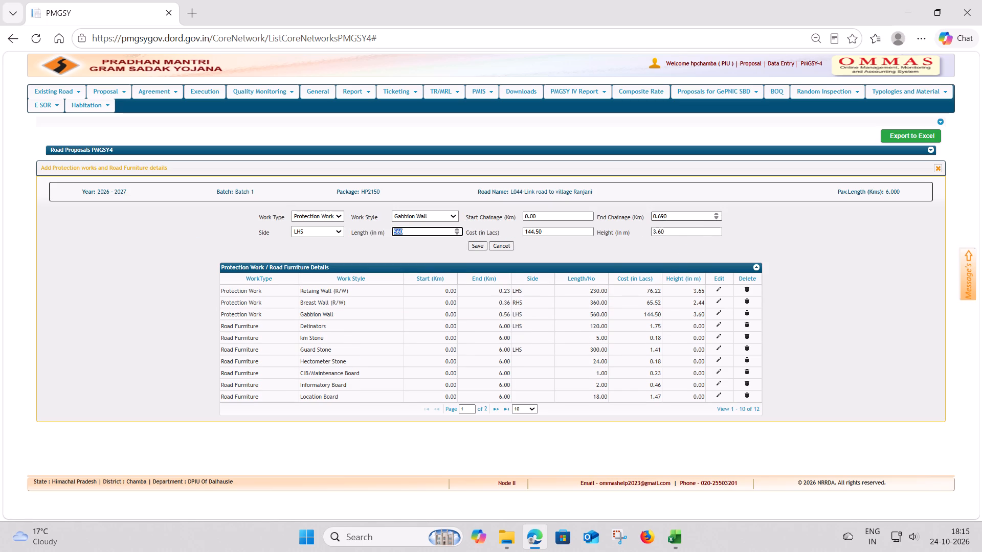
type("690")
key("Tab")
key("alt+Tab")
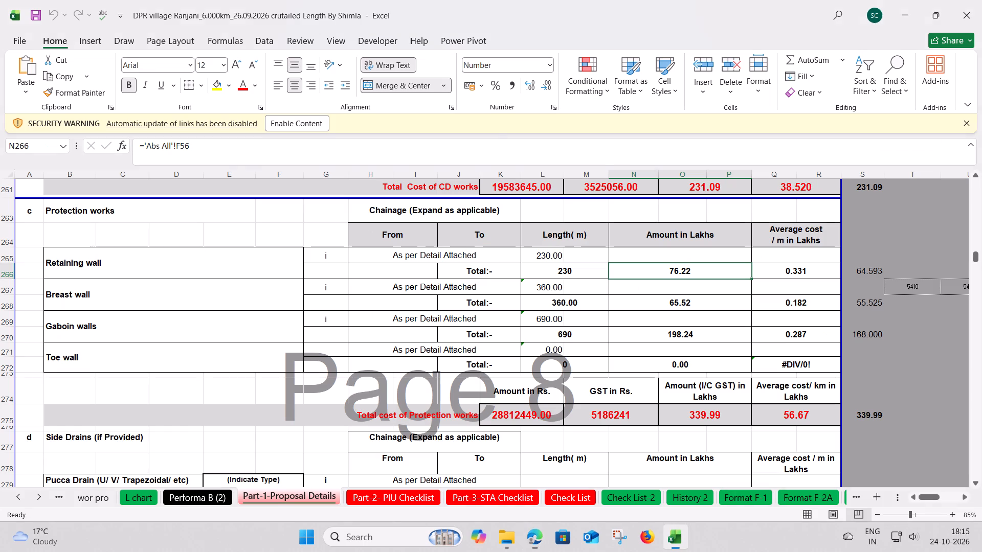
key("alt+Tab")
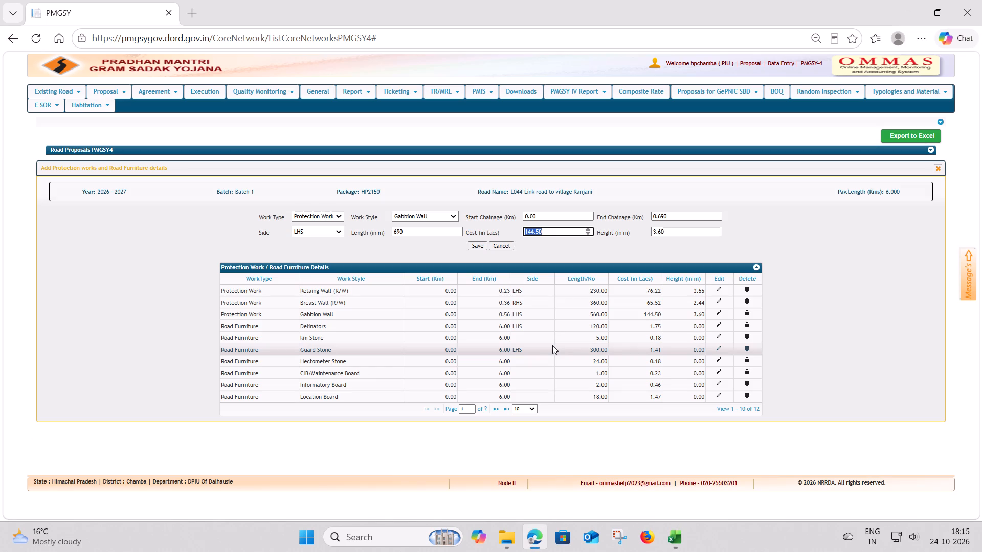
type("198.24")
key("Tab")
left_click(480, 247)
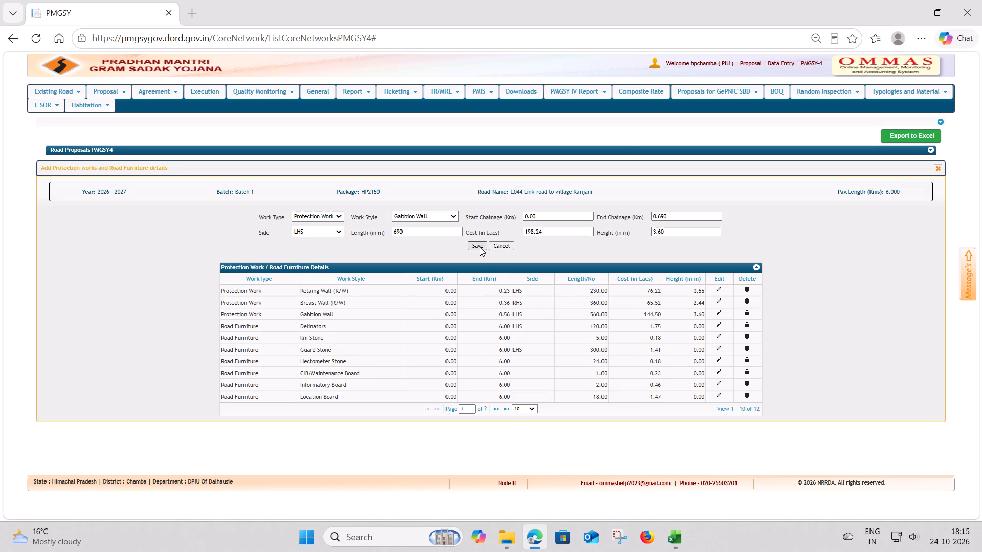
left_click(617, 121)
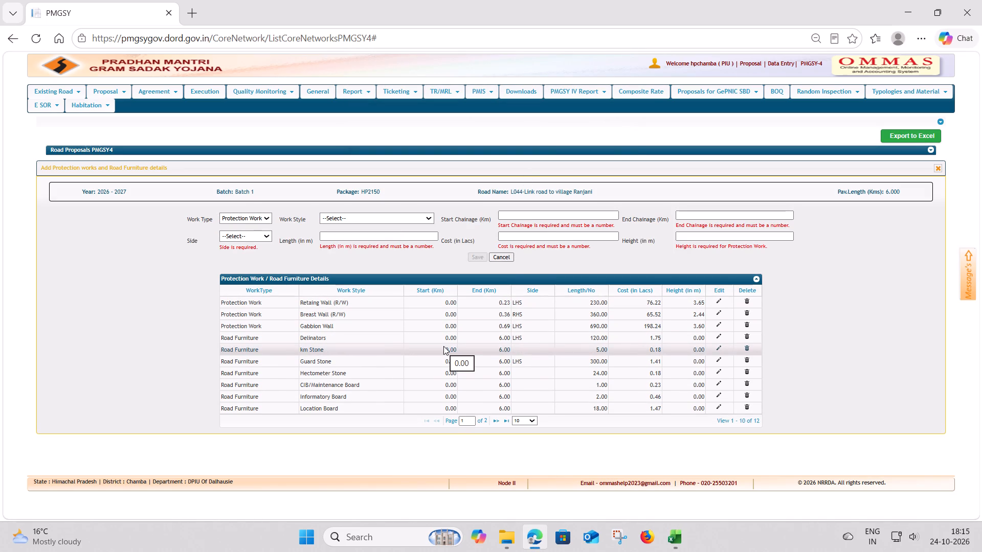
Compare the delineator and guard stone entries with the road furniture table in the Ranjani workbook.
left_click(454, 335)
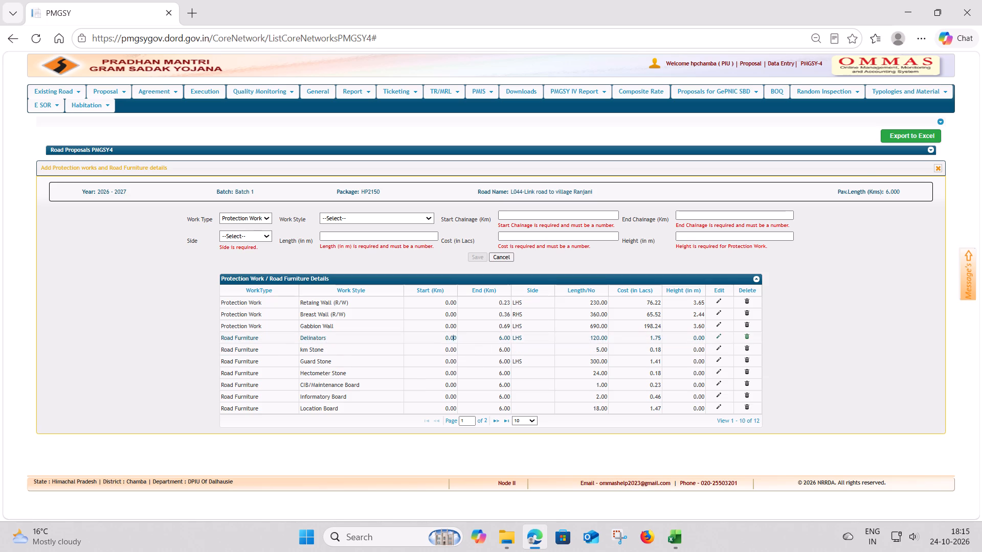
key("alt+Tab")
scroll(454, 337, "down", 11)
scroll(454, 337, "up", 1)
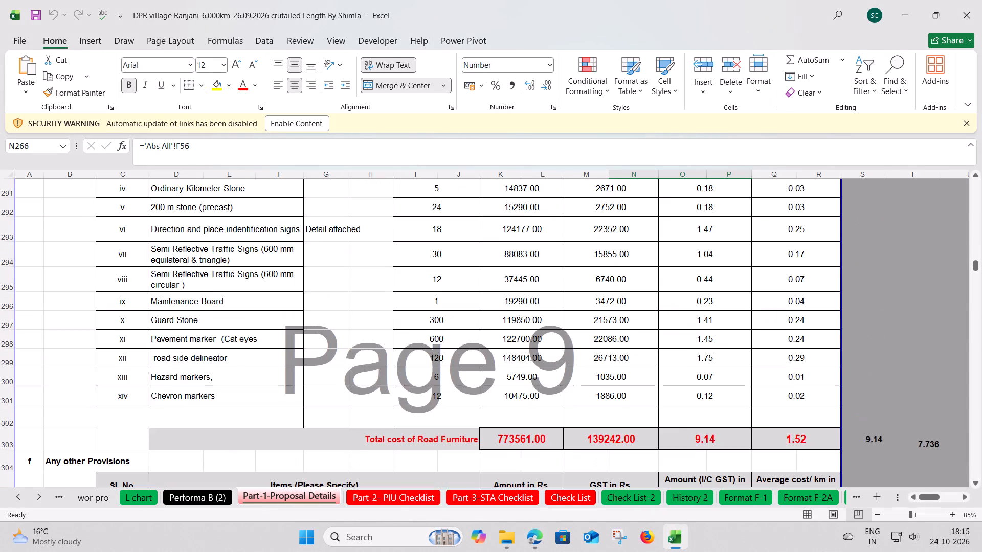
scroll(454, 337, "up", 2)
scroll(454, 337, "down", 2)
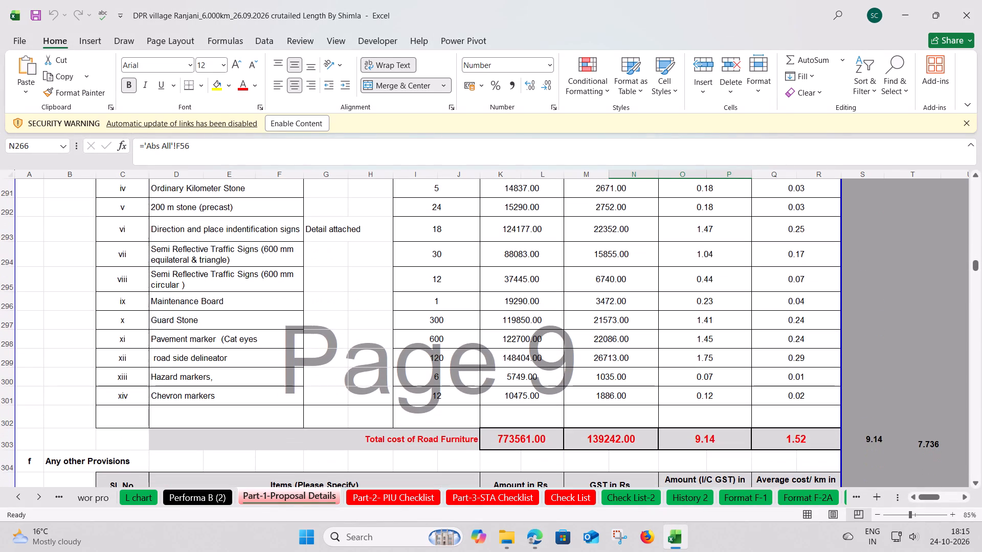
left_click(445, 362)
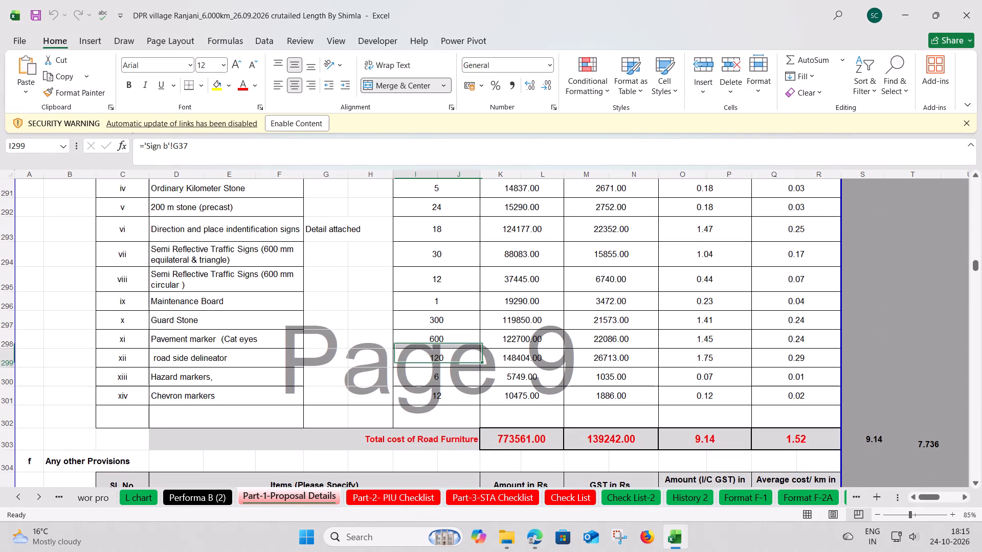
key("alt+Tab")
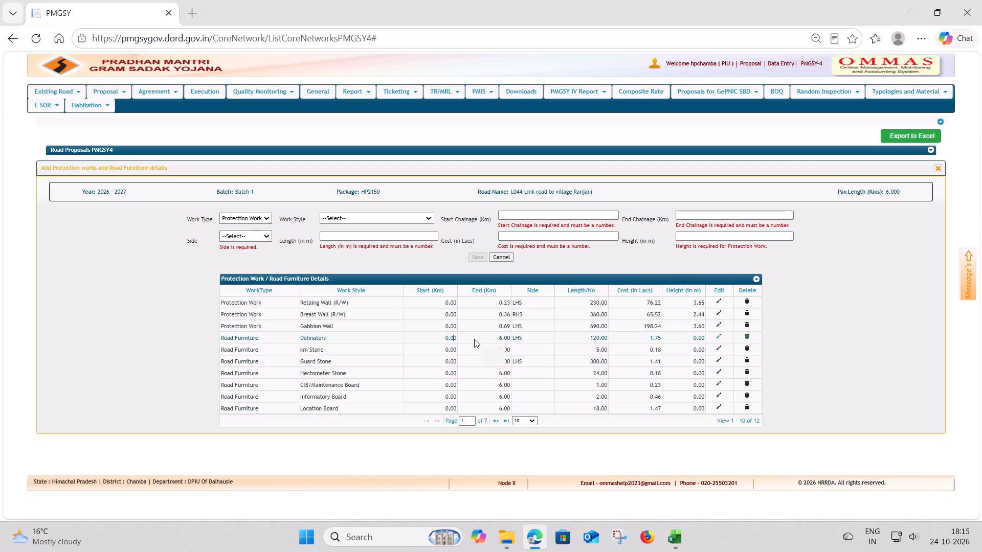
key("alt+Tab")
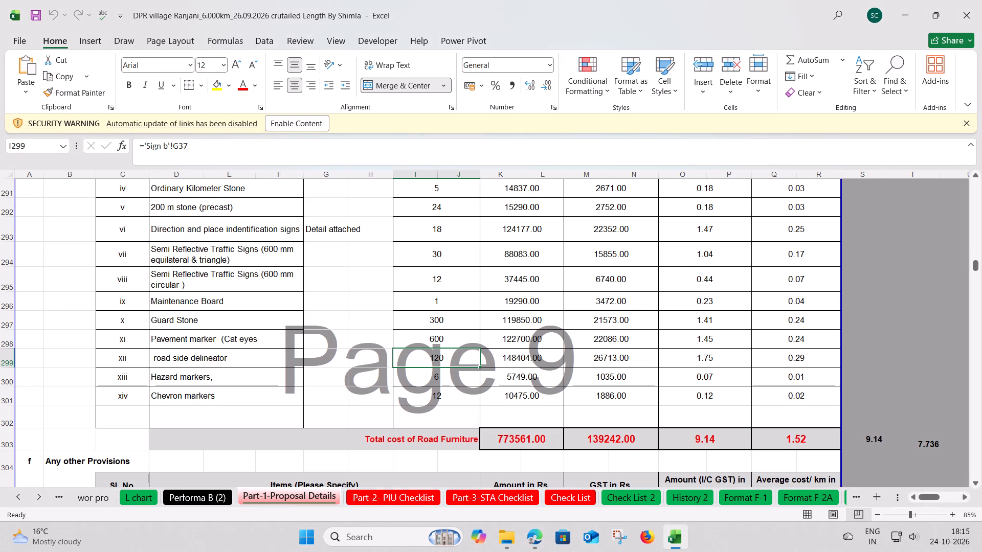
key("alt+Tab")
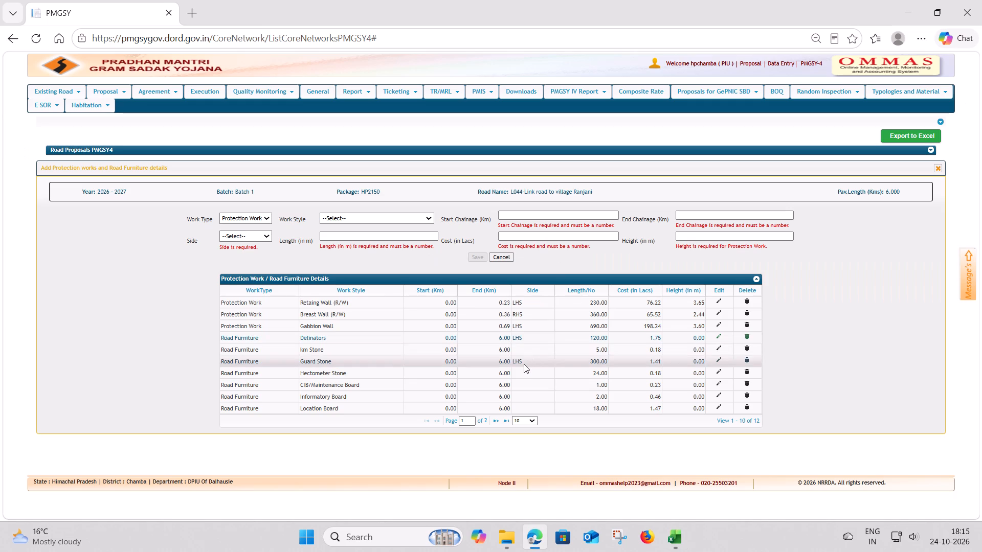
left_click(524, 364)
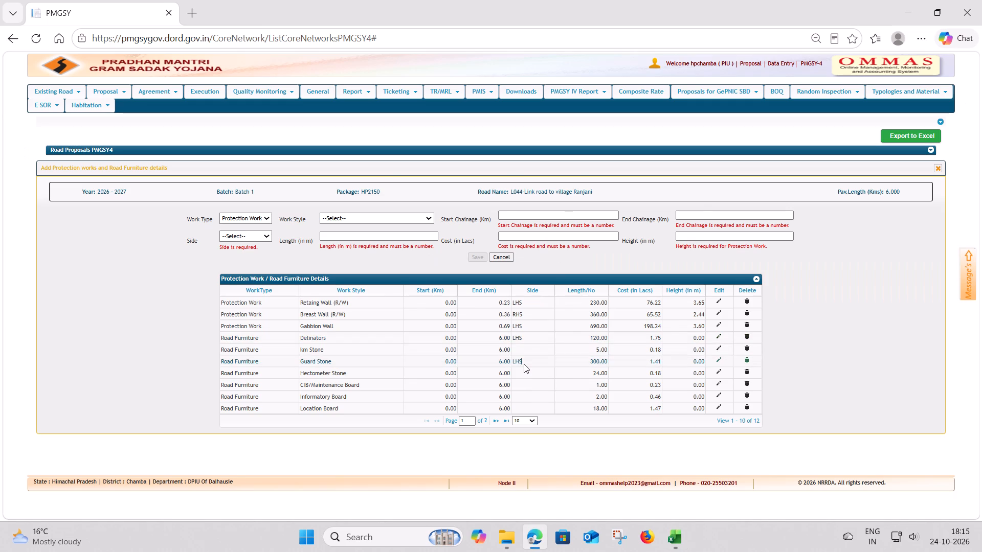
key("alt+Tab")
key("alt+Tab")
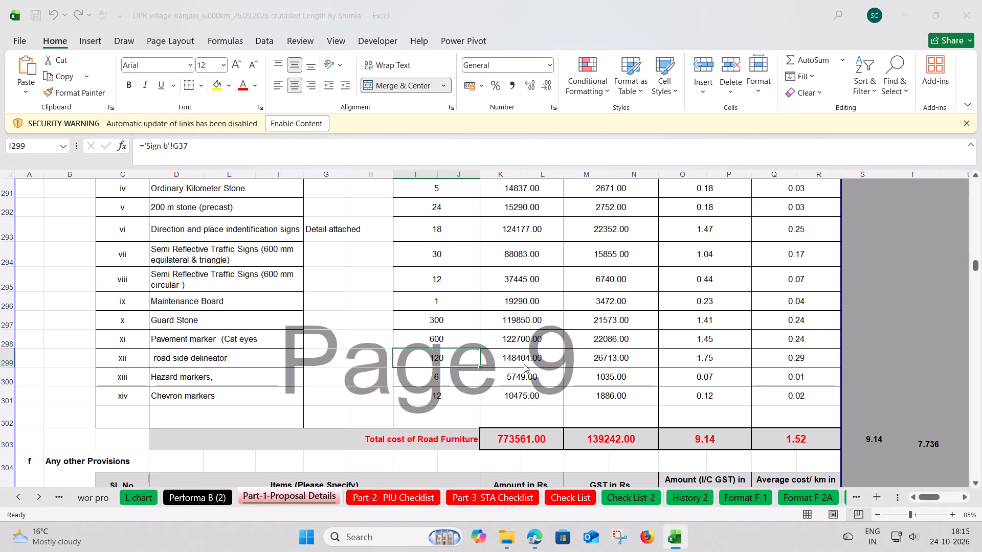
Compare the hectometer stone, kilometre stone, maintenance, informatory and location board entries with the workbook's road furniture quantities and costs.
left_click(519, 373)
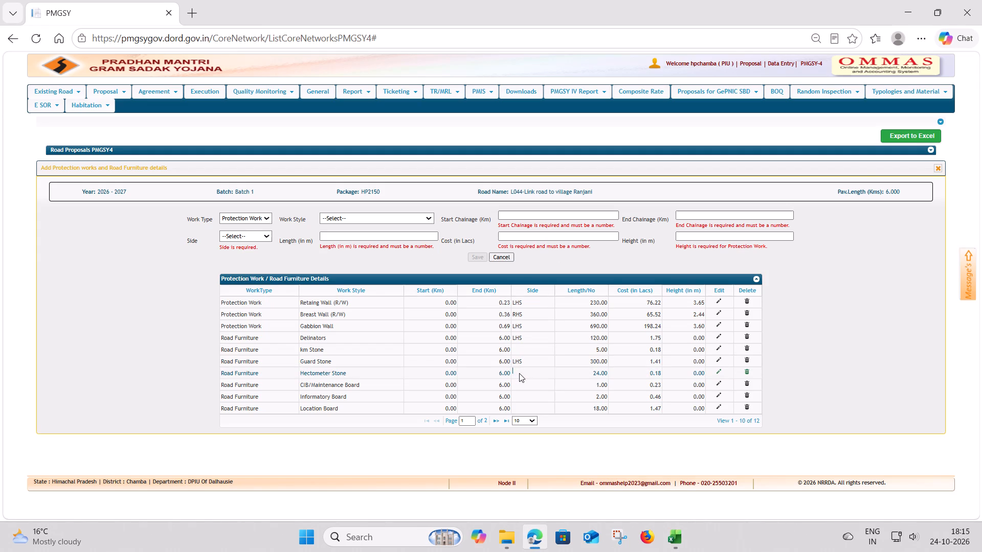
key("alt+Tab")
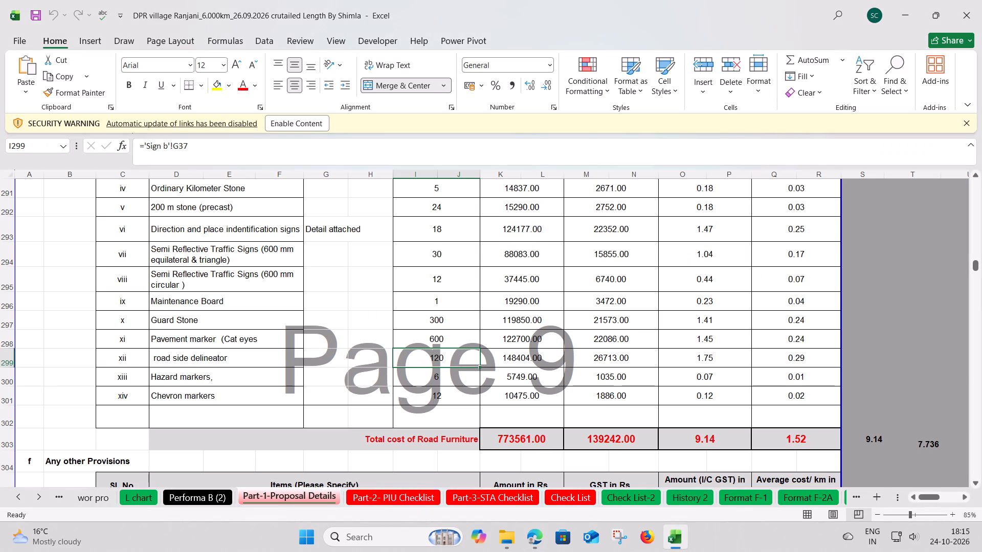
scroll(519, 373, "up", 1)
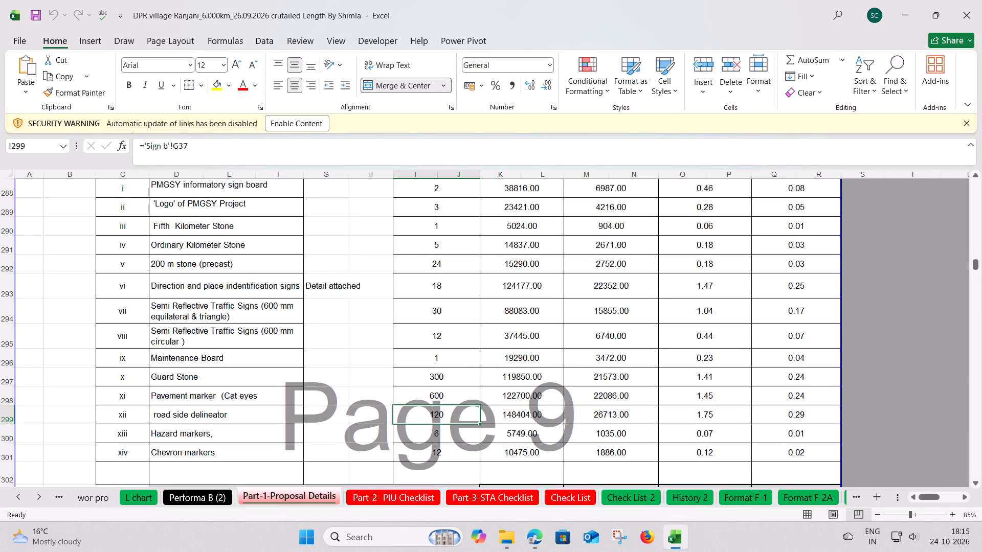
key("alt+Tab")
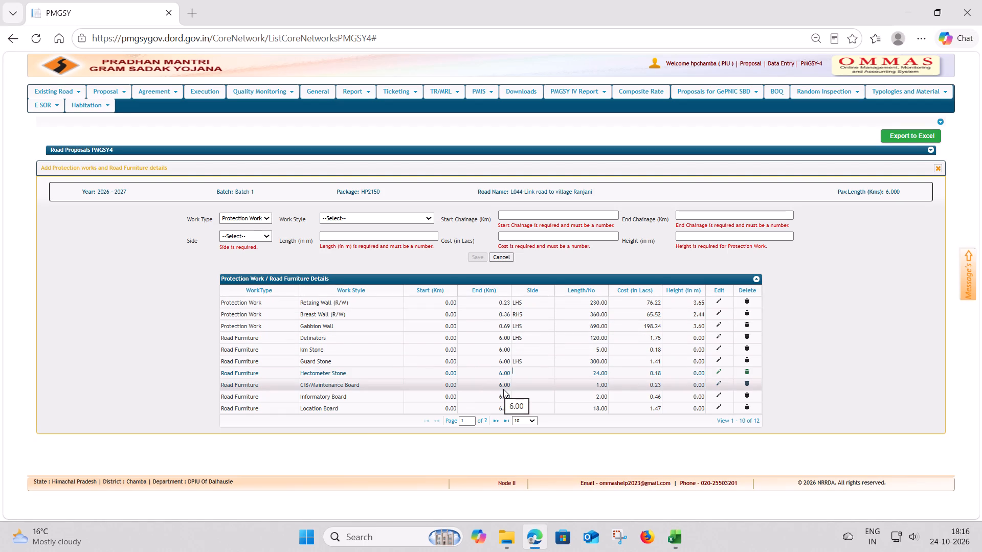
left_click(503, 389)
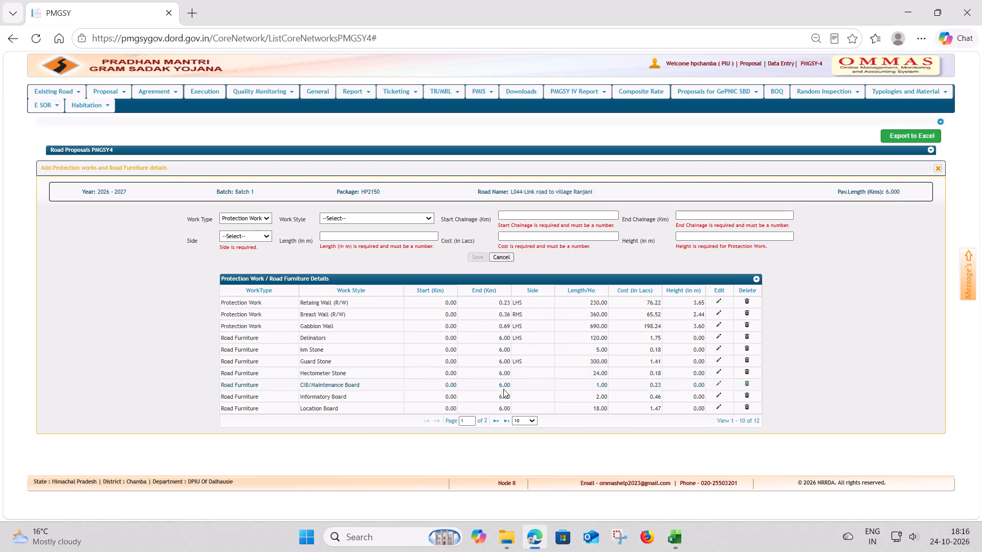
key("alt+Tab")
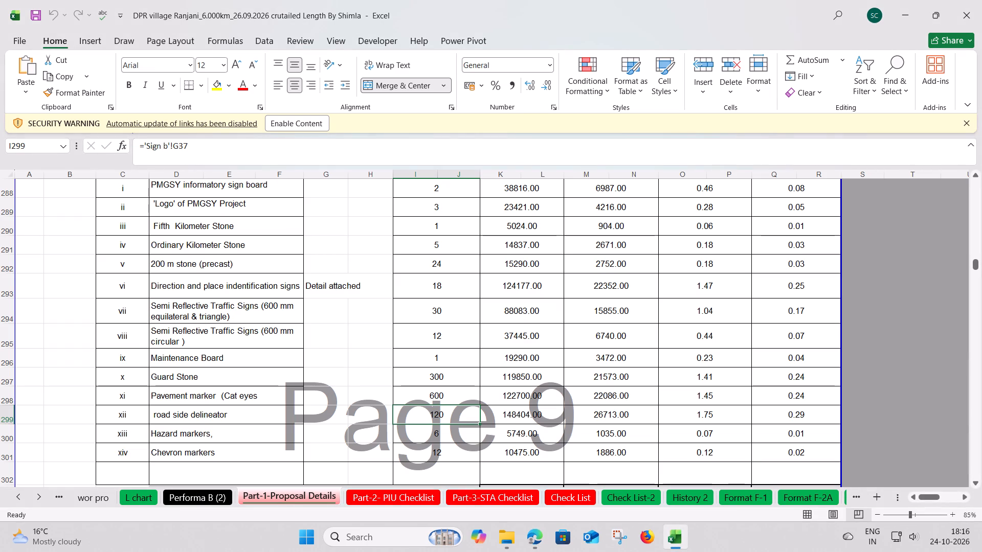
left_click(449, 247)
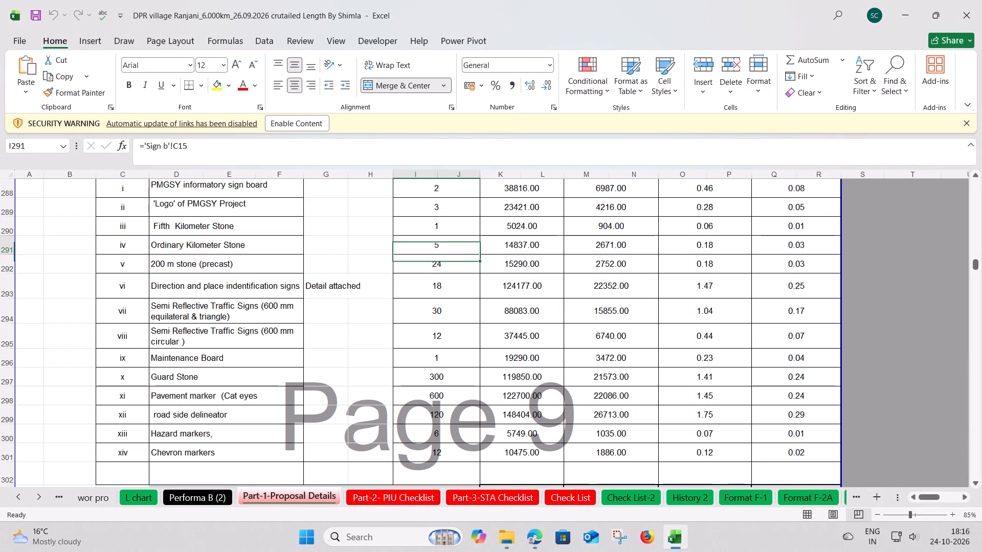
key("alt+Tab")
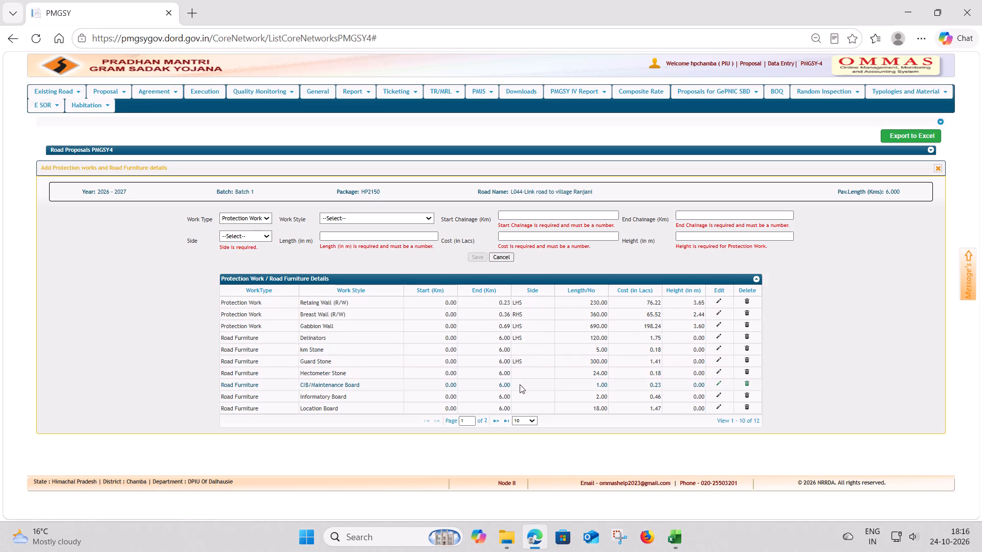
left_click(499, 402)
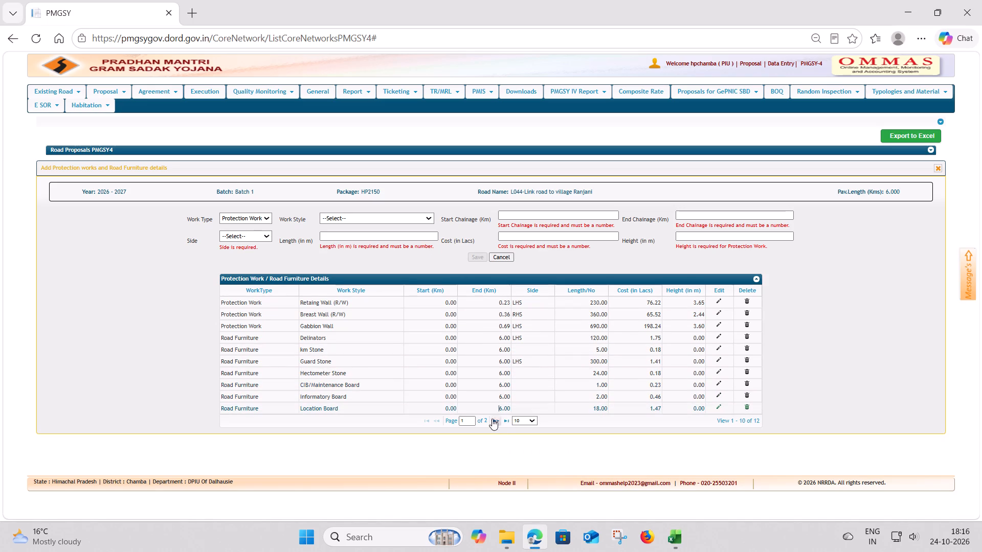
Check the cautionary board and road marking entries on the list's second page against the workbook's road furniture and other provisions.
left_click(490, 418)
left_click(495, 421)
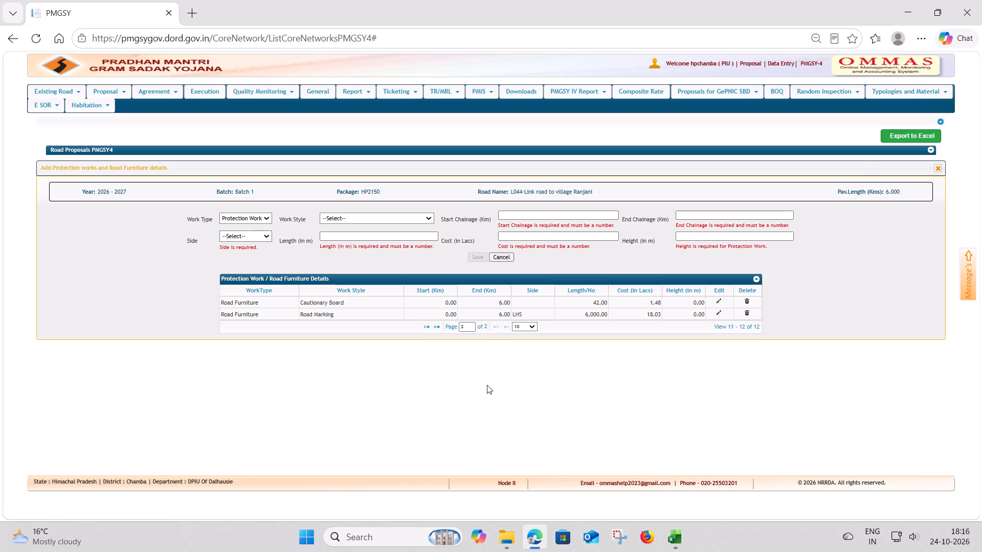
key("alt+Tab")
scroll(498, 360, "down", 4)
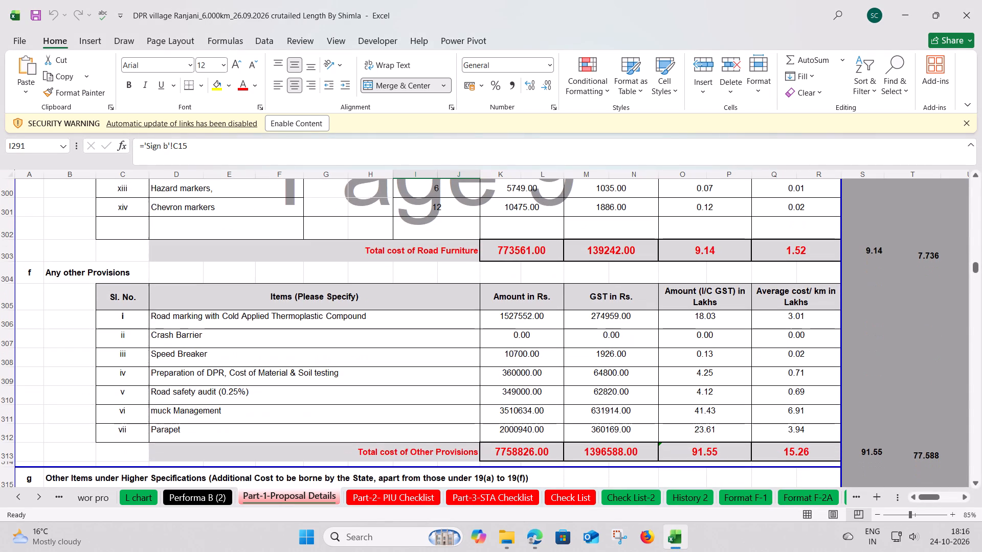
key("alt+Tab")
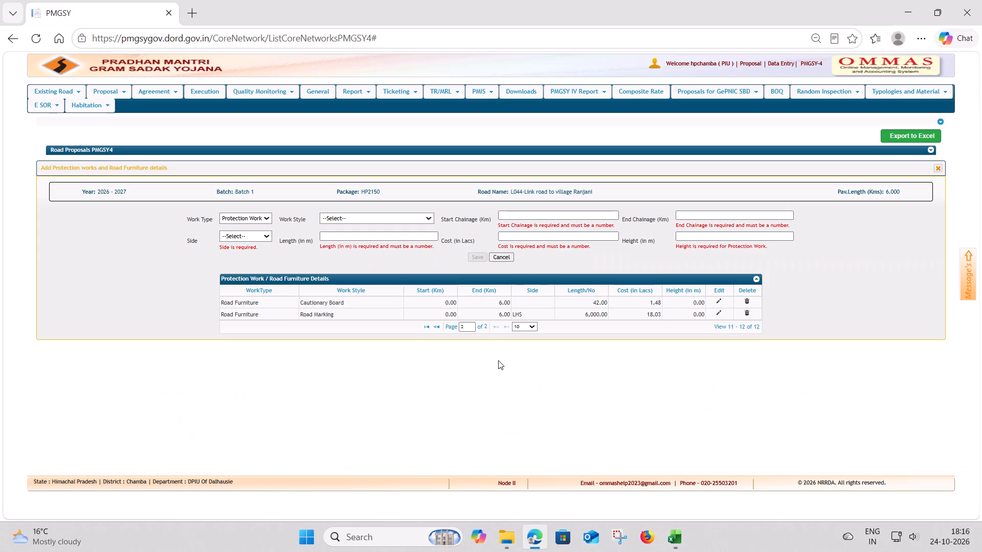
Close the protection works and road furniture details, and close the Ranjani DPR workbook.
left_click(938, 168)
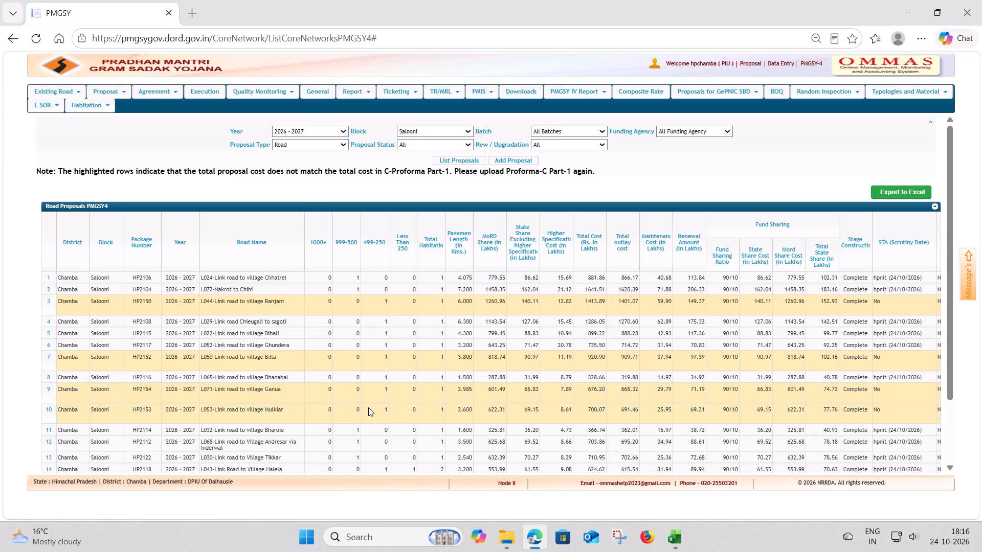
scroll(341, 391, "down", 1)
key("alt+Tab")
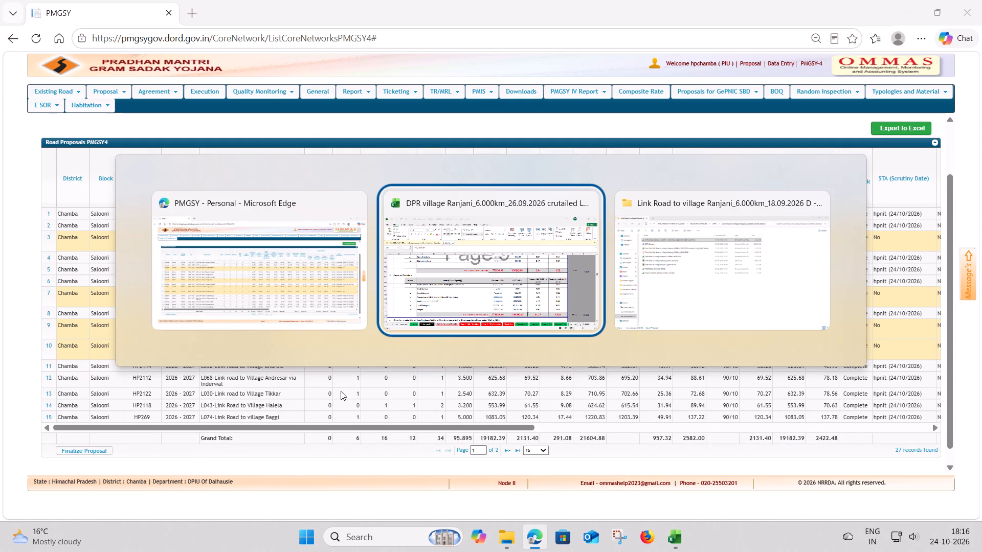
left_click(972, 13)
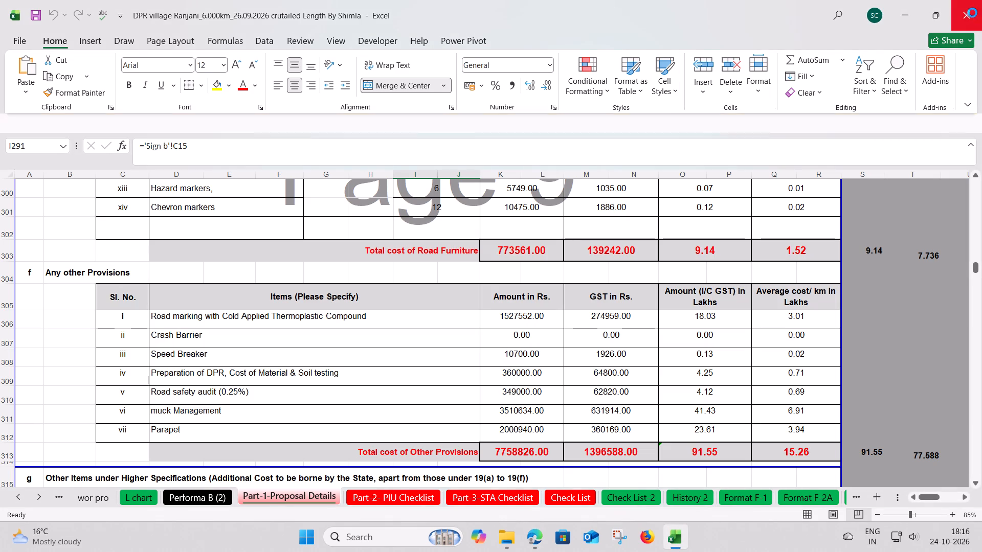
Switch to File Explorer and open the Link road to village Ganua_2.985km_18.09.2026 D folder in the Salooni Division DPR folder.
key("alt+Tab")
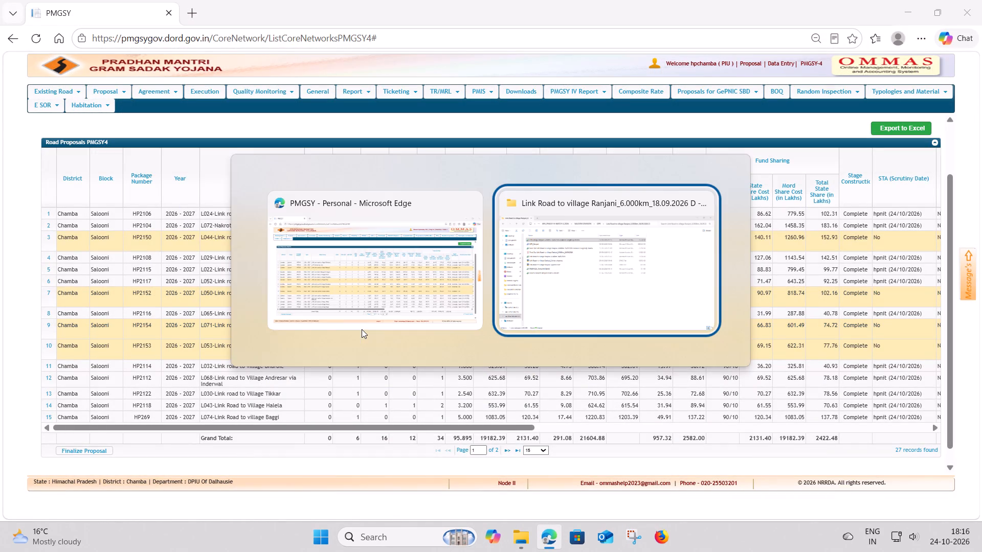
left_click(77, 31)
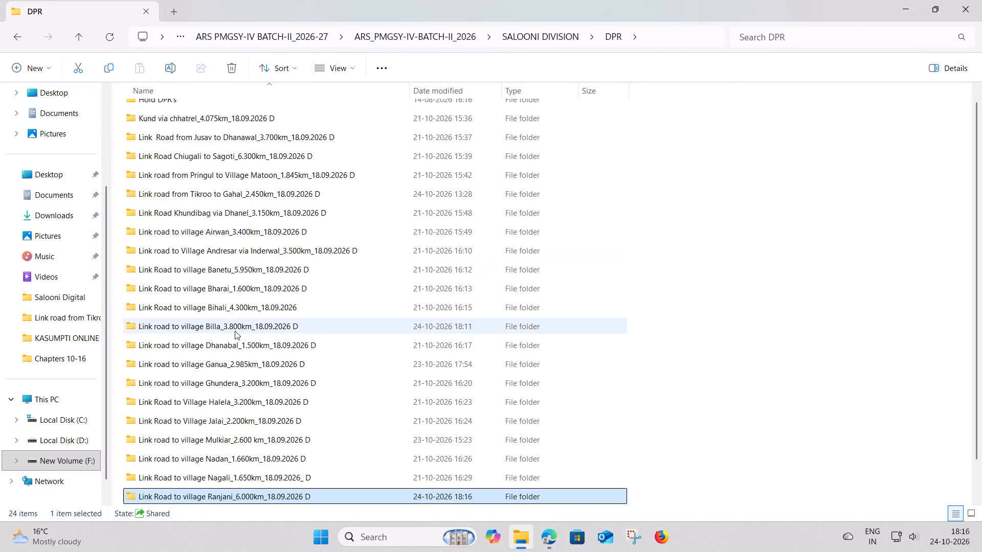
double_click(226, 366)
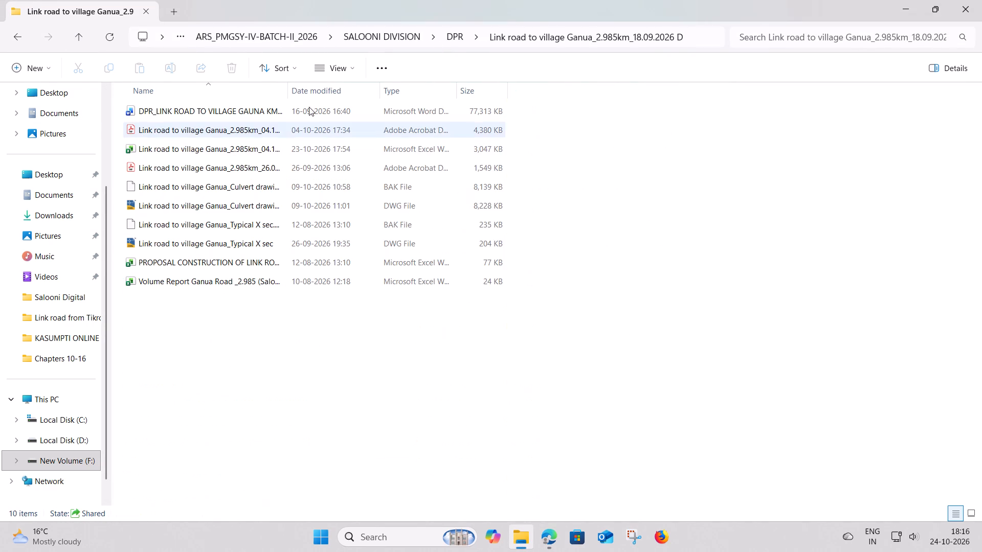
Open the Excel workbook Link road to village Ganua_2.985km_04.10.2026 and show its Part-1-Proposal Details sheet.
left_click_drag(291, 84, 365, 96)
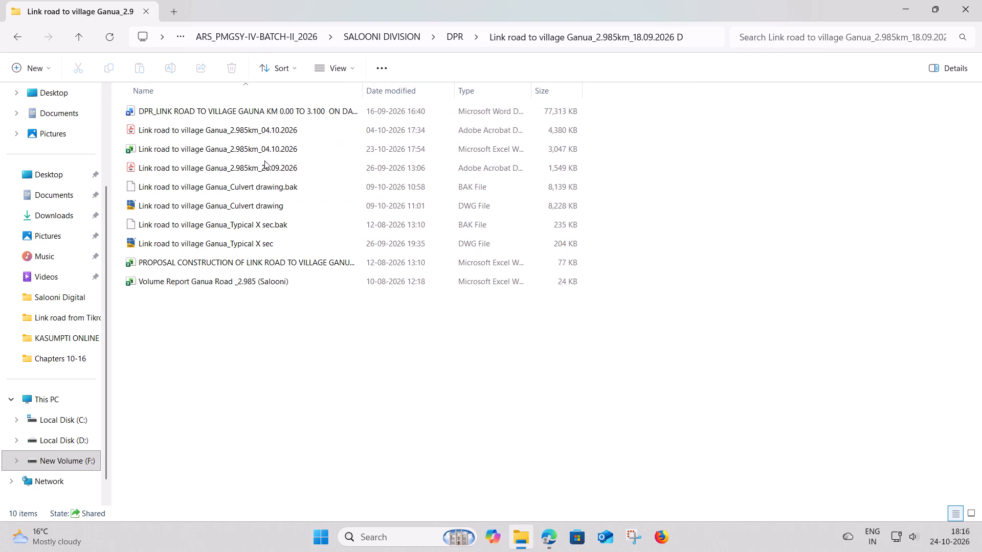
double_click(240, 150)
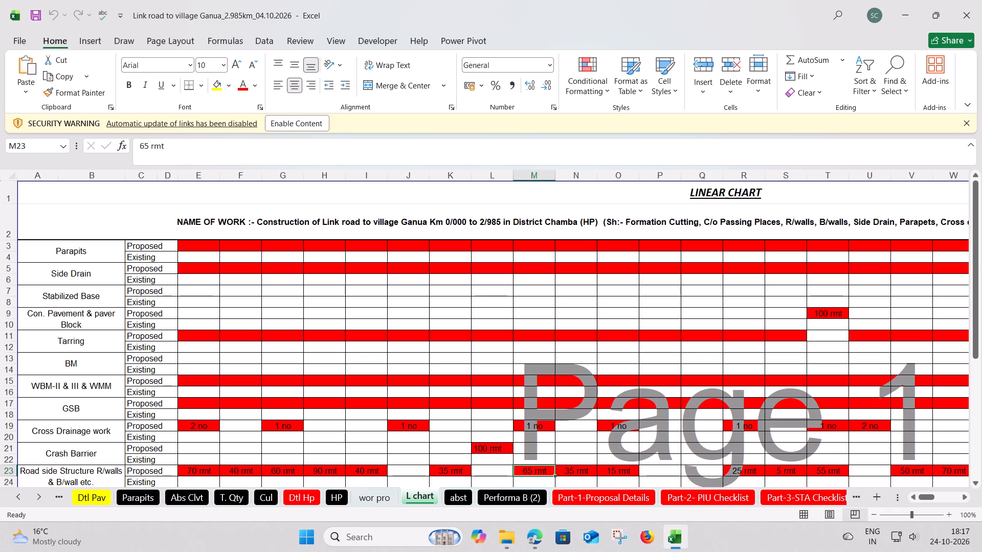
left_click(590, 501)
Examine the higher specification, other provisions and road furniture cost tables in the Ganua proposal details sheet.
scroll(478, 343, "up", 2)
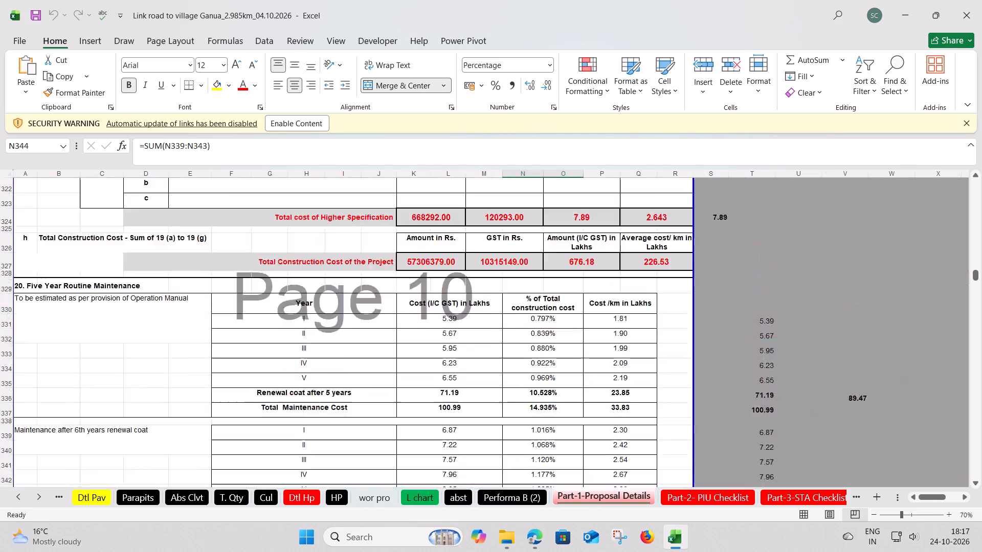
scroll(478, 343, "up", 5)
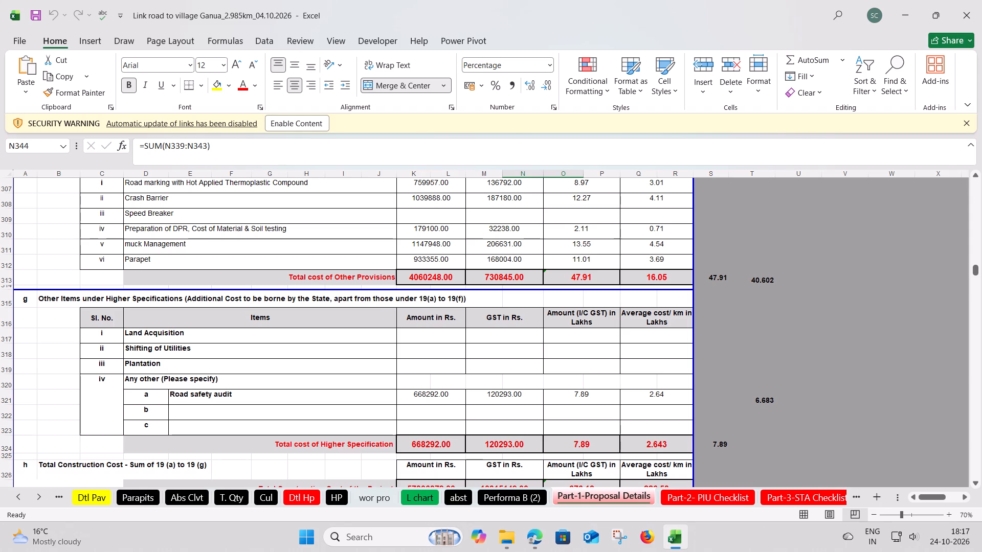
scroll(341, 257, "up", 1)
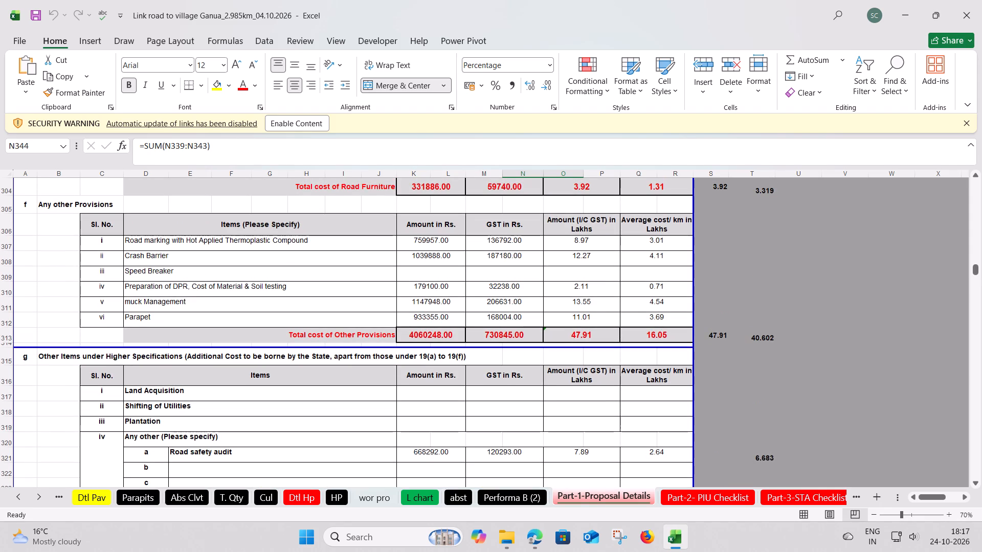
scroll(321, 281, "up", 4)
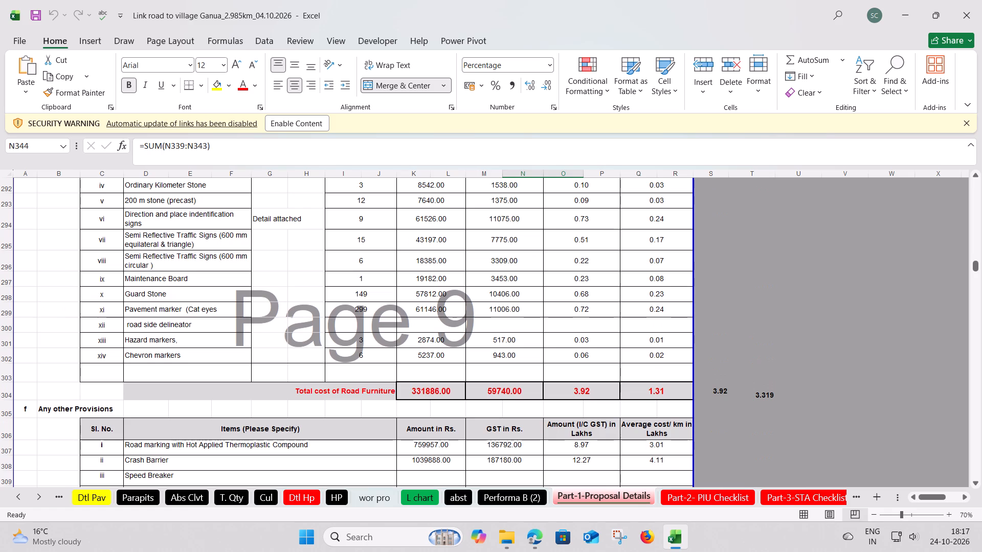
scroll(321, 281, "up", 2)
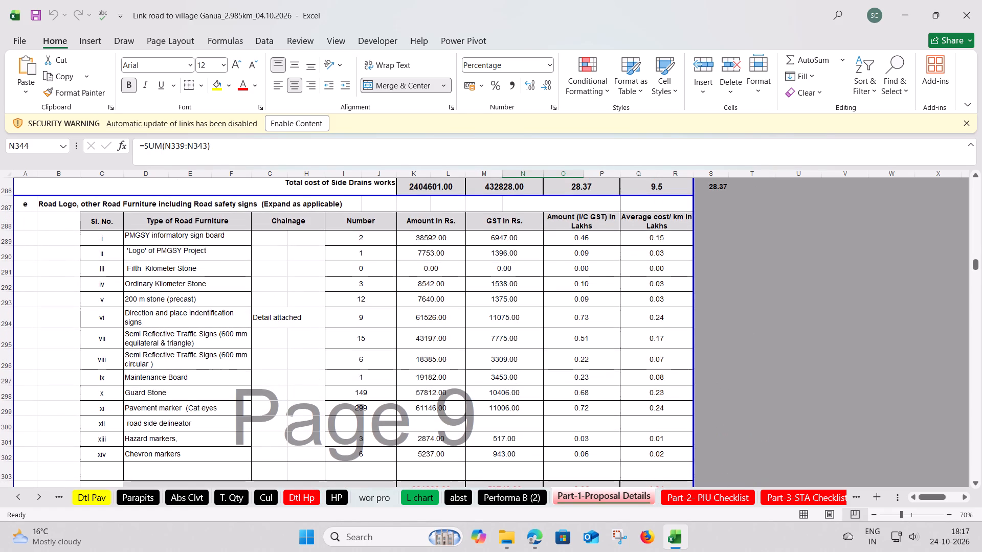
scroll(321, 281, "down", 1)
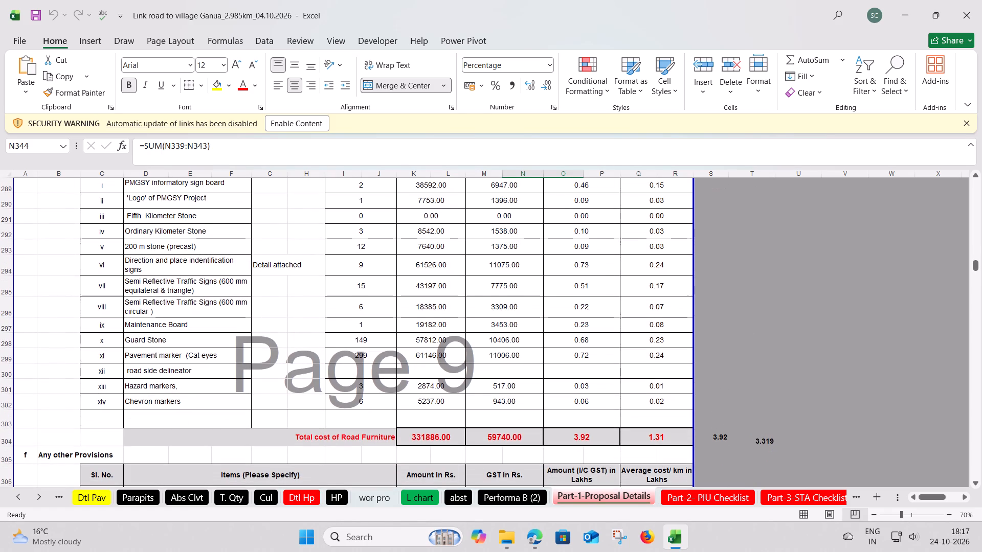
scroll(321, 281, "up", 1)
Switch to the PMGSY portal in Edge and review the traffic intensity details of the Link road to village Ganua, closing them when done.
key("alt+Tab")
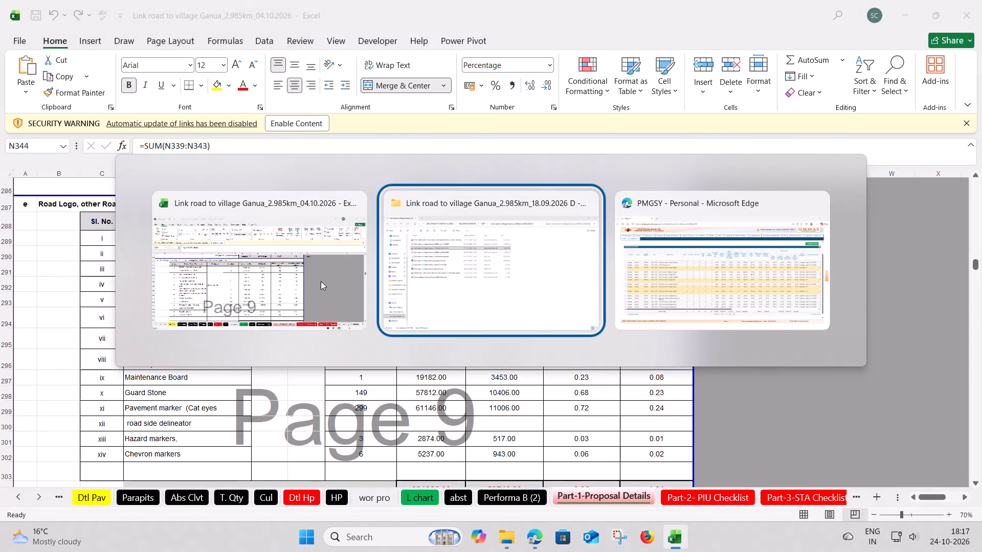
key("alt+Tab")
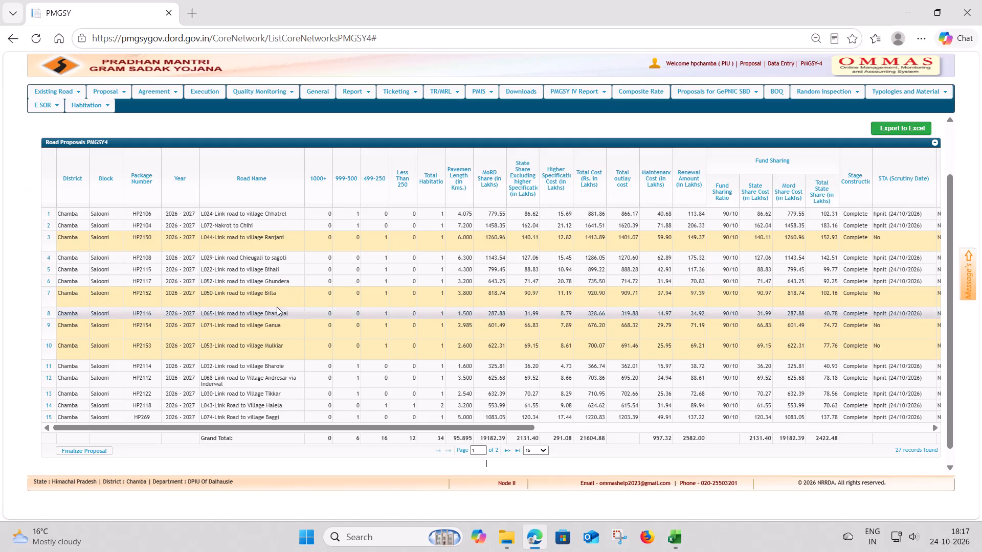
left_click_drag(266, 326, 890, 323)
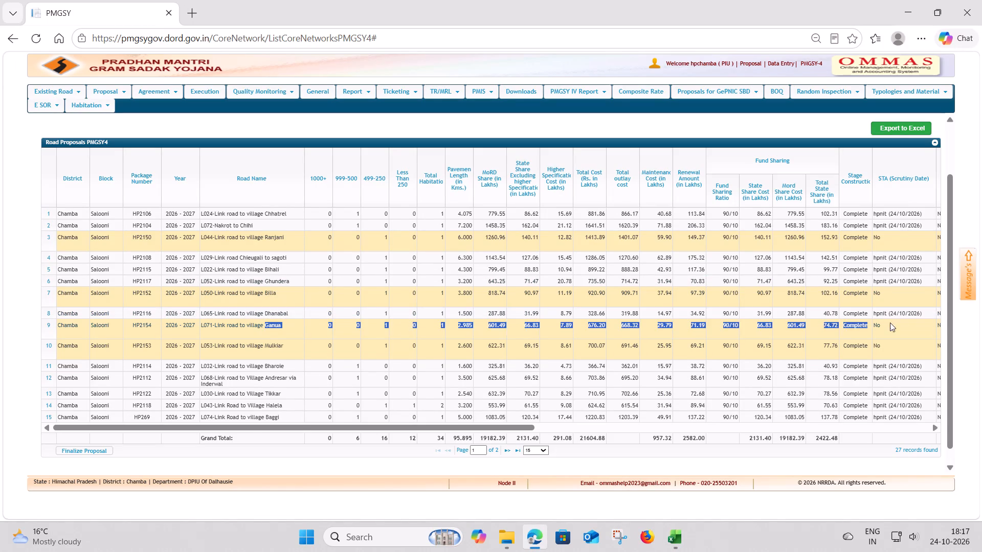
left_click_drag(890, 323, 905, 323)
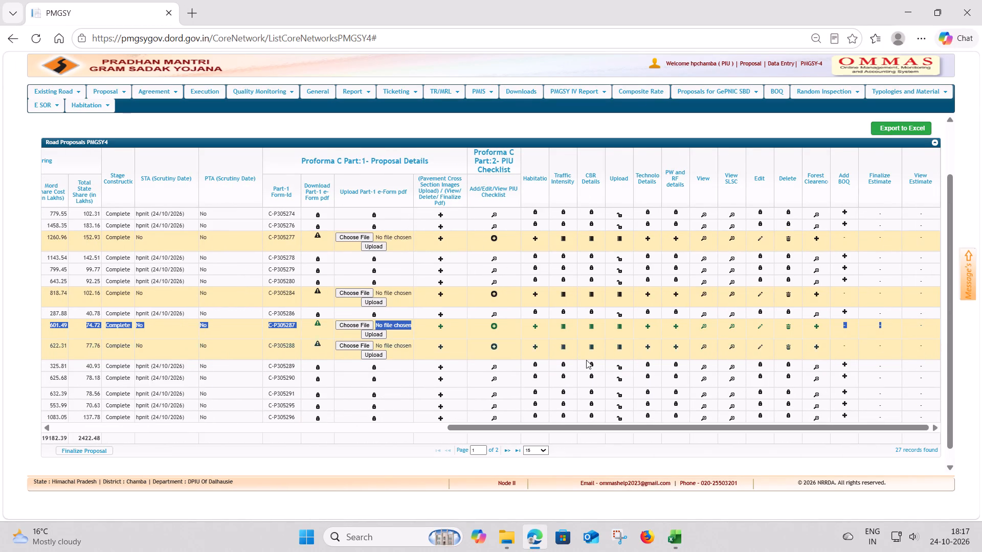
left_click(564, 327)
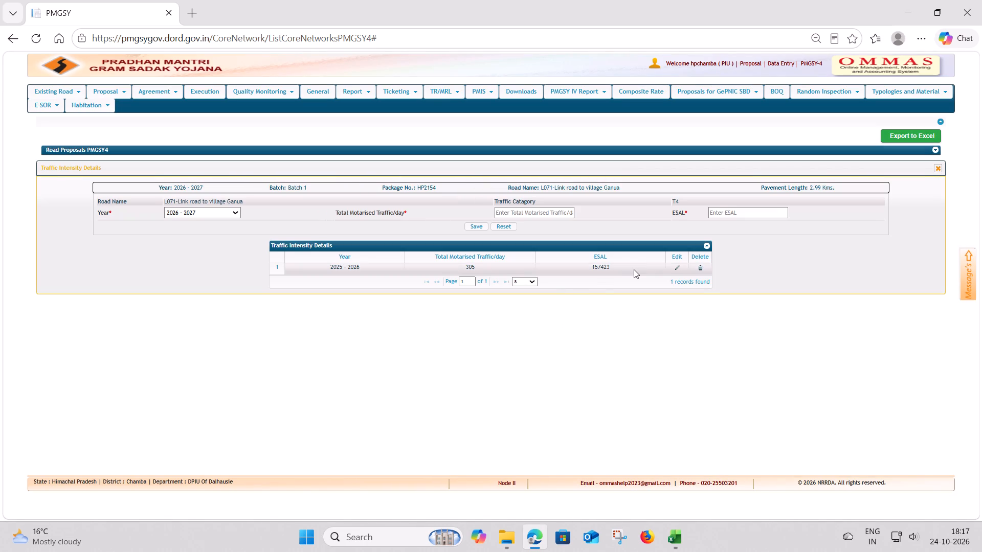
left_click(939, 167)
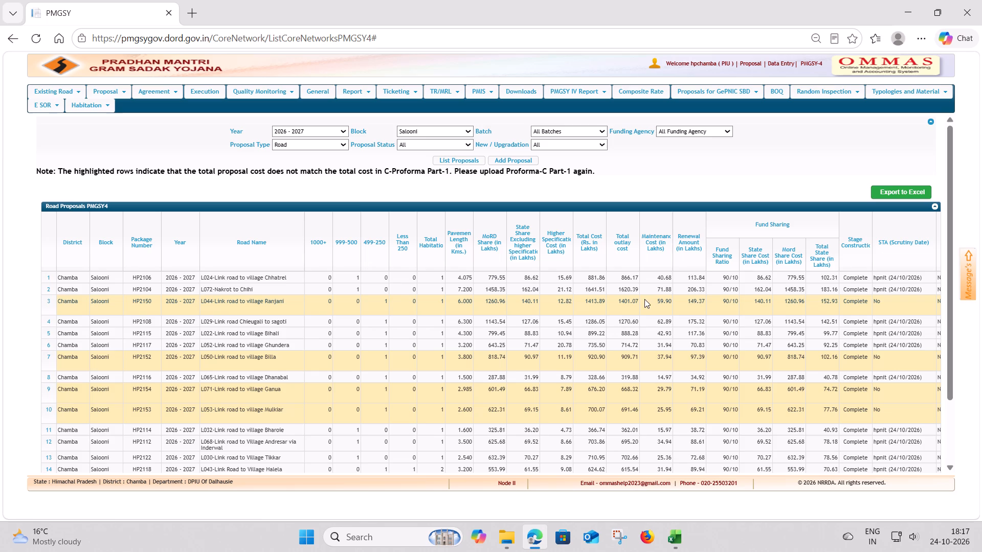
Review the CBR details of the Link road to village Ganua, and close them when done.
left_click_drag(454, 393, 947, 395)
left_click(591, 391)
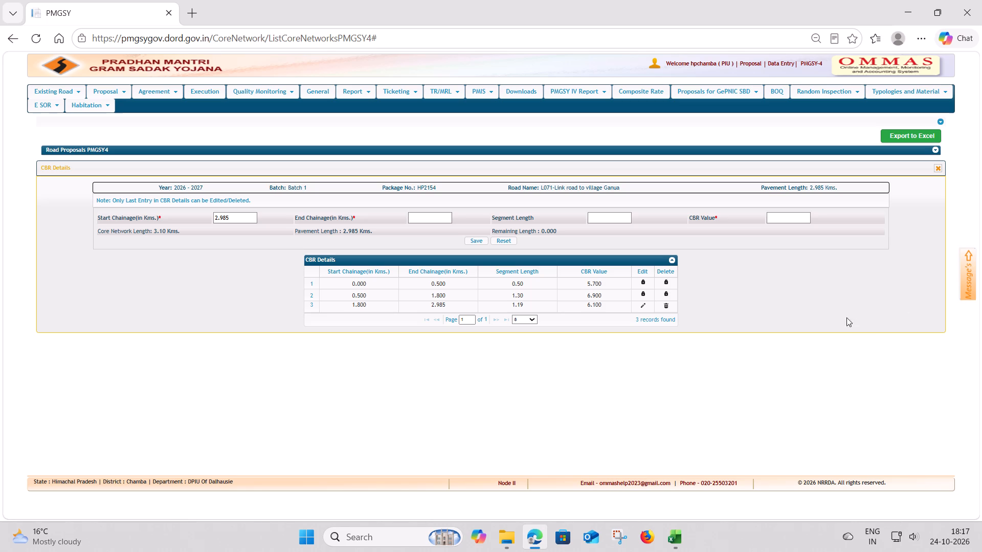
left_click(938, 170)
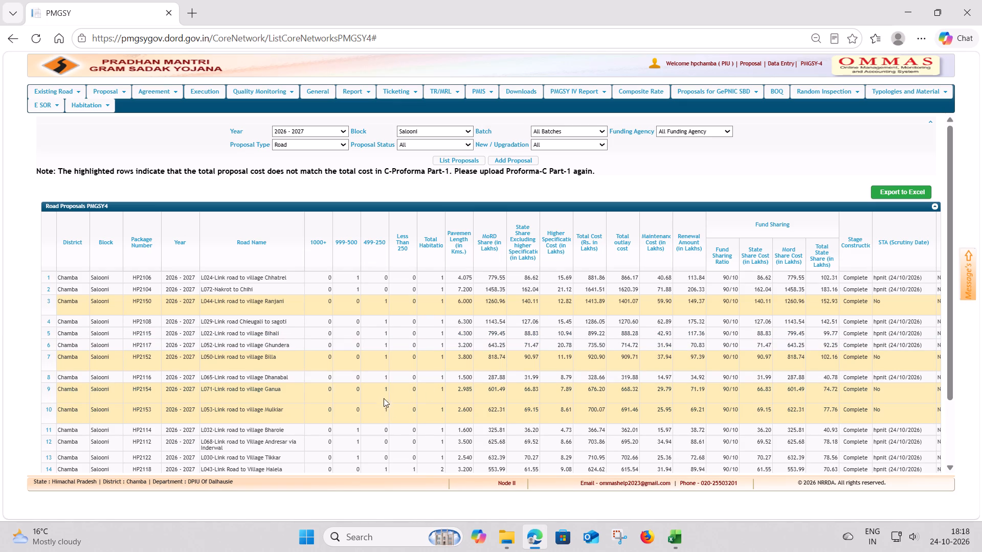
Open the Ganua road's technology details and compare the Mix Seal Surface cost with the workbook's bituminous surface course entry.
left_click_drag(399, 392, 927, 390)
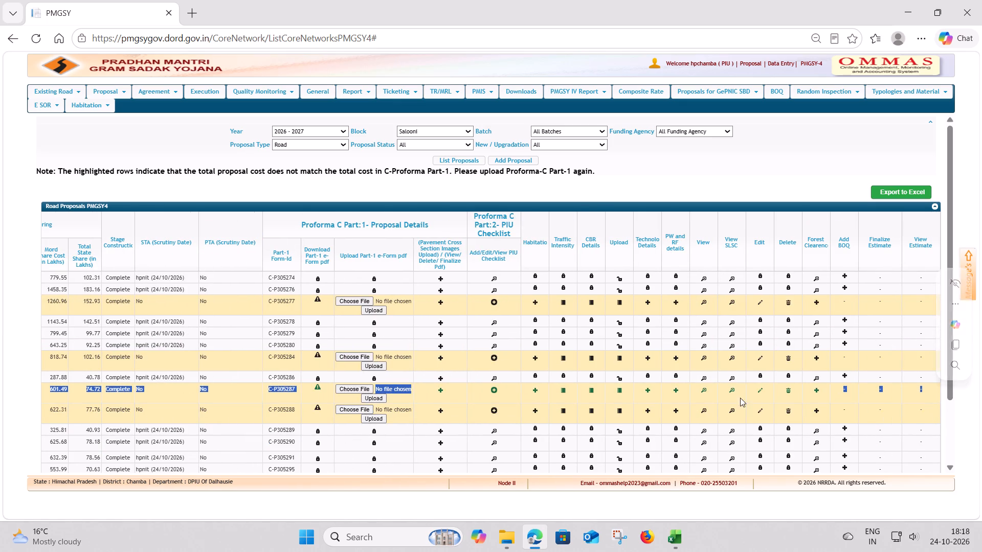
left_click(648, 389)
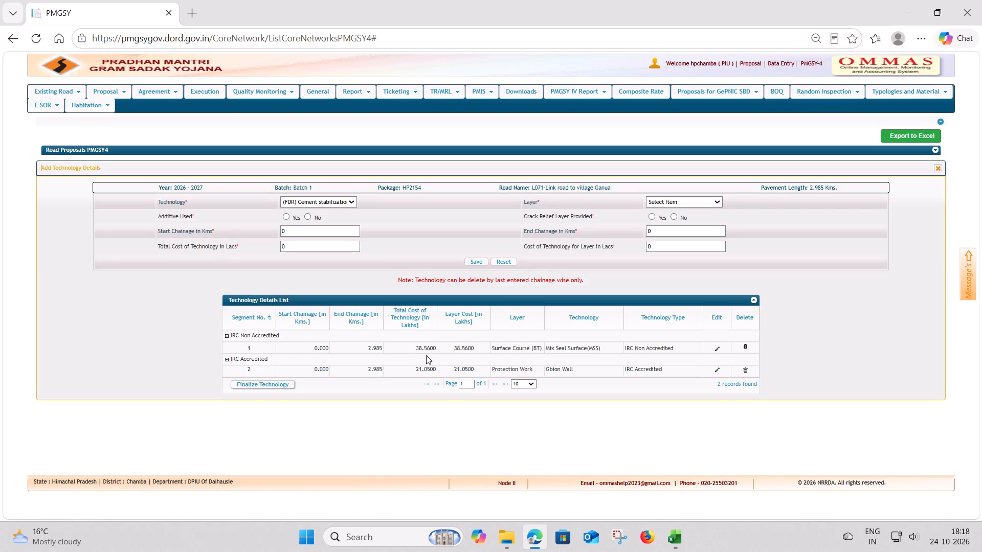
key("alt+Tab")
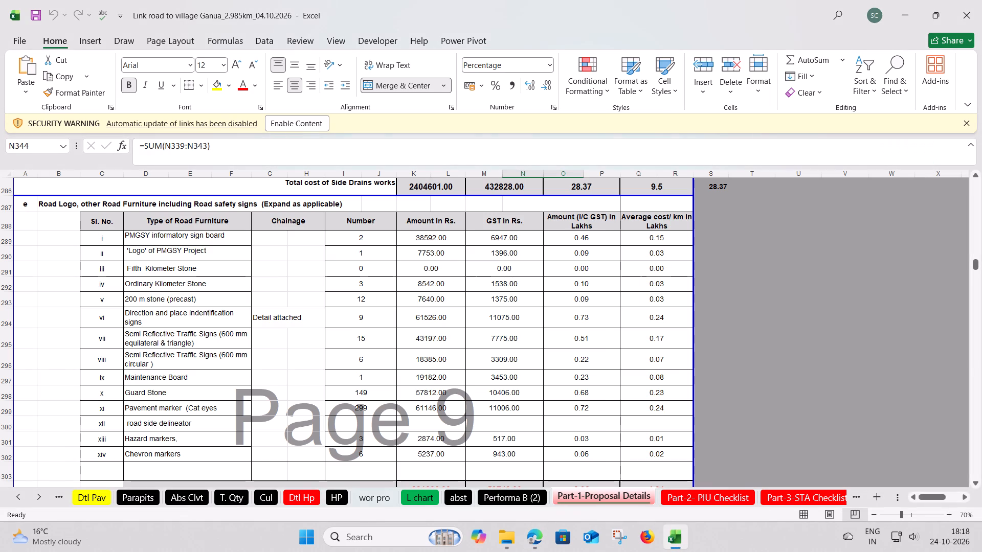
scroll(493, 379, "up", 18)
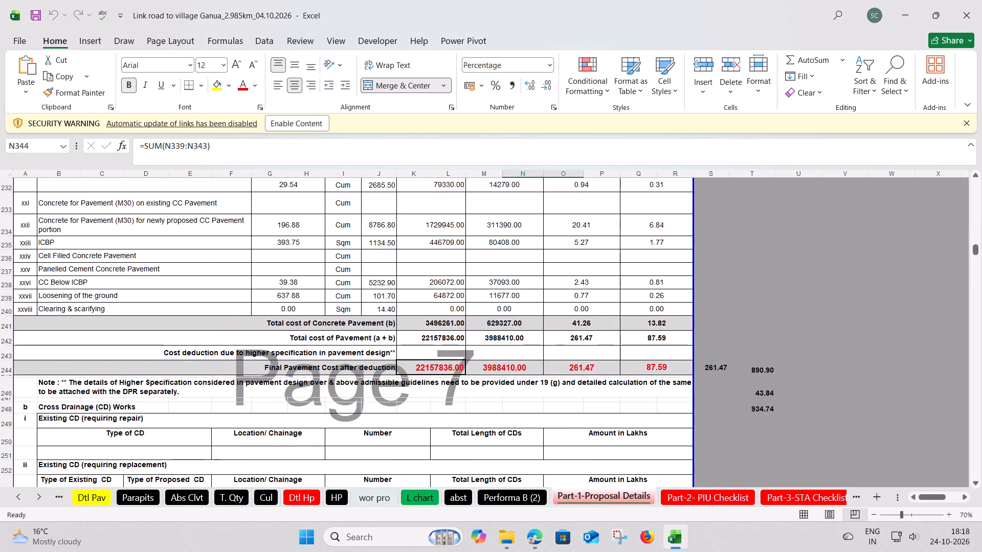
scroll(493, 379, "up", 6)
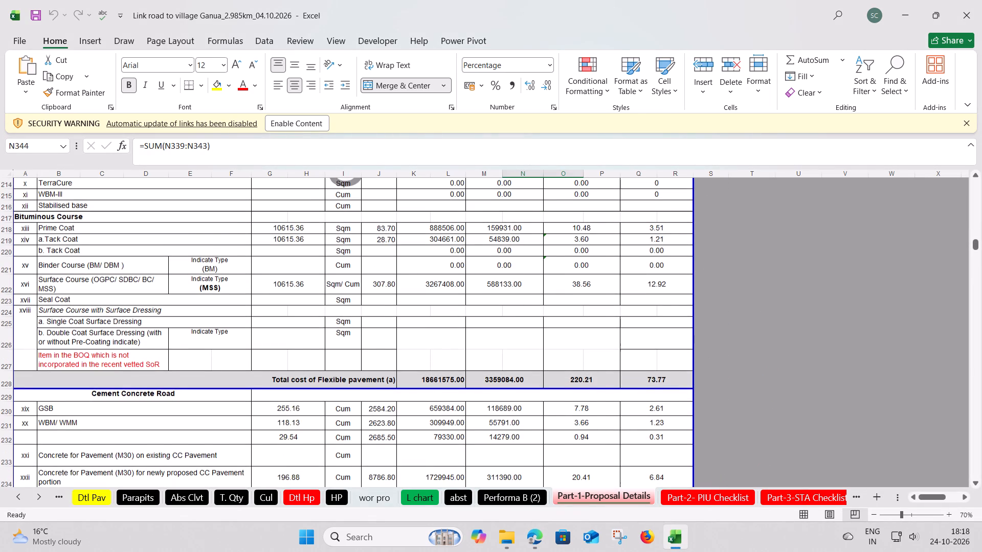
key("alt+Tab")
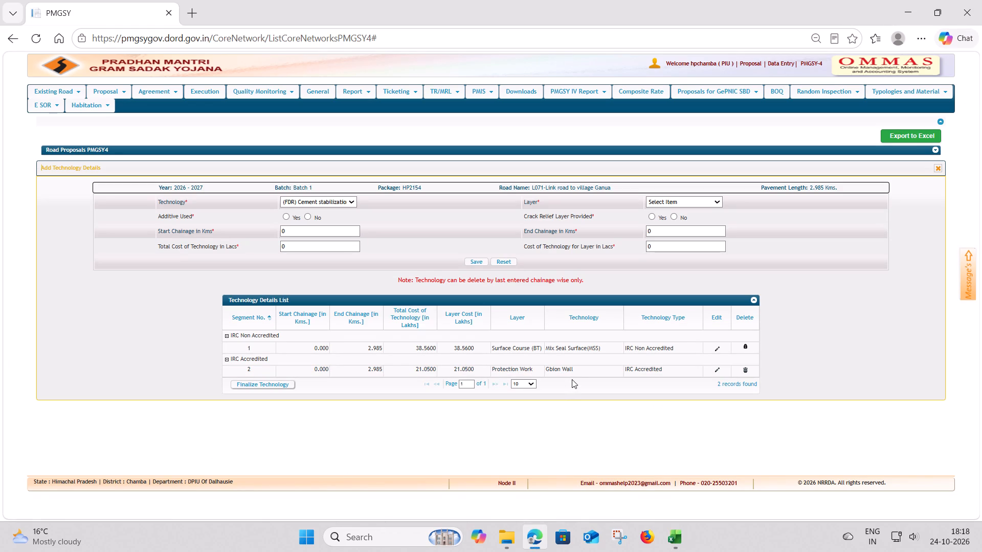
Compare the gabion wall technology cost with the workbook's protection works table, and close the Ganua technology details.
key("alt+Tab")
scroll(550, 375, "down", 4)
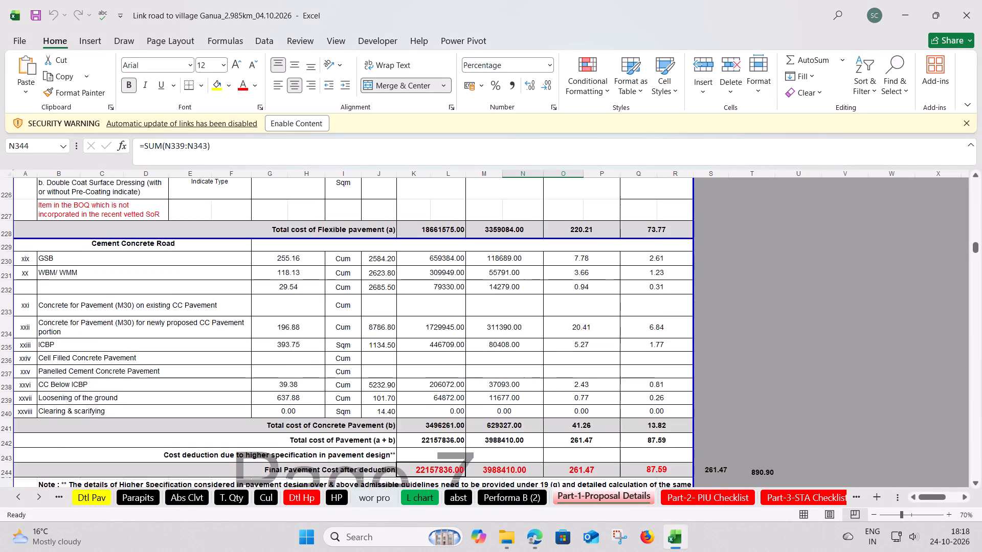
scroll(550, 375, "down", 11)
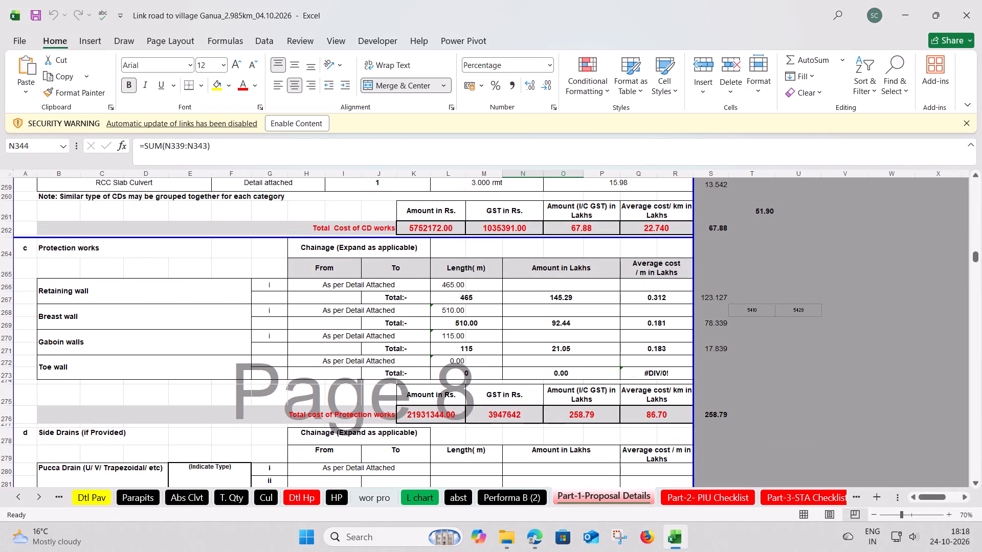
key("alt+Tab")
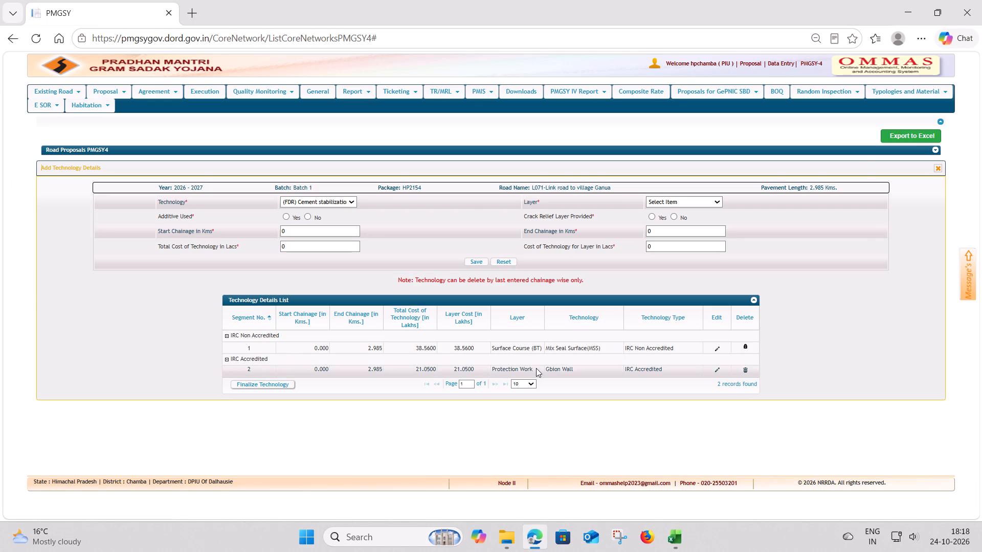
key("alt+Tab")
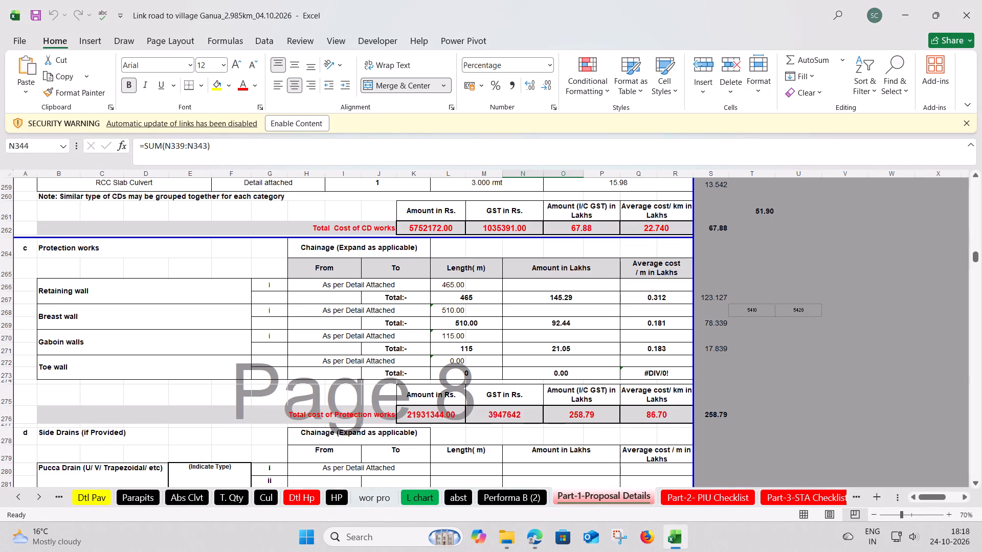
key("alt+Tab")
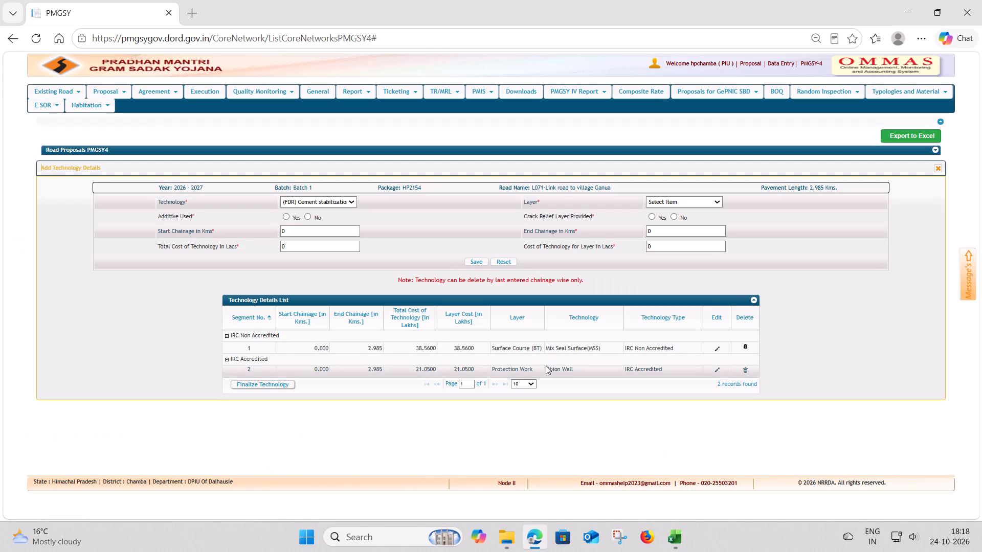
left_click(939, 167)
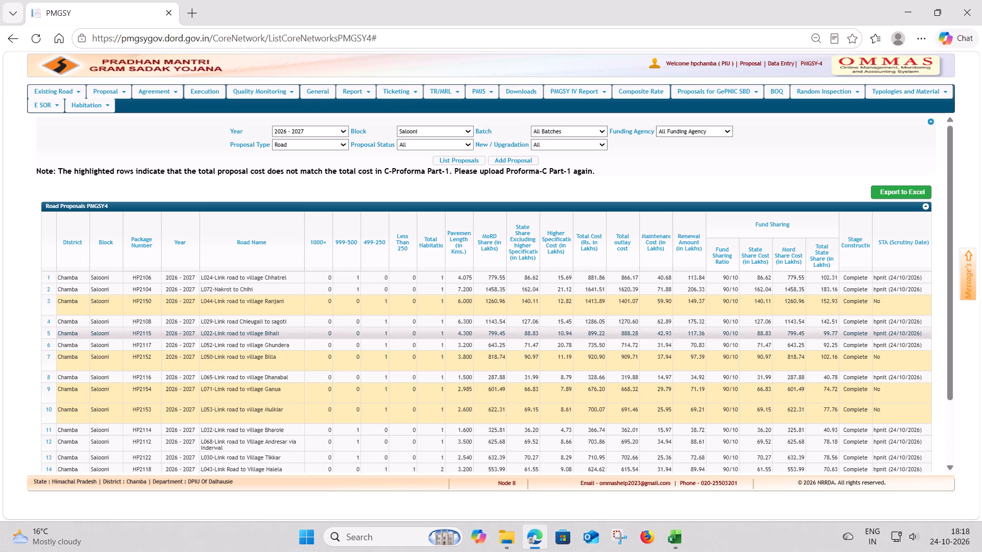
Open the Ganua road's protection works and road furniture details and compare the retaining, breast and gabion wall entries with the workbook.
left_click_drag(351, 391, 940, 386)
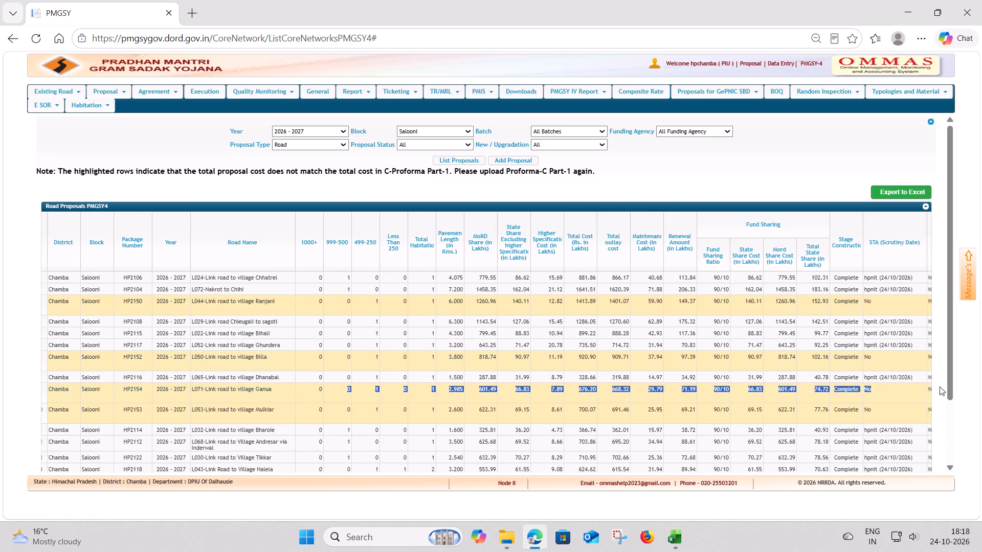
left_click_drag(940, 386, 939, 392)
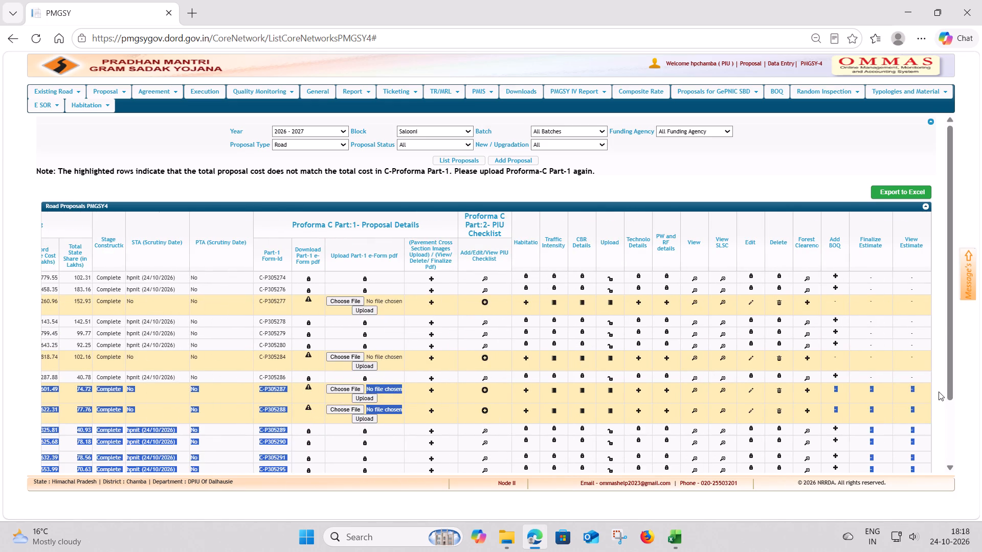
left_click_drag(939, 392, 932, 389)
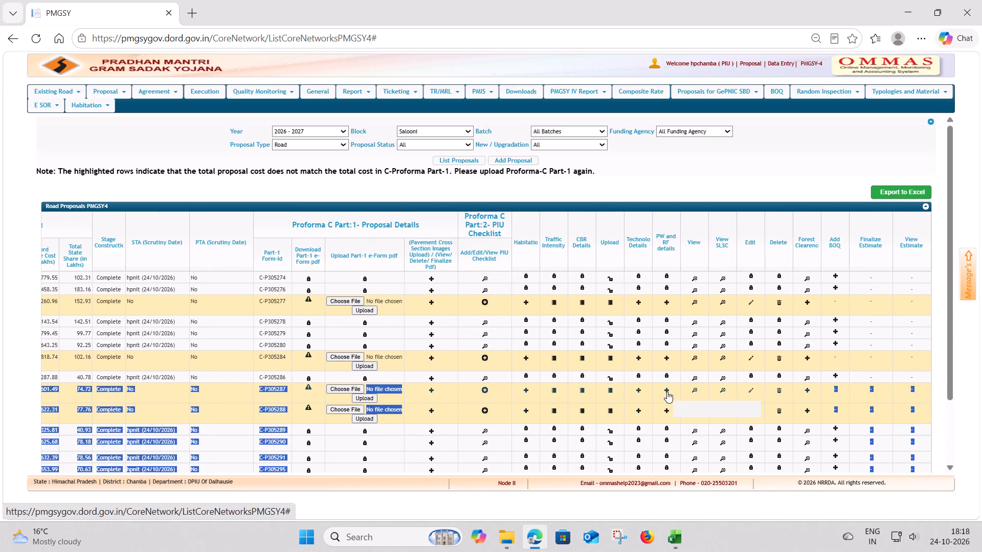
left_click(667, 392)
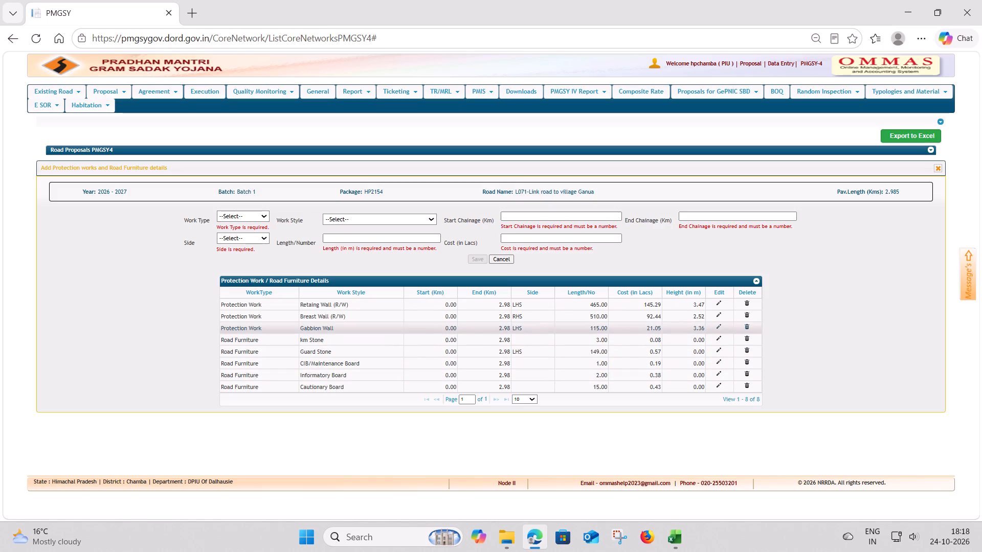
key("alt+Tab")
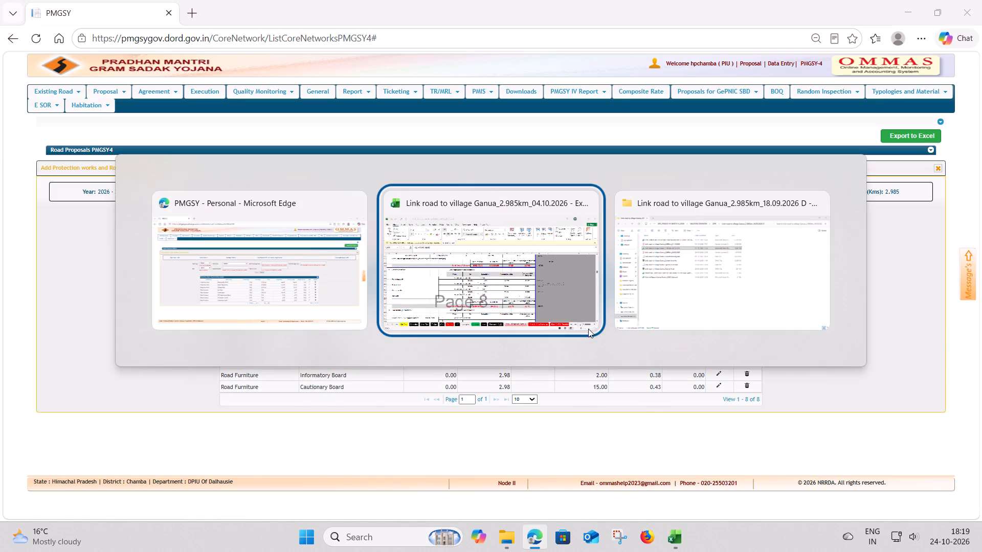
key("alt+Tab")
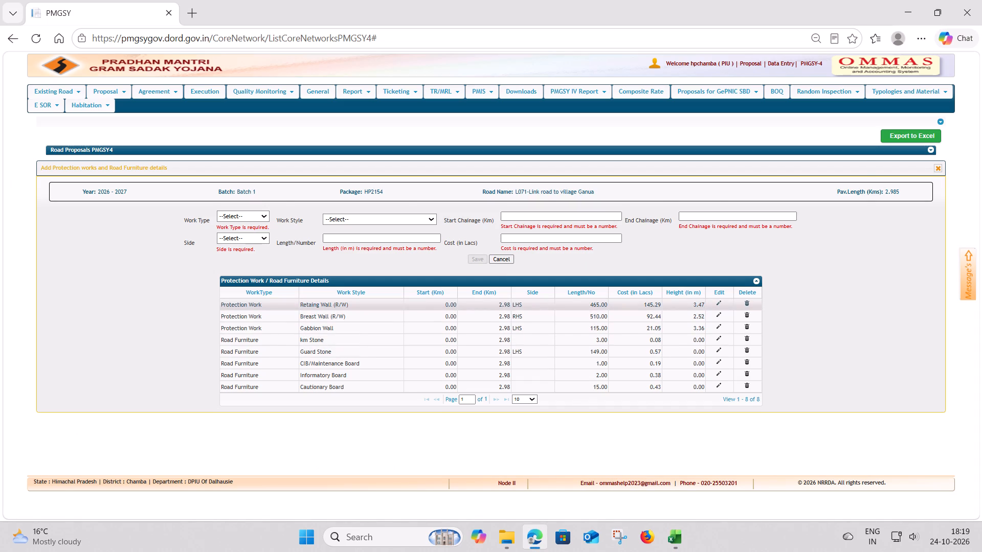
key("alt+Tab")
key("alt+Tab")
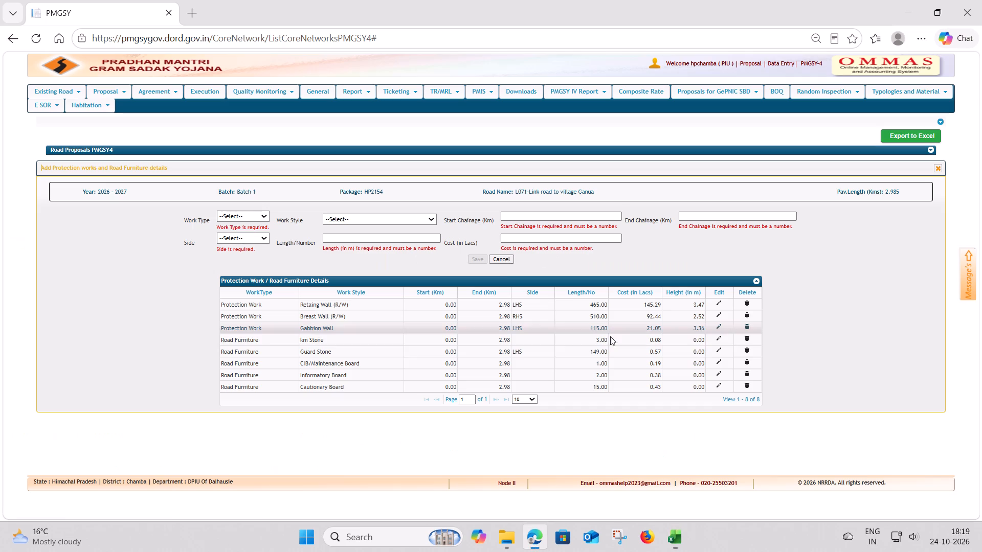
Fill in a Road Furniture entry for Road Marking with chainage 0.000 to 2.985 km, side LHS and length 2985 m.
key("alt+Tab")
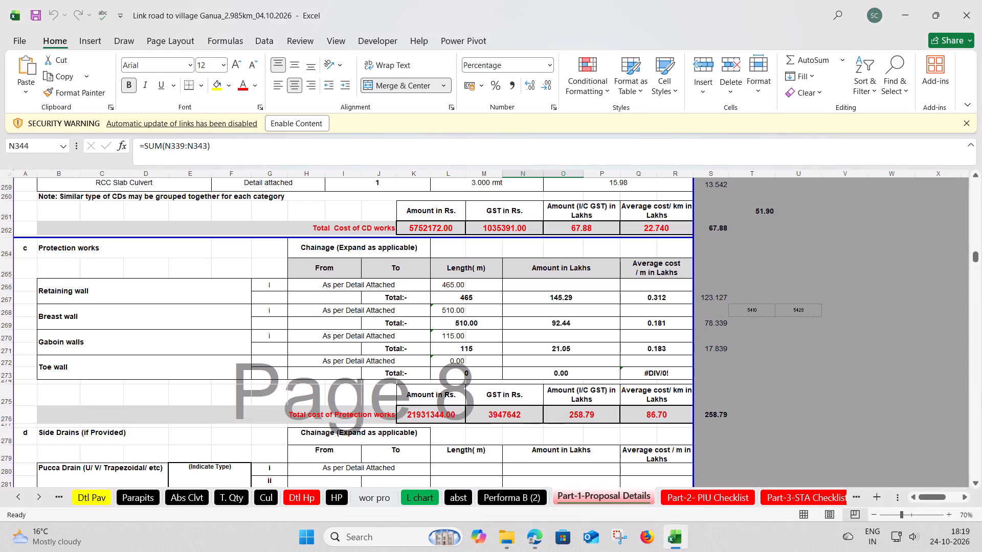
key("alt+Tab")
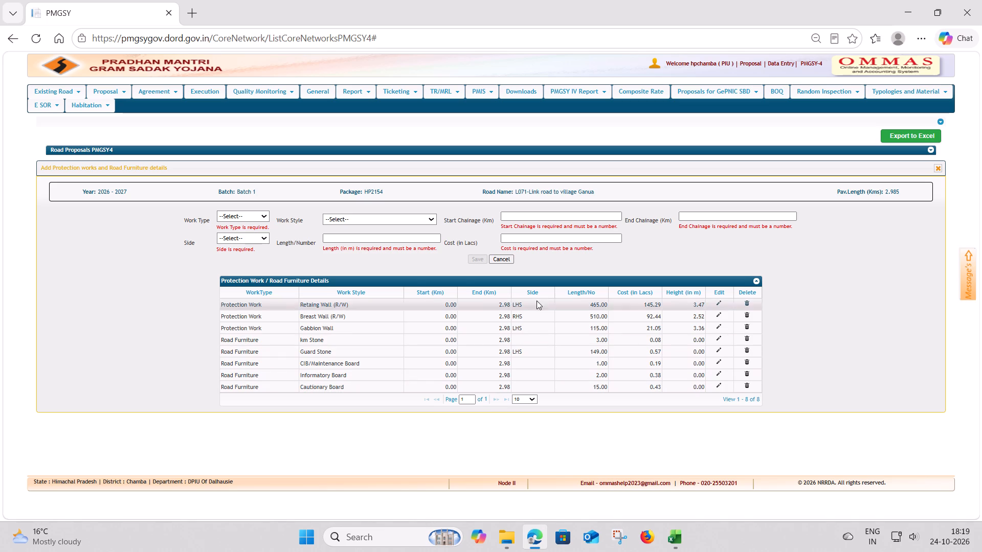
left_click(245, 215)
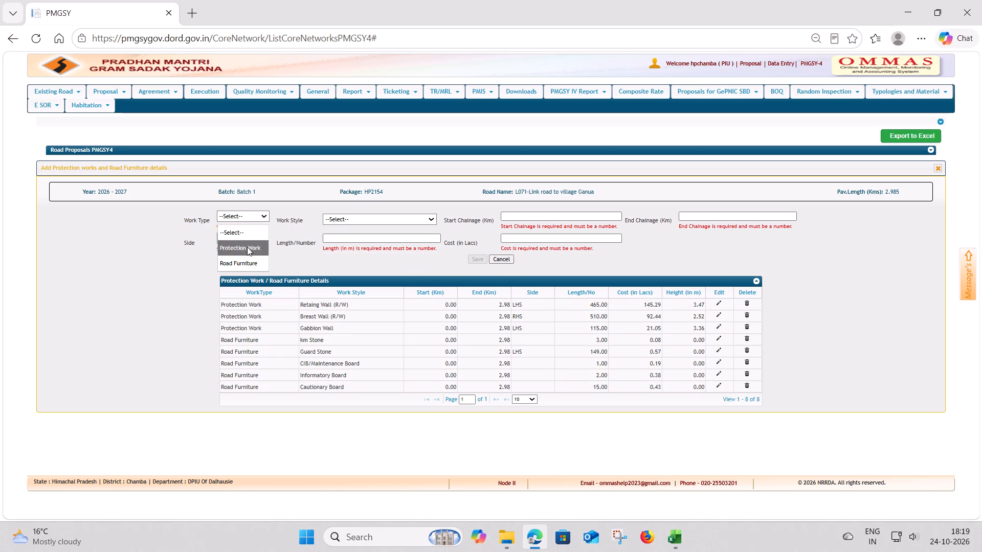
left_click(247, 263)
left_click(381, 217)
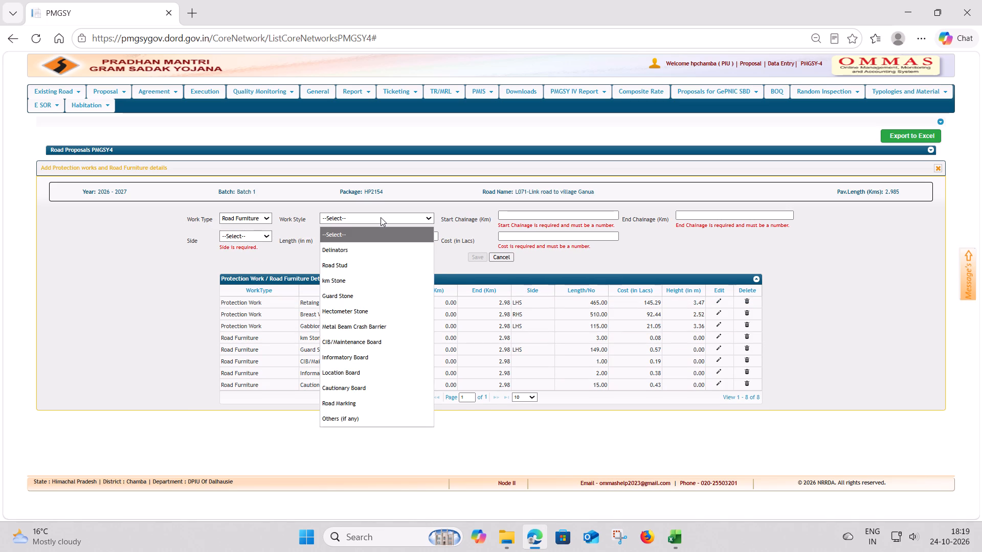
left_click(351, 407)
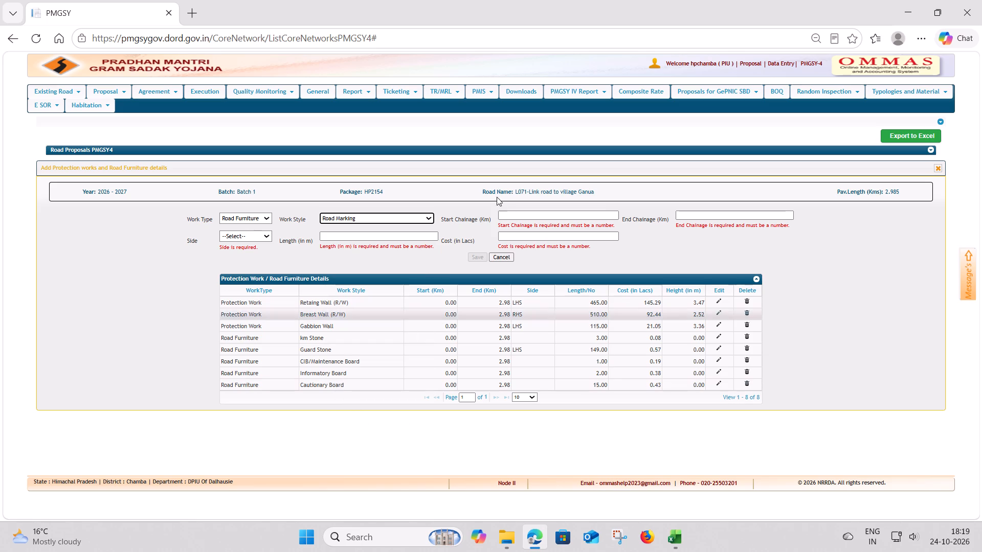
left_click(505, 218)
type("0.000")
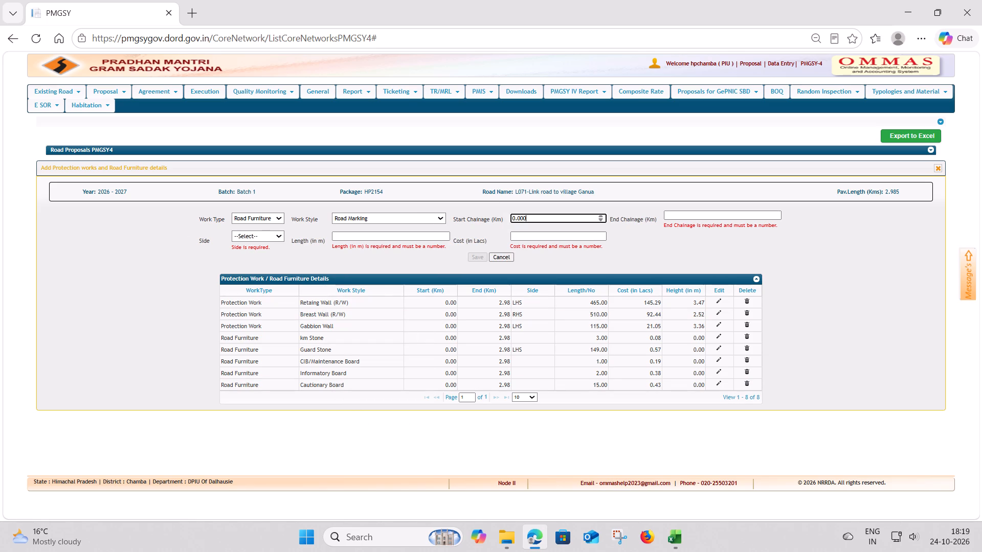
key("Tab")
type("2.985")
key("Tab")
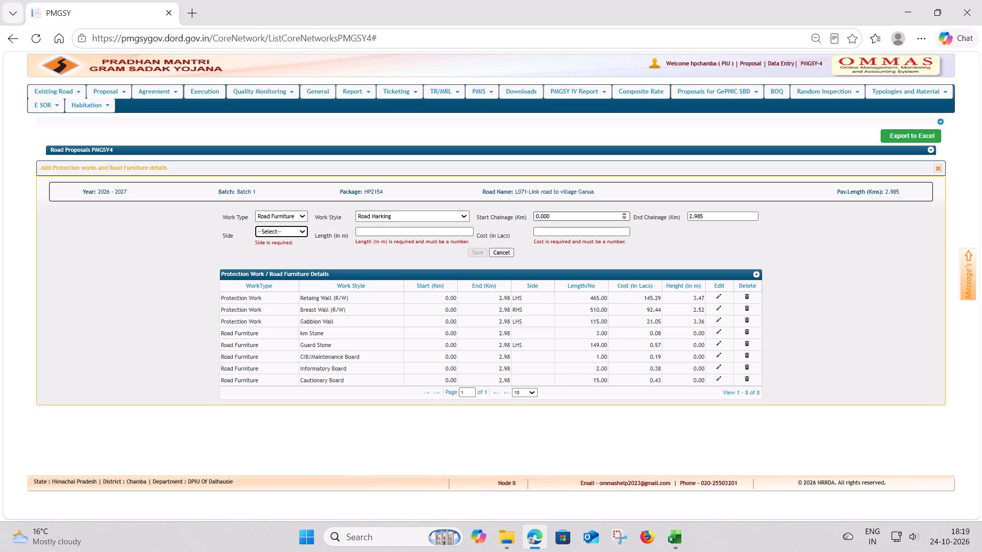
key("Down")
key("Tab")
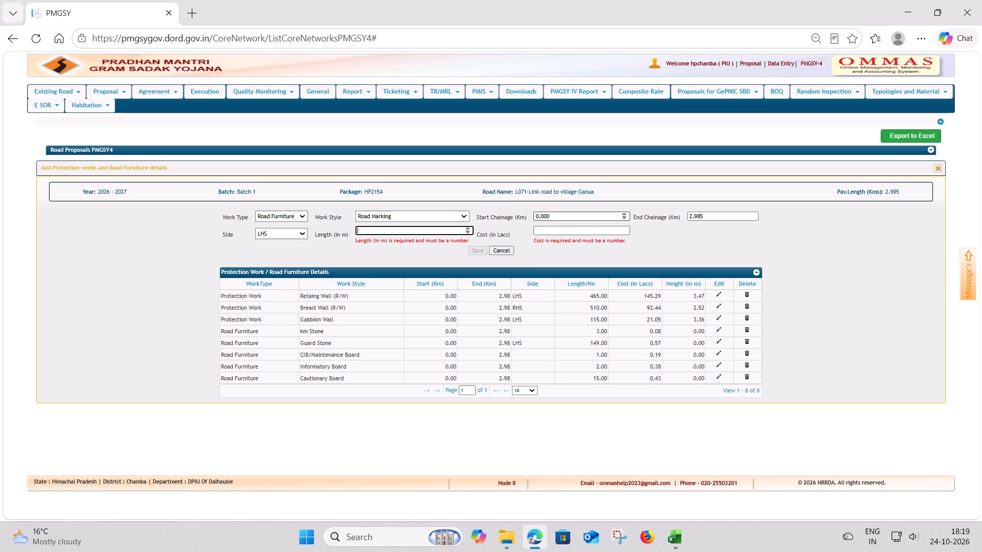
type("2985")
key("Tab")
Look up the thermoplastic road marking cost in the Ganua workbook, enter 8.97 lacs in the portal entry and save the record.
key("alt+Tab")
scroll(381, 325, "down", 2)
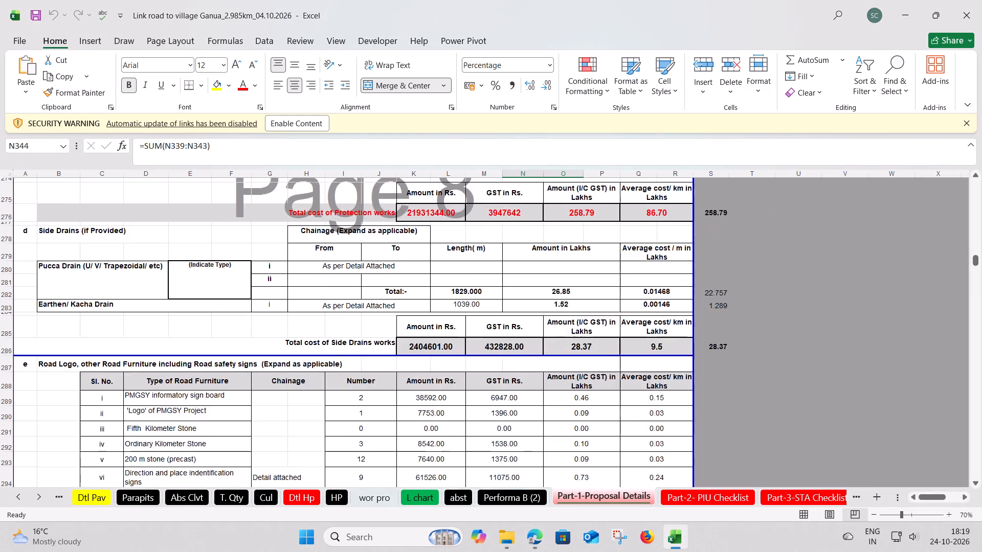
scroll(381, 325, "down", 12)
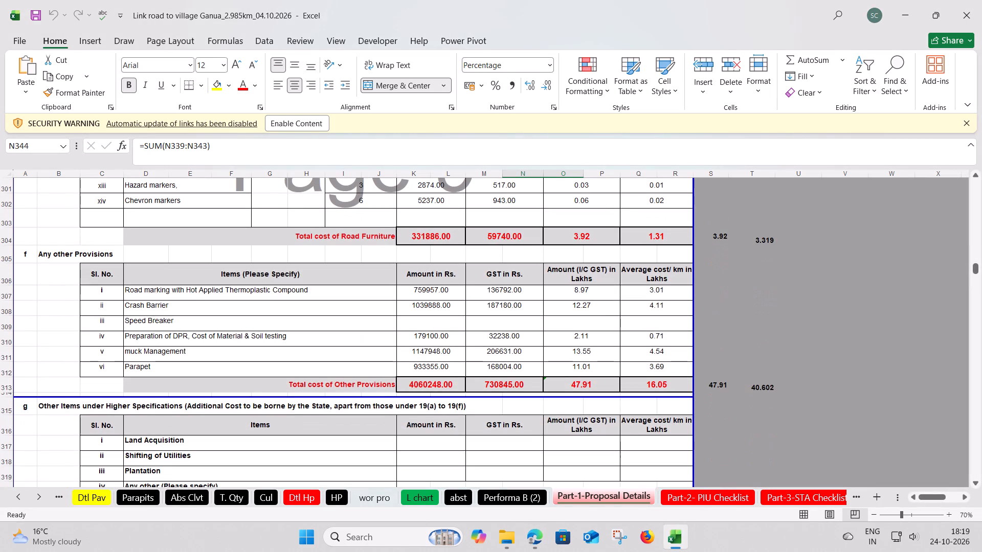
key("alt+Tab")
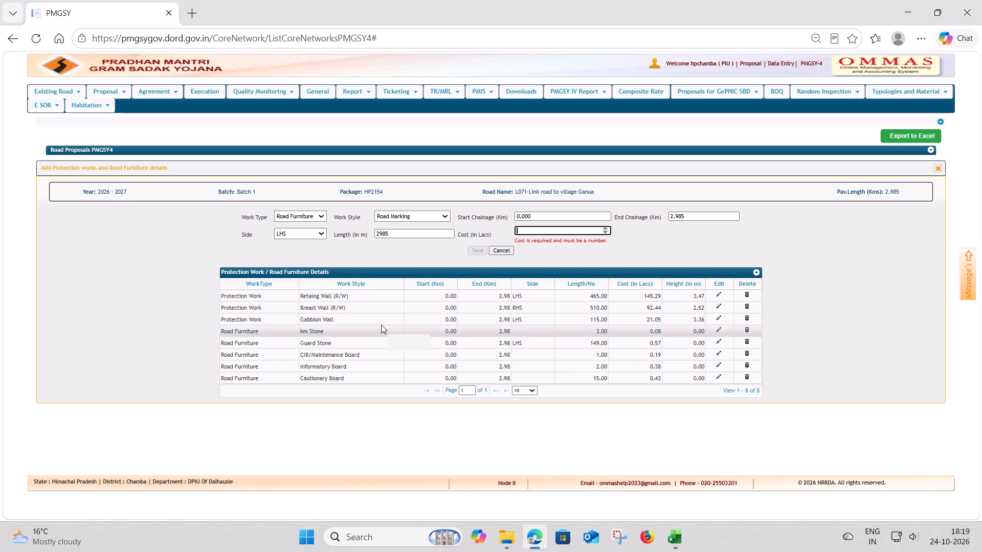
type("8.97")
key("Tab")
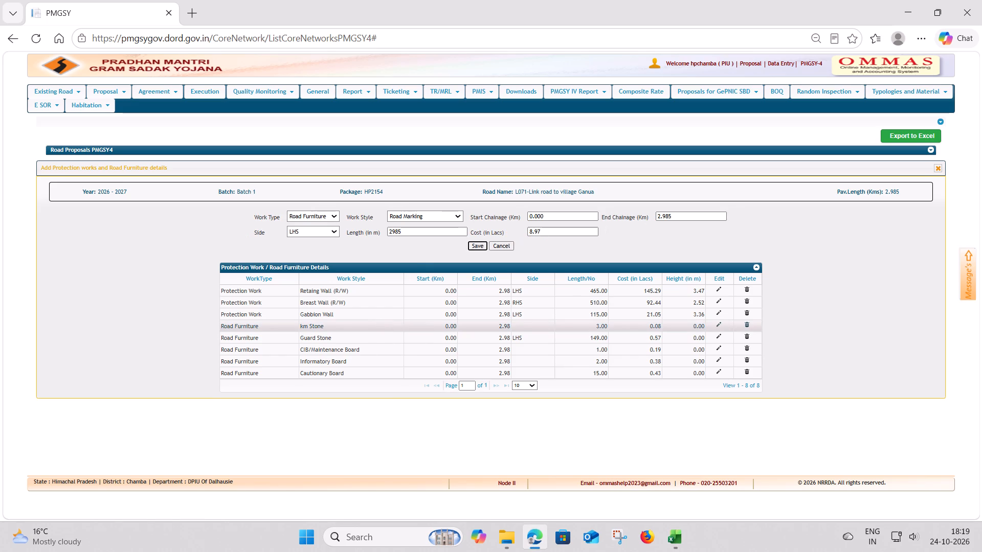
left_click(479, 246)
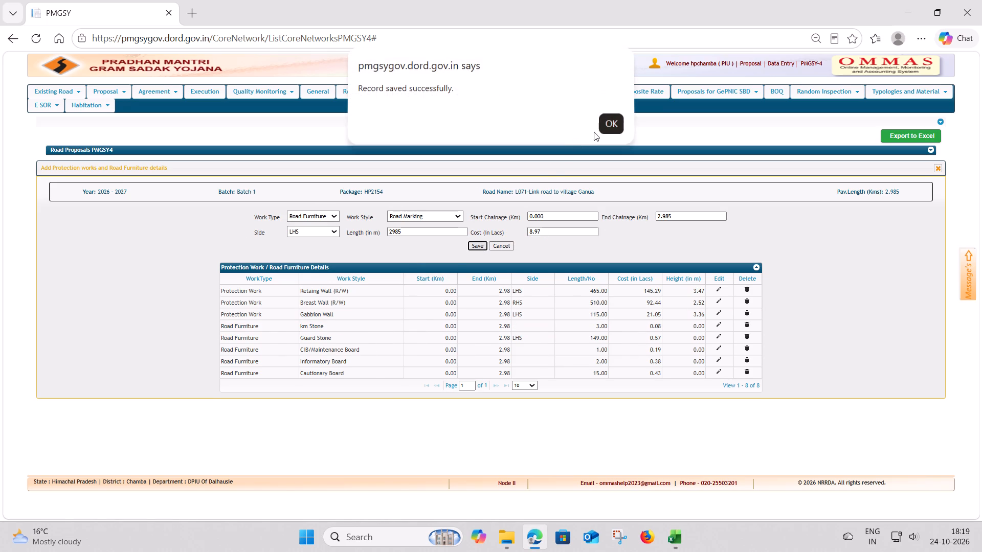
left_click(603, 126)
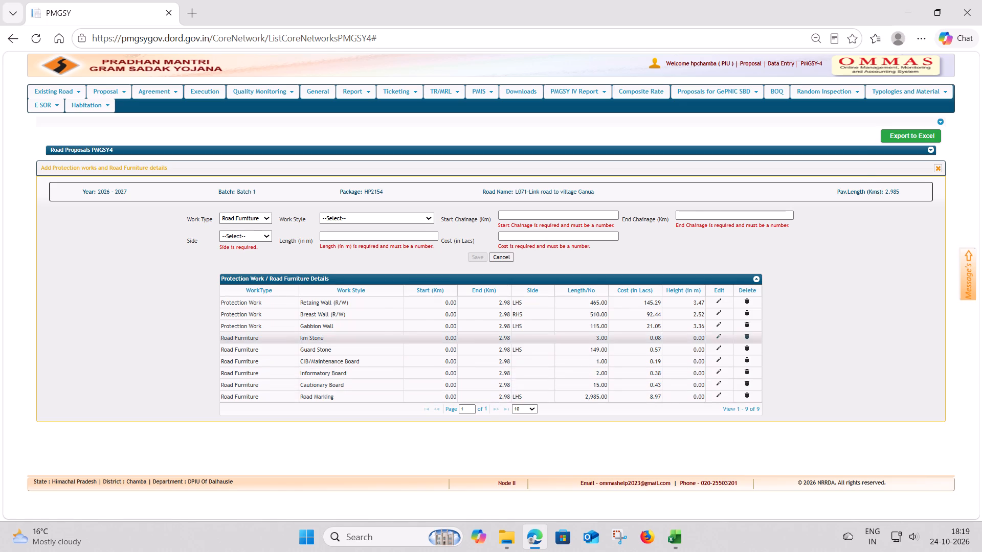
Check the workbook's road furniture table and start a Hectometer Stone entry in the portal with chainage 0.000 to 2.985 km.
key("alt+Tab")
scroll(425, 318, "up", 5)
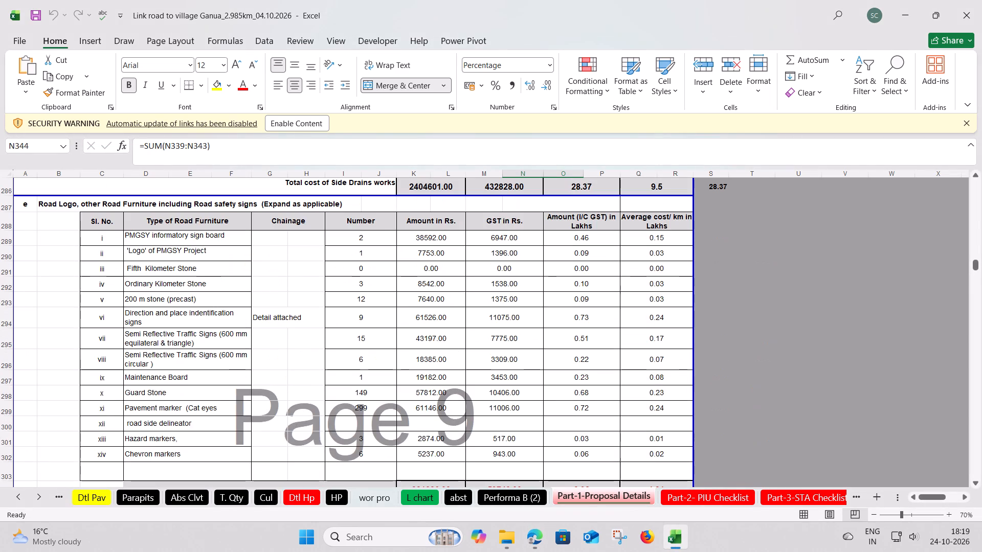
scroll(425, 318, "down", 1)
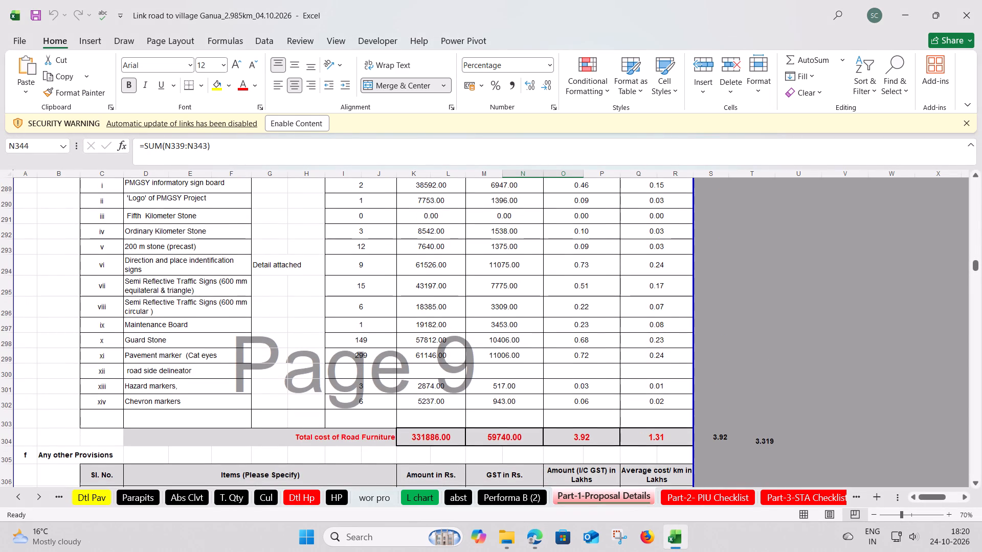
key("alt+Tab")
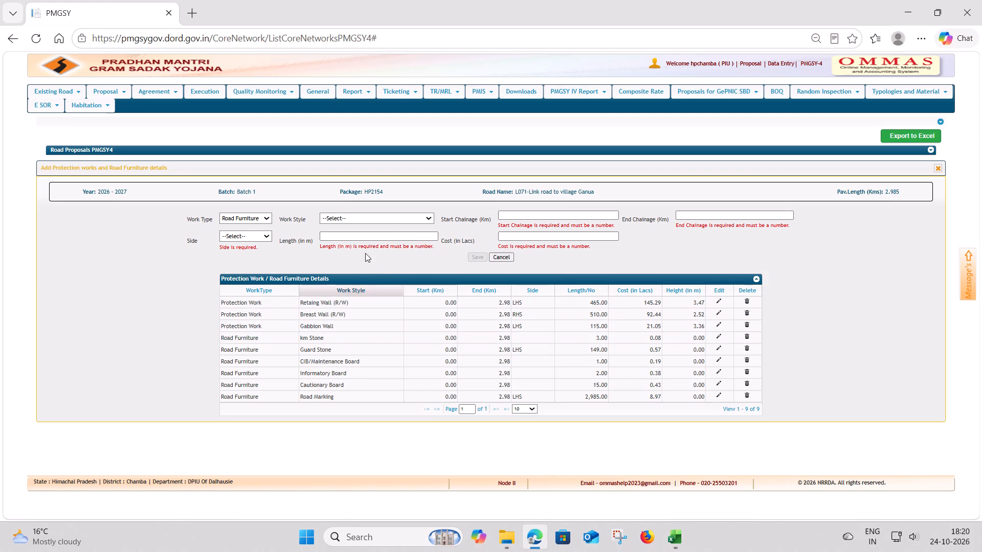
left_click(386, 216)
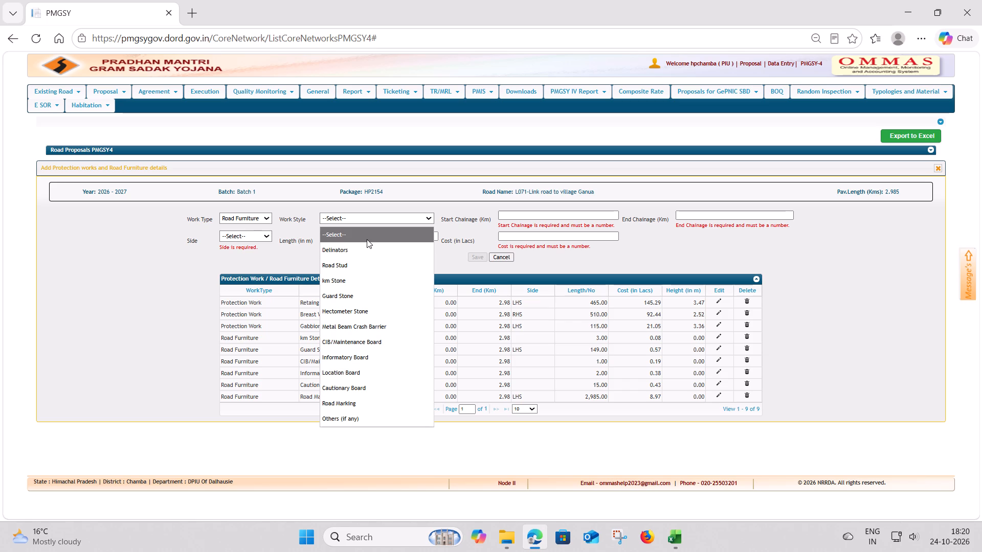
left_click(361, 312)
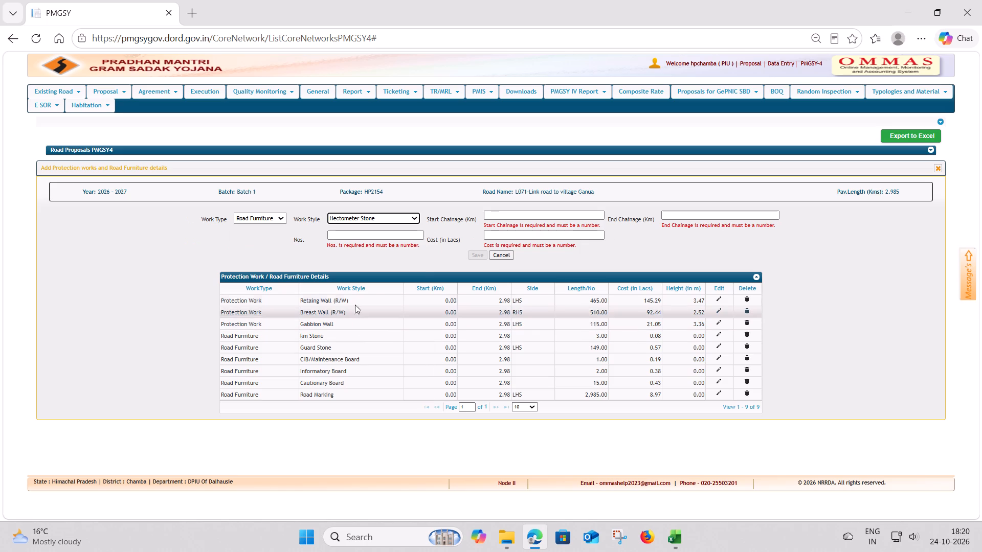
left_click(510, 217)
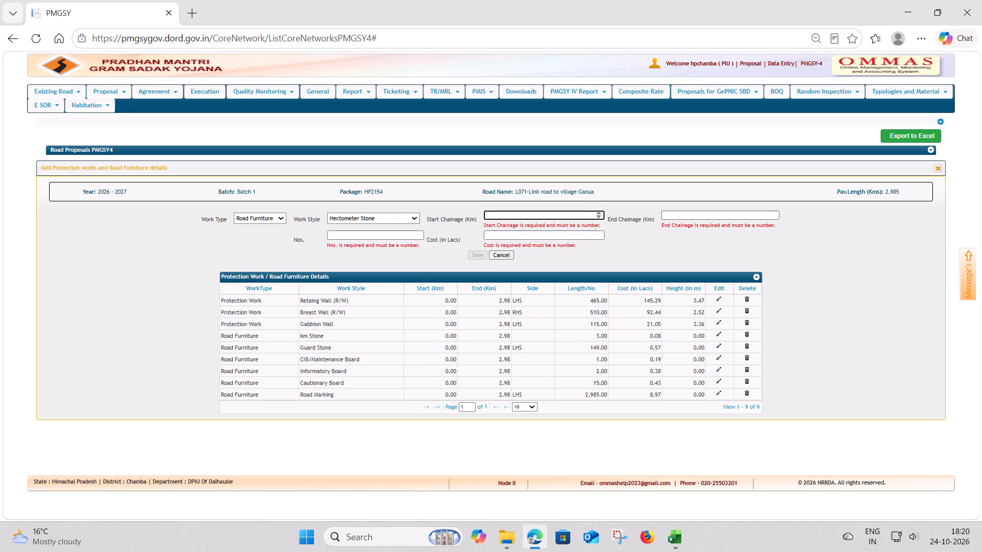
type("0.000")
key("Tab")
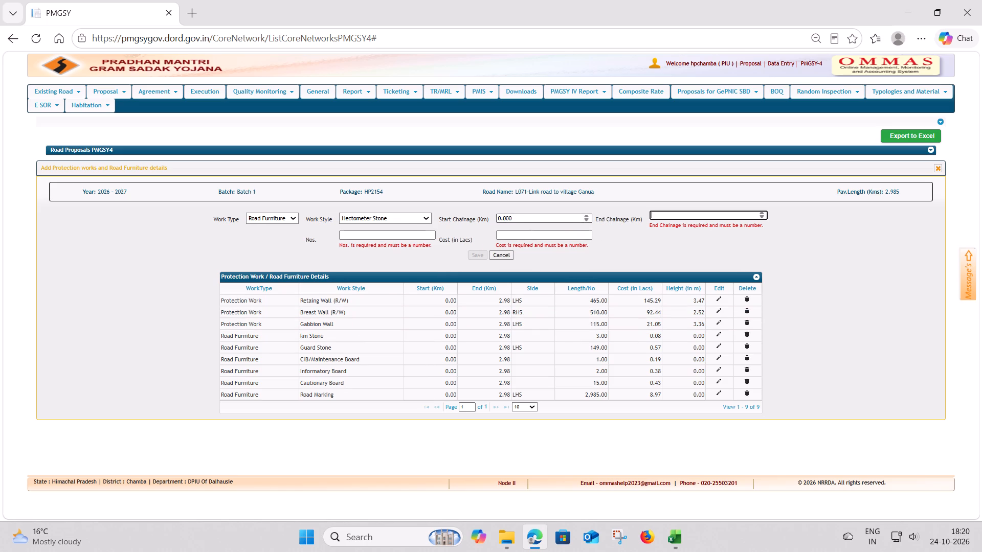
type("3.")
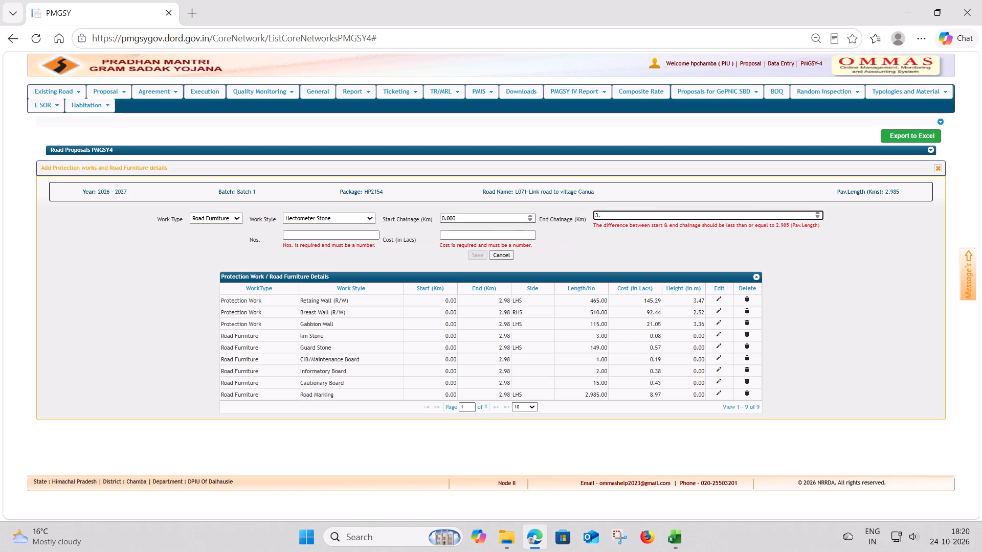
key("BackSpace")
key("BackSpace")
type("2.985")
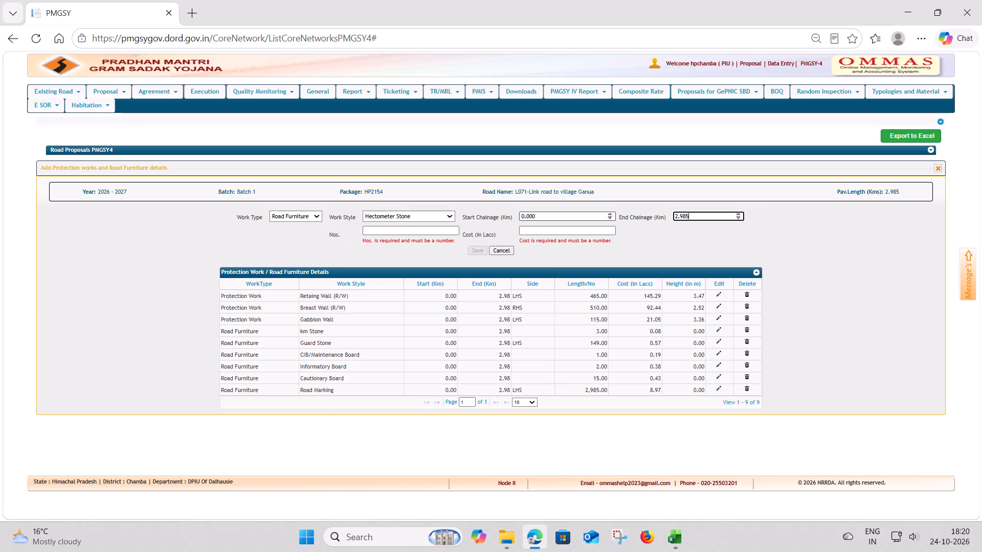
key("Tab")
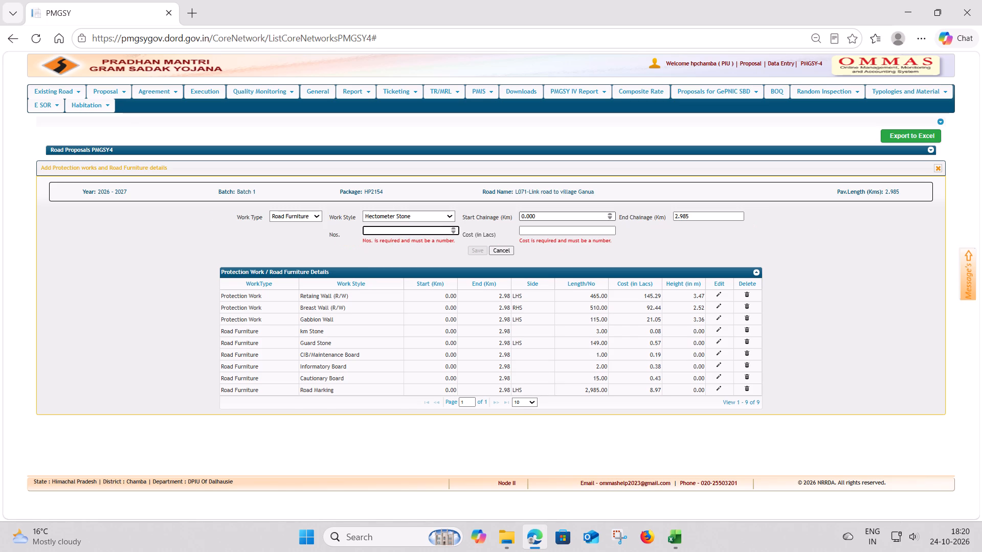
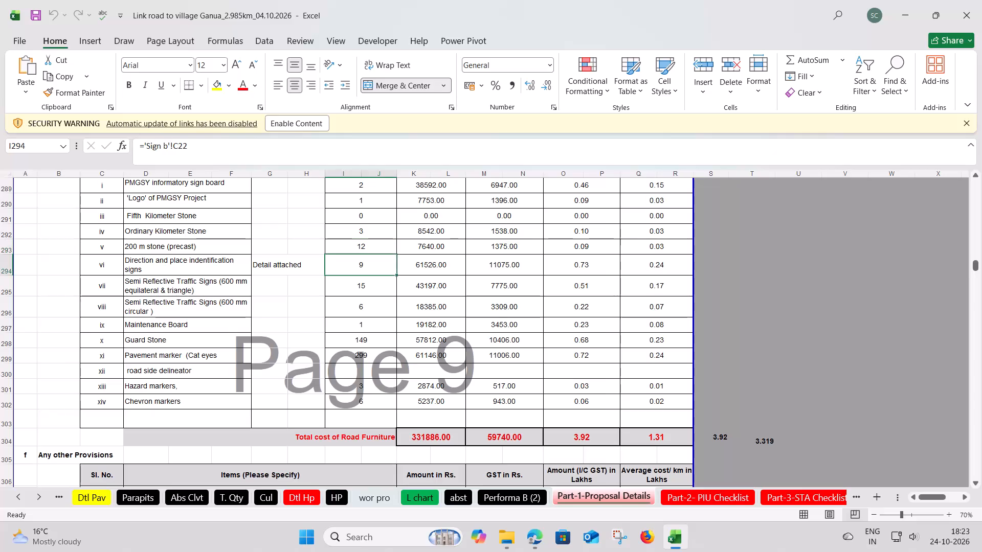
Complete the Hectometer Stone entry with the workbook's 200 m stone values, 12 nos. and cost 0.09 lacs, and save it.
left_click(366, 245)
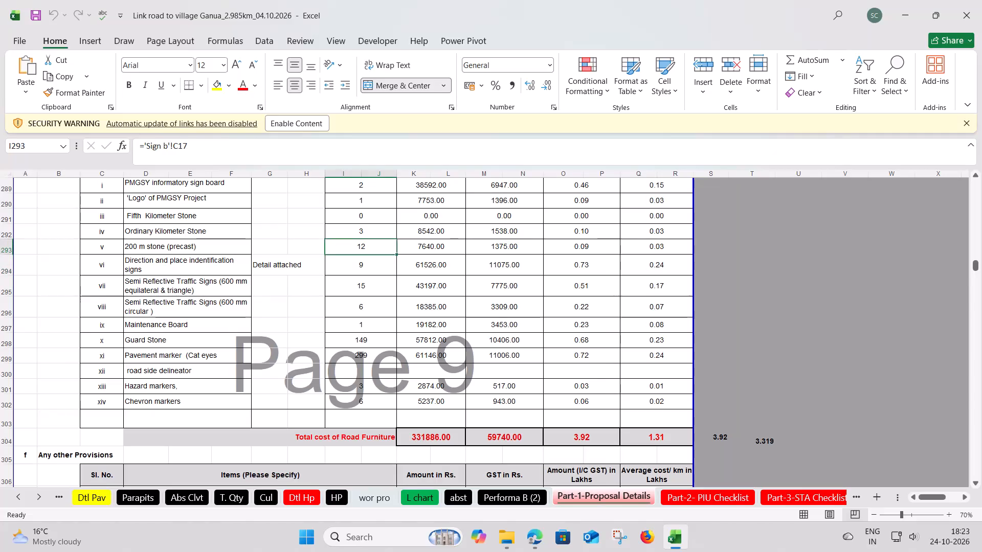
key("alt+Tab")
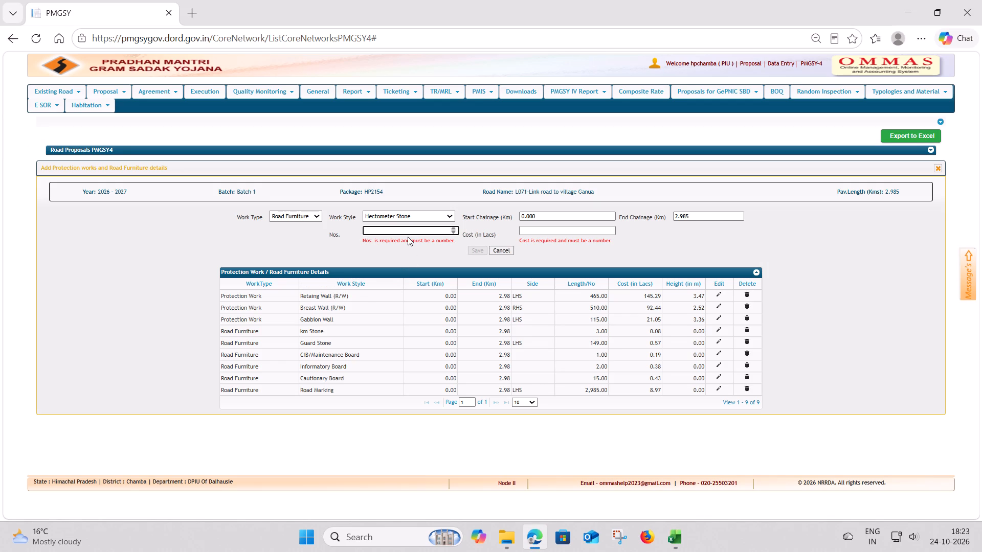
type("12")
key("Tab")
key("alt+Tab")
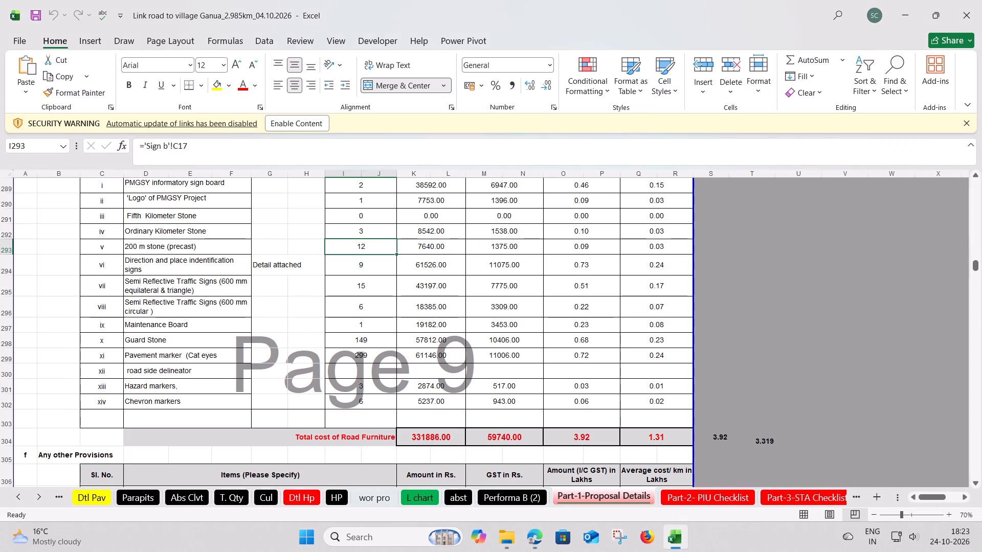
key("alt+Tab")
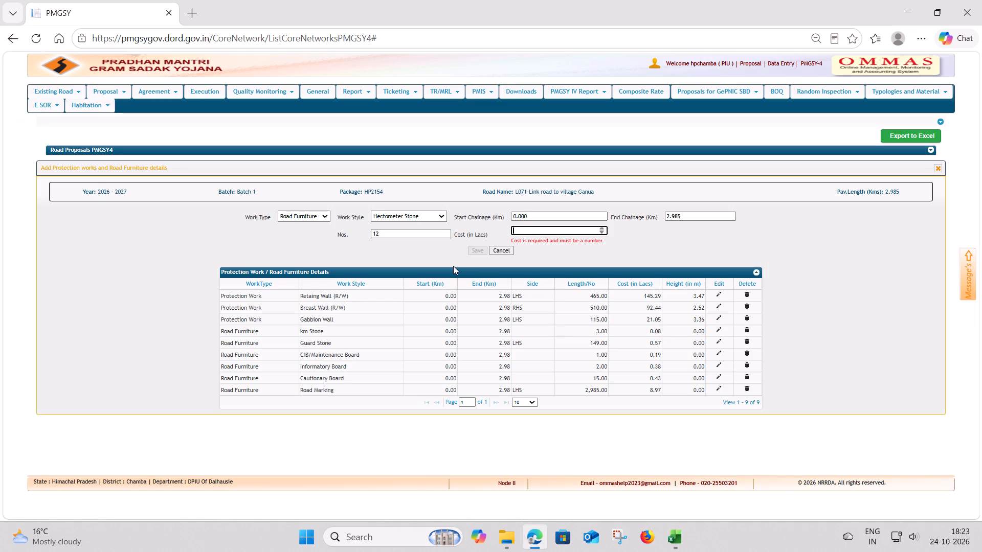
type("0.09")
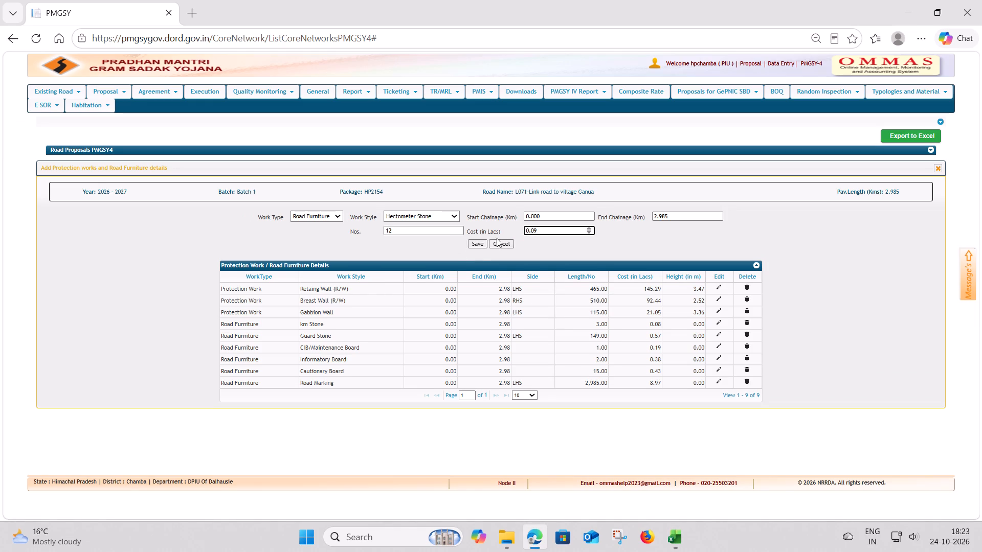
left_click(473, 244)
left_click(614, 120)
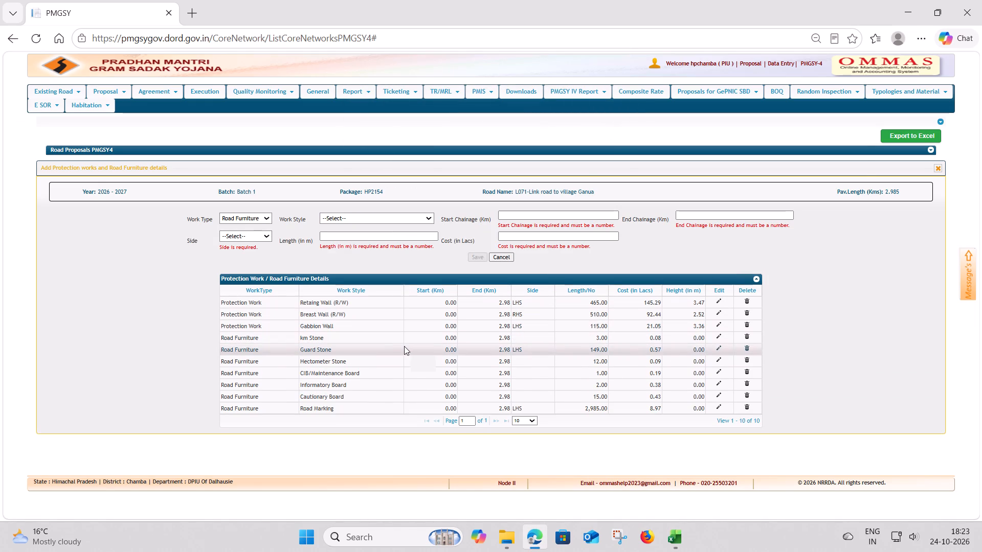
Check the saved entries against the workbook and start a Road Furniture entry for Location Board with chainage 0.000 to 2.985 km.
key("alt+Tab")
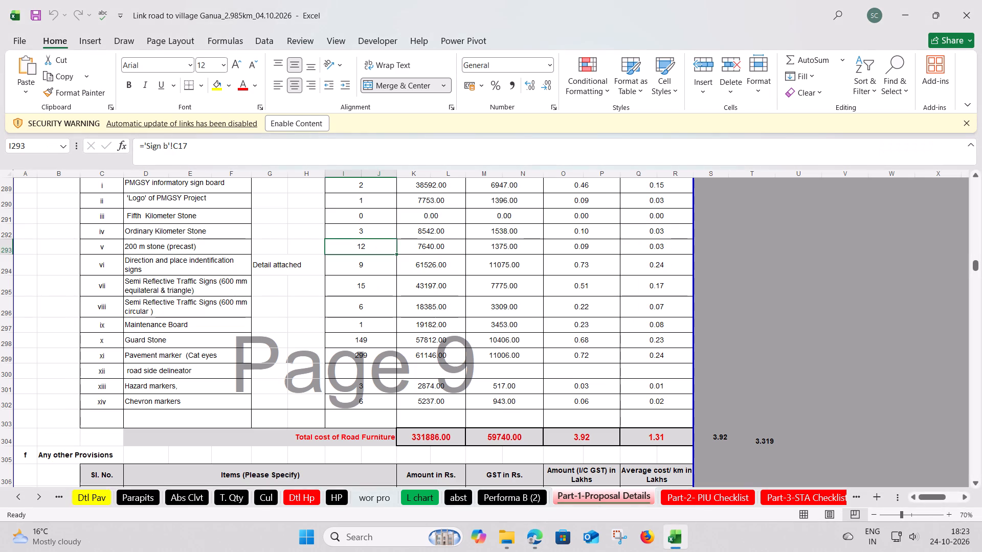
key("alt+Tab")
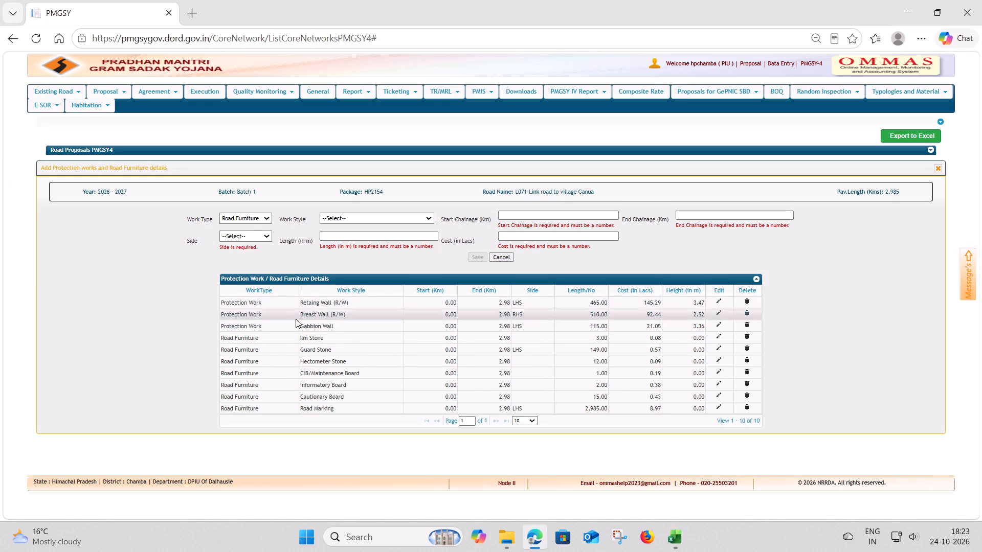
key("alt+Tab")
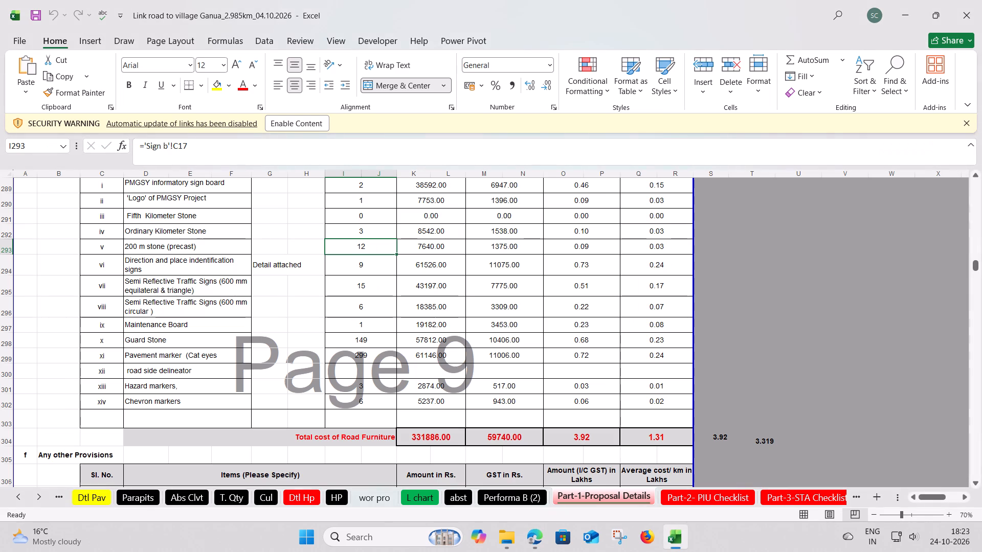
key("alt+Tab")
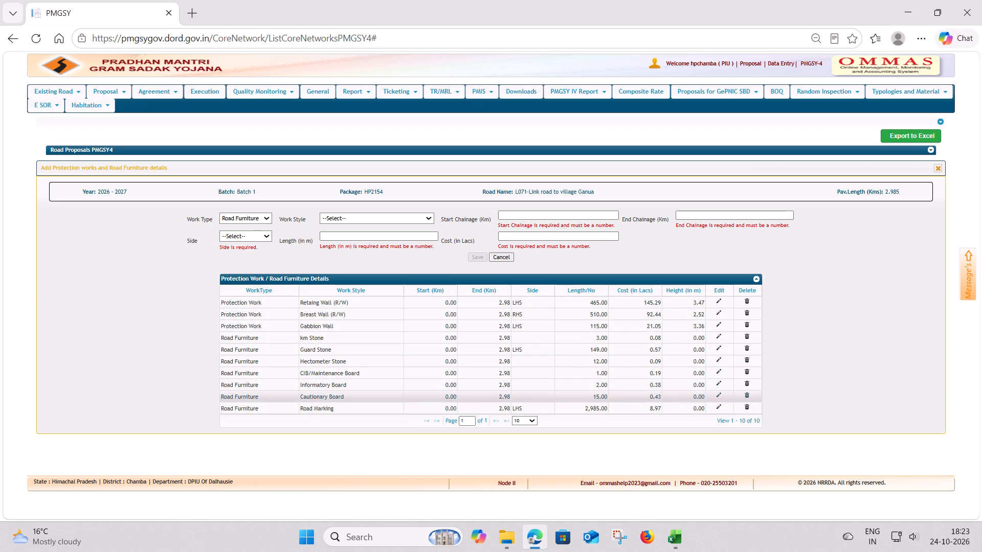
left_click(379, 218)
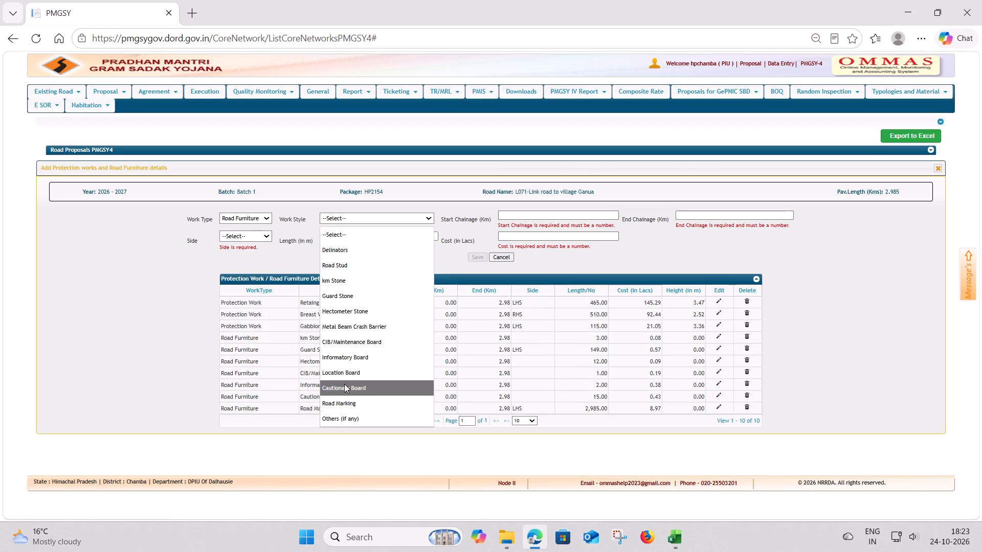
left_click(354, 371)
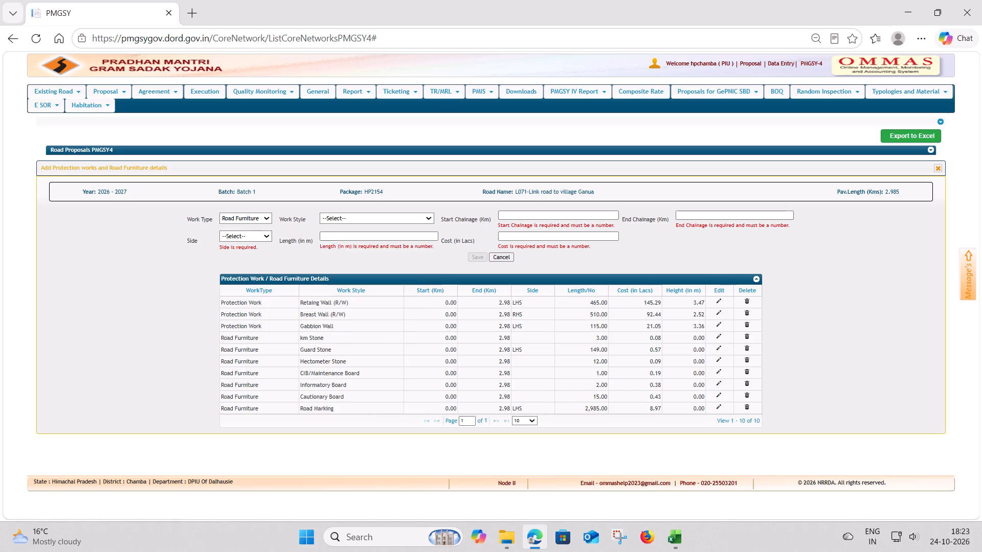
left_click(501, 217)
type("0.000")
key("Tab")
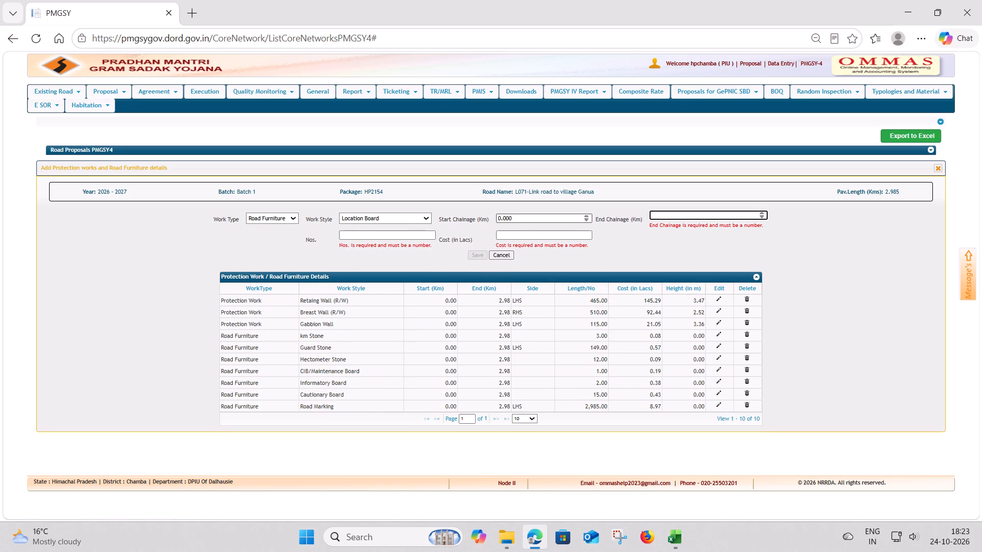
type("2.985")
key("Tab")
Complete the Location Board entry with the workbook's direction and place identification sign values, 9 nos. and cost 0.73 lacs, and save it.
key("alt+Tab")
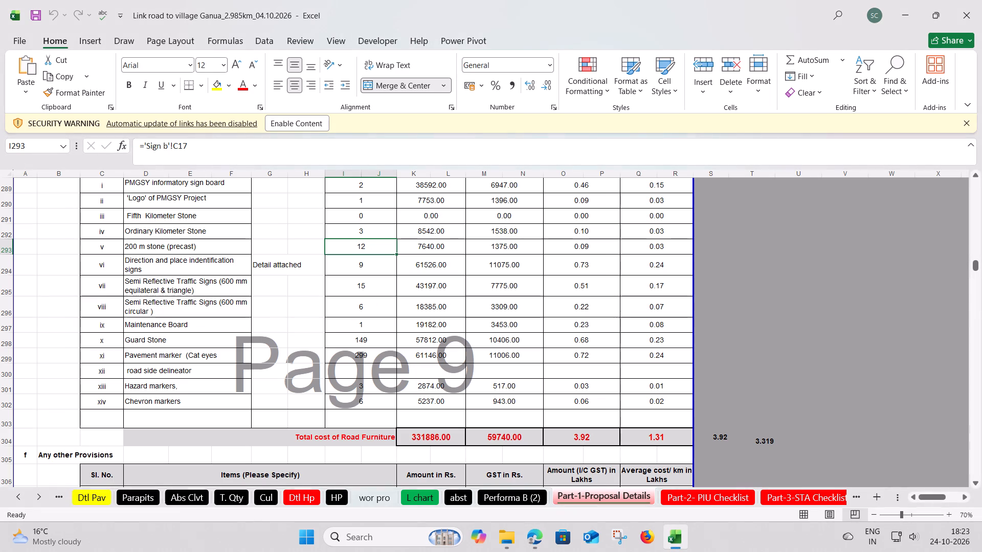
left_click(173, 272)
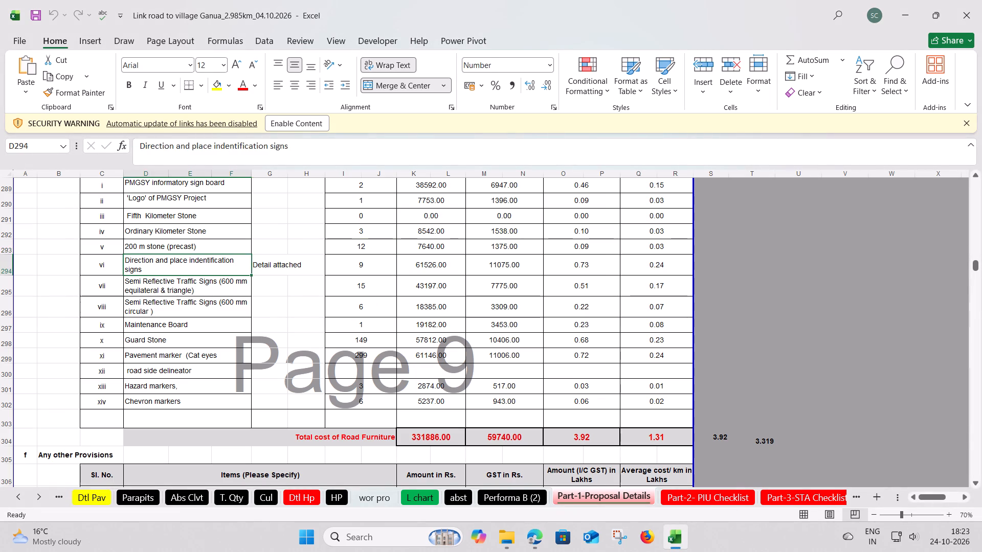
key("alt+Tab")
key("9")
key("Tab")
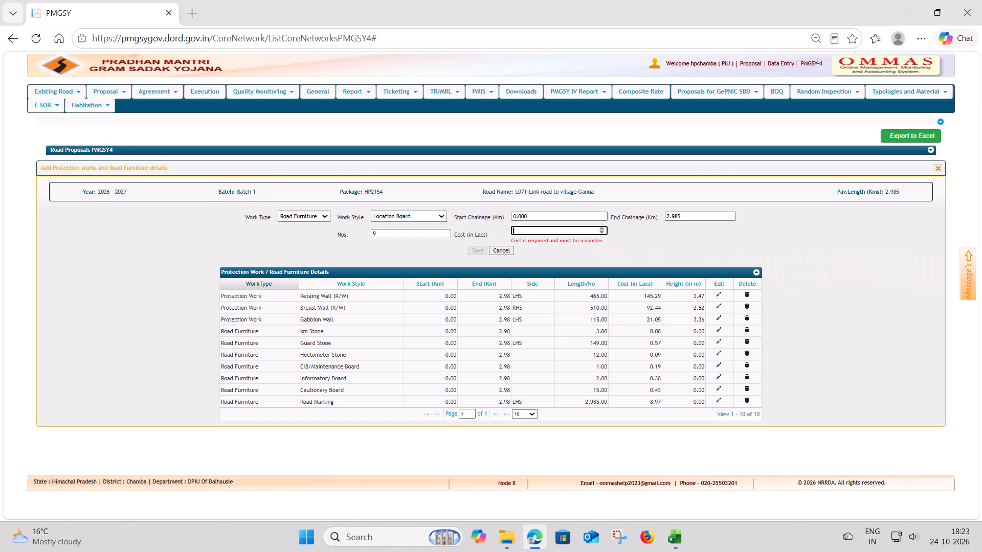
key("alt+Tab")
key("alt+Tab")
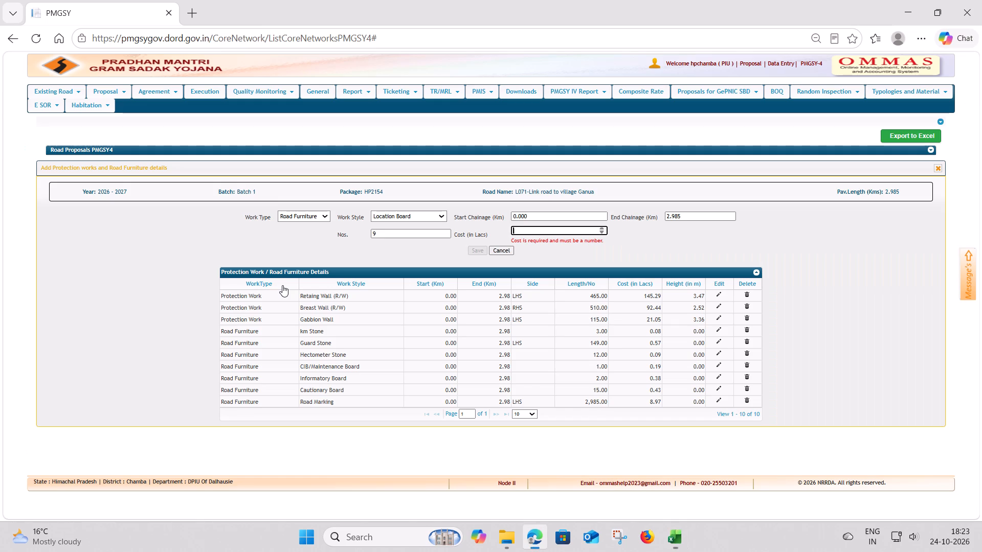
type("0.73")
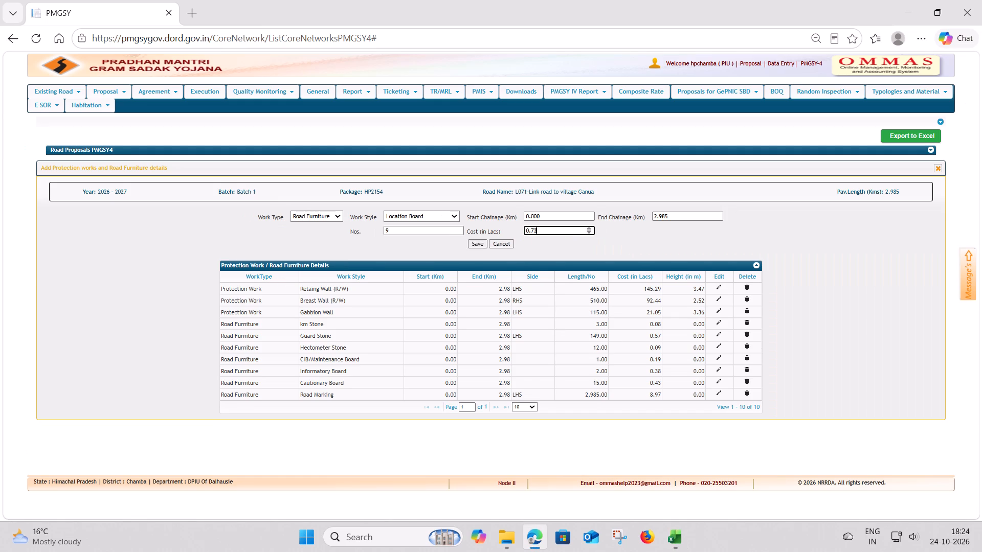
key("Tab")
left_click(478, 245)
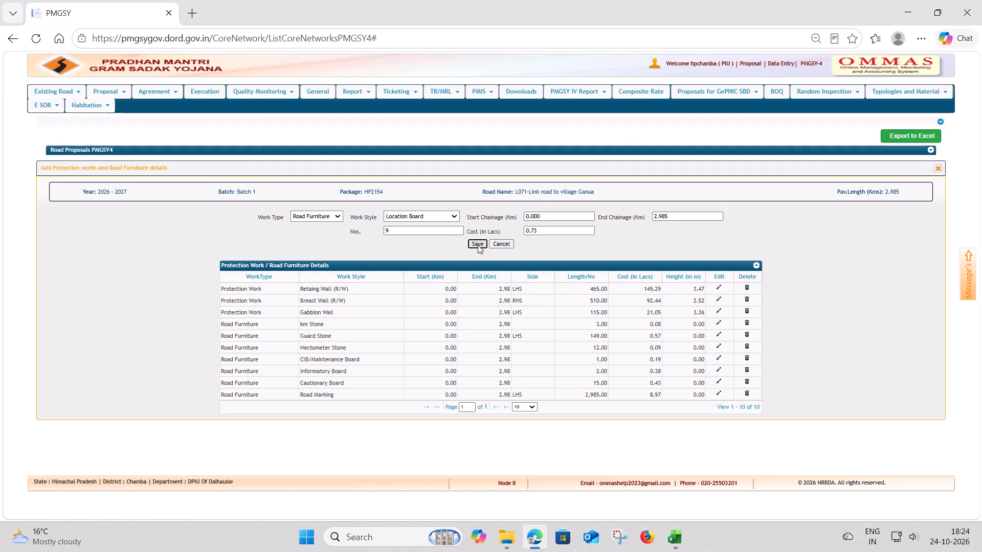
left_click(608, 128)
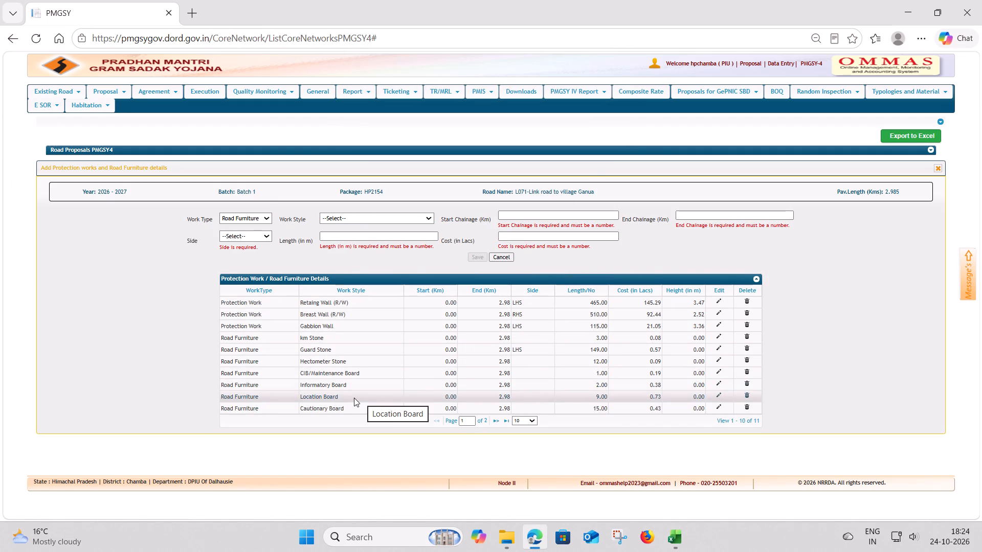
Check the workbook for remaining furniture and provision items and start a Metal Beam Crash Barrier entry with start chainage 0.000 km.
key("alt+Tab")
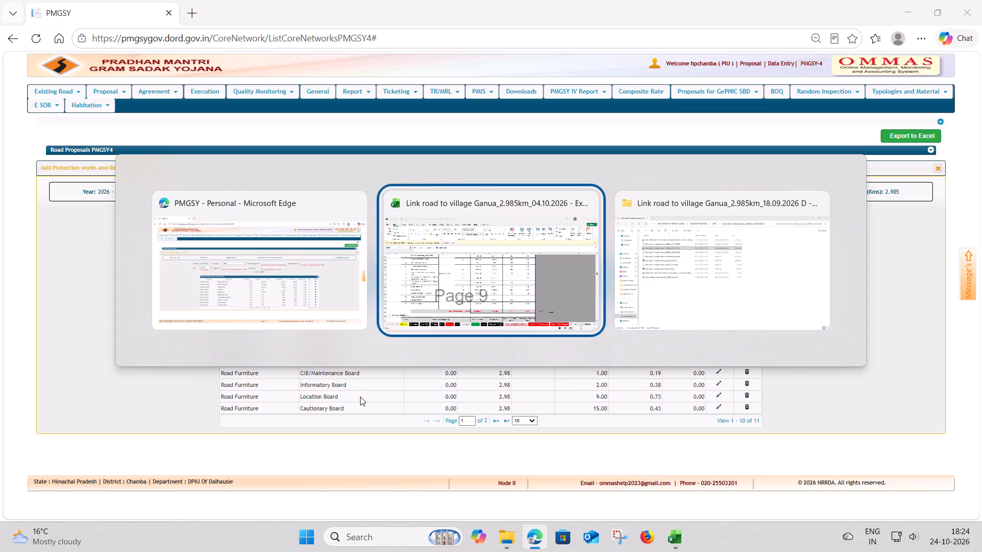
key("alt+Tab")
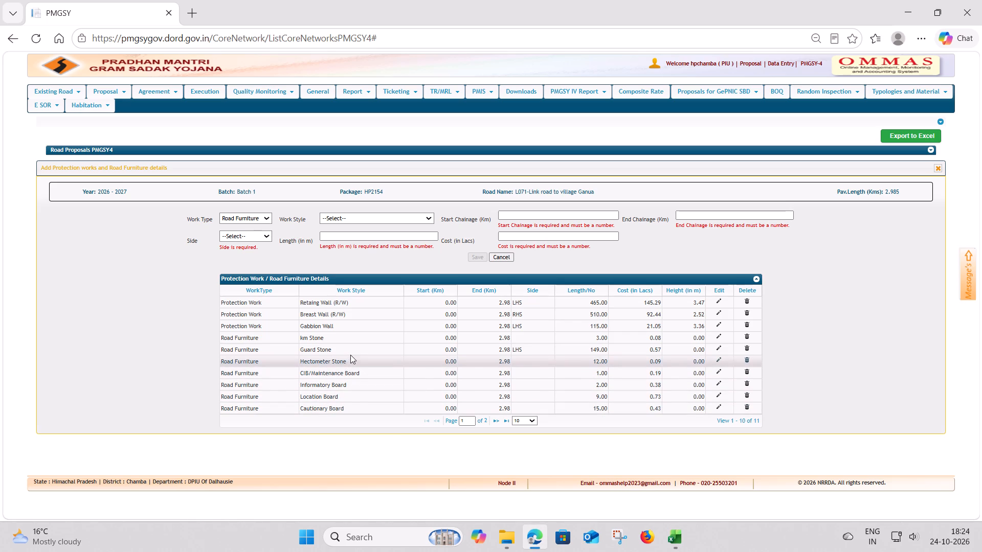
left_click(423, 218)
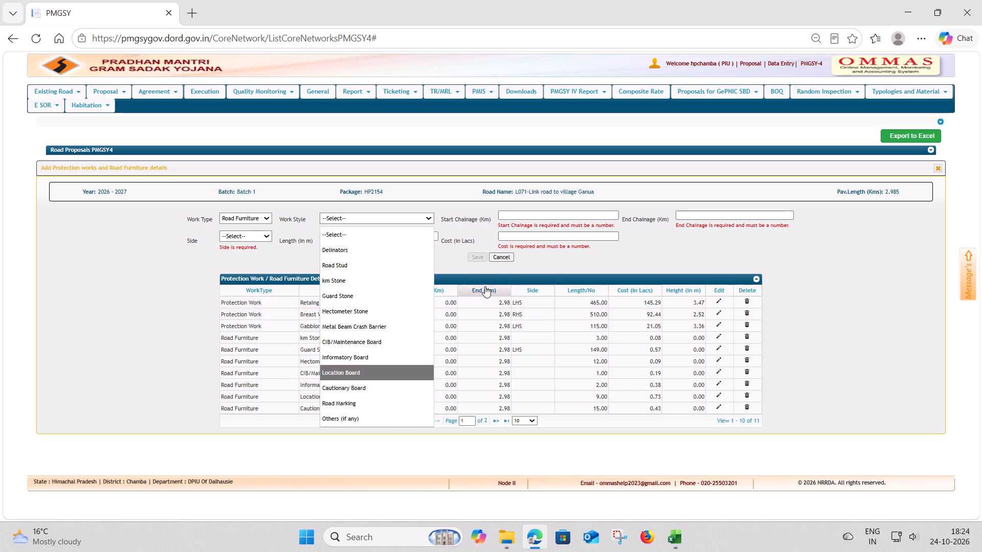
key("alt+Tab")
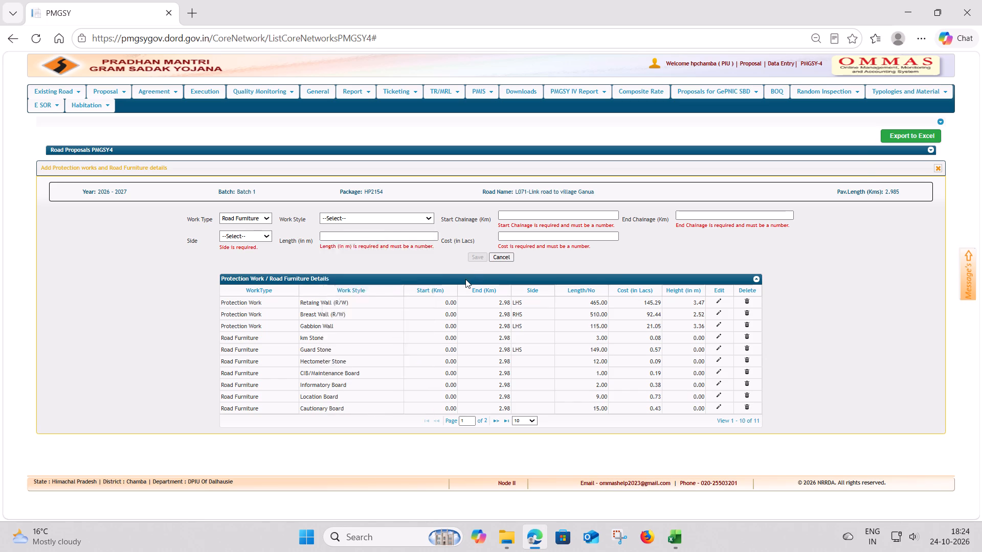
scroll(283, 329, "down", 3)
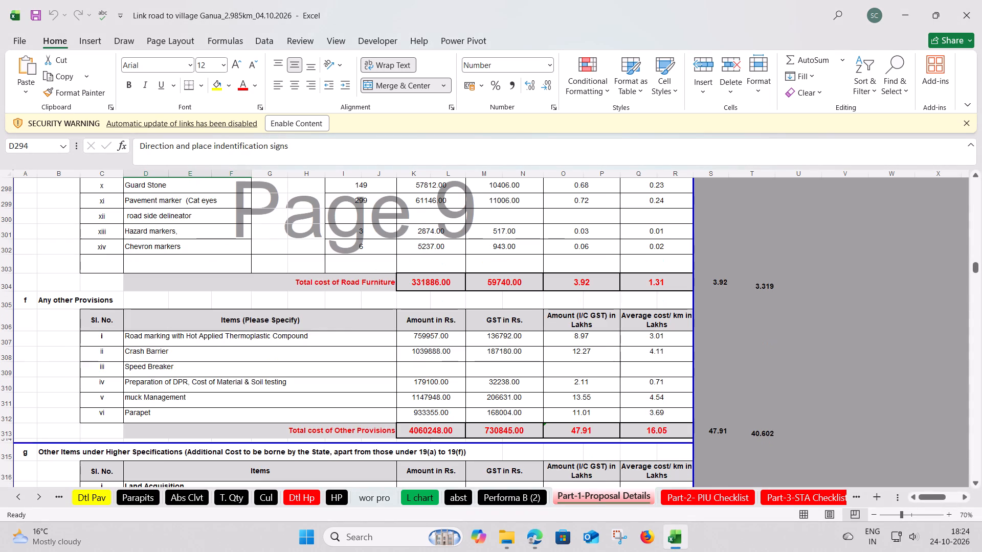
key("alt+Tab")
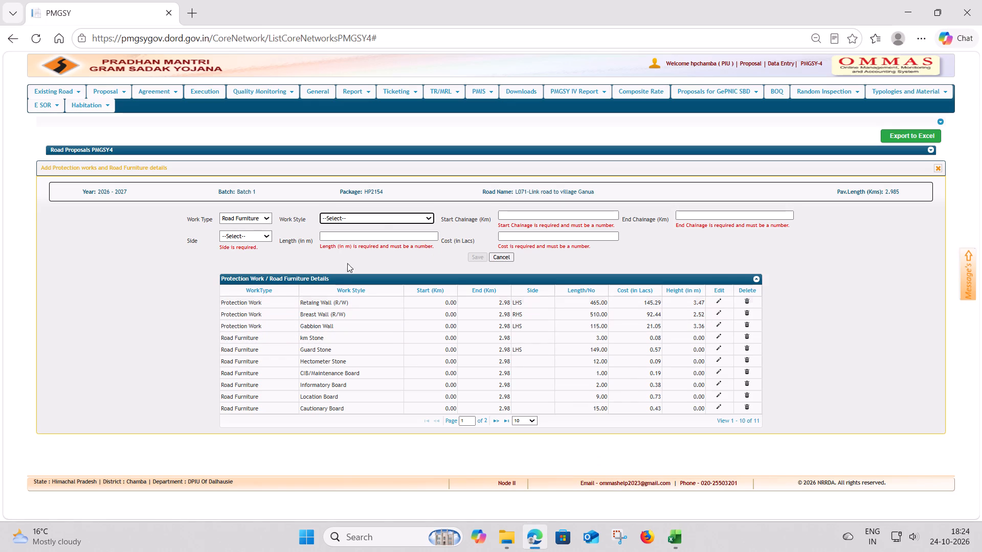
left_click(380, 219)
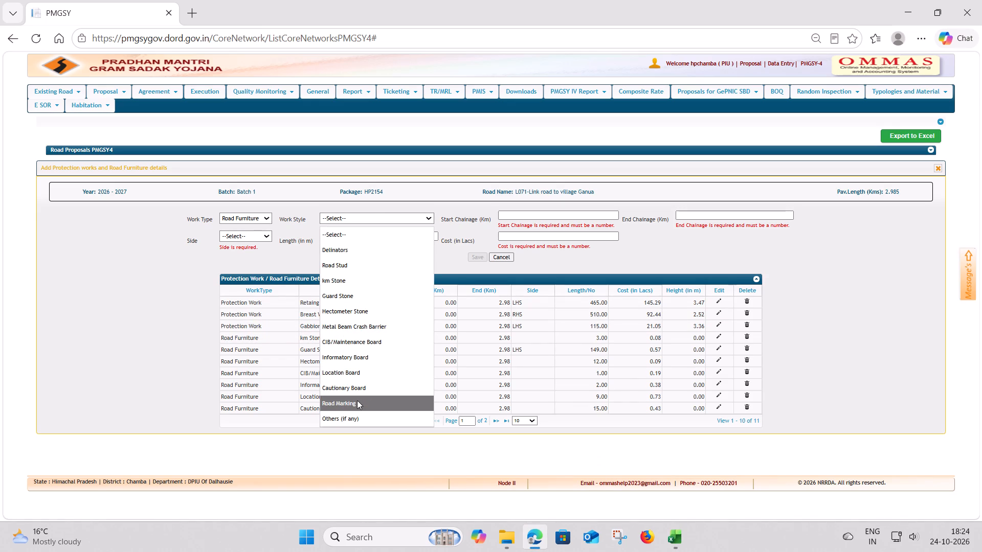
left_click(368, 329)
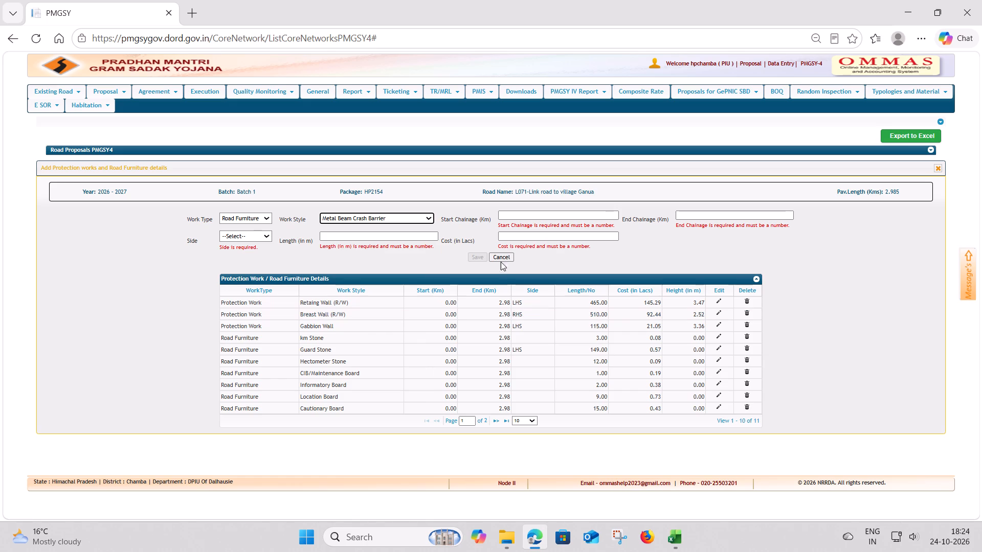
left_click(510, 215)
type("0.000")
key("Tab")
Consult the workbook's crash barrier detail sheet and fill the portal entry with end chainage 0.200 km, side LHS and length 200 m.
key("alt+Tab")
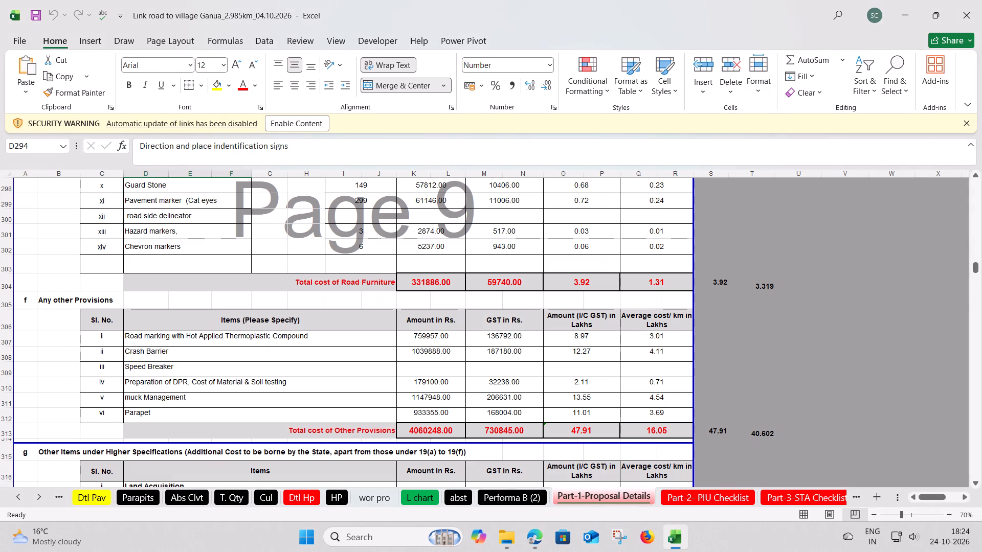
triple_click(19, 498)
triple_click(19, 498)
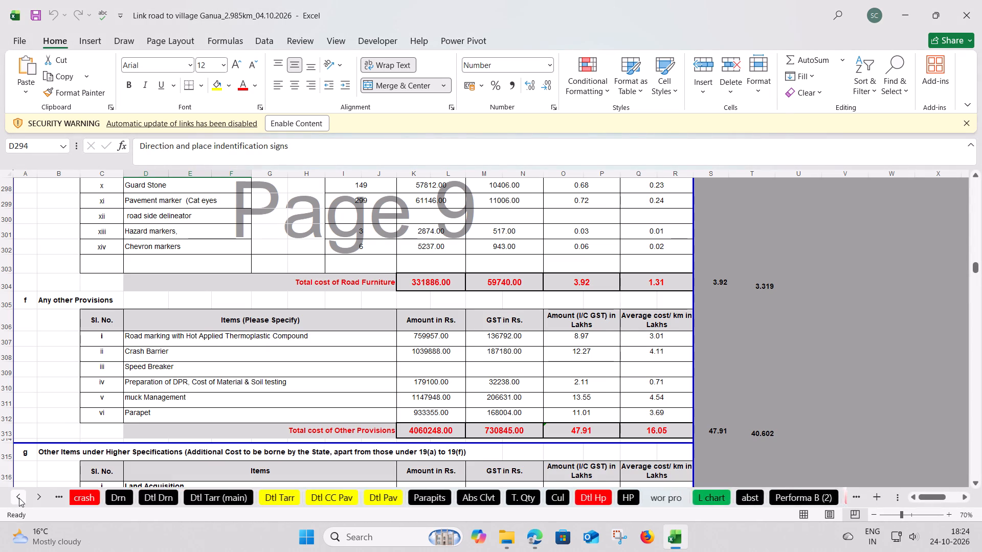
double_click(19, 498)
left_click(180, 494)
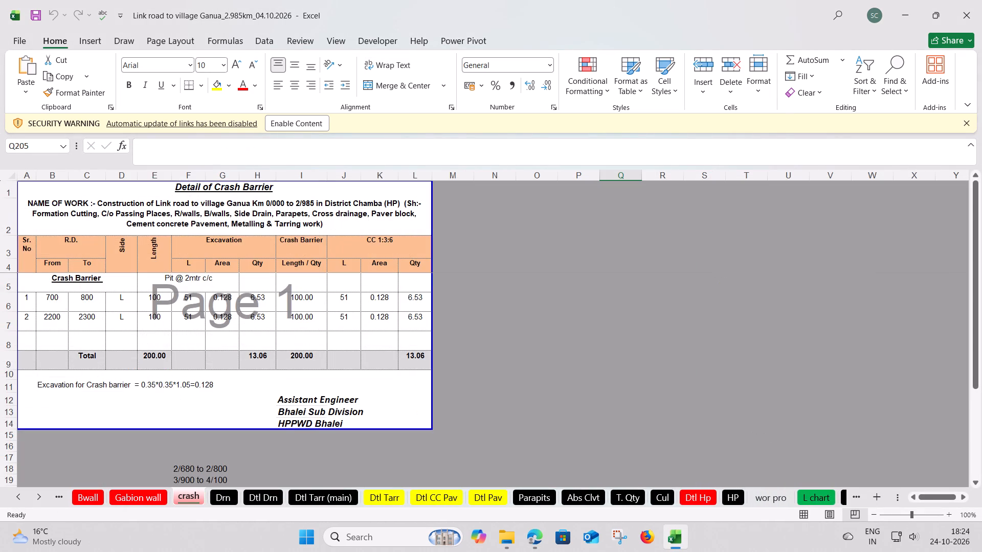
key("alt+Tab")
type("0.200")
key("Tab")
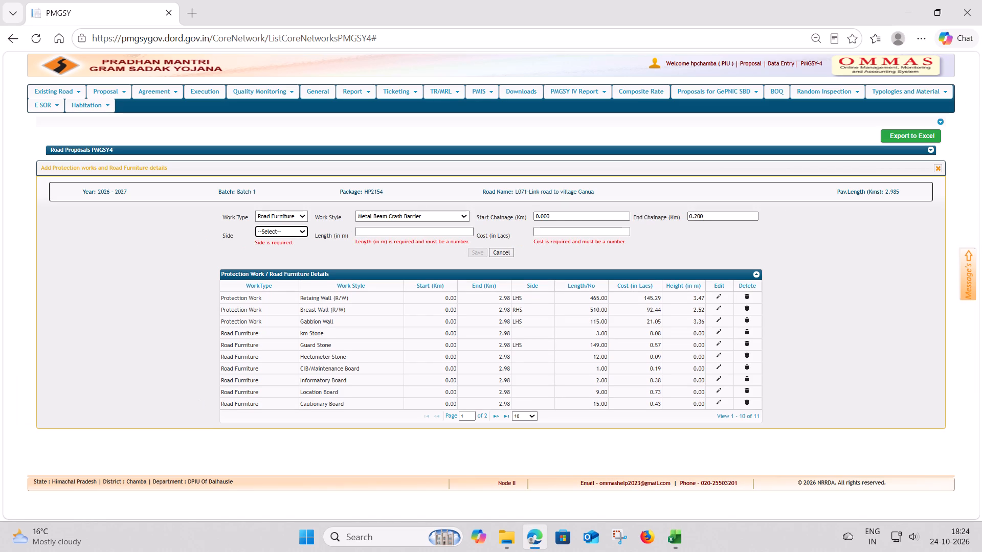
key("Down")
key("Tab")
type("200")
key("Tab")
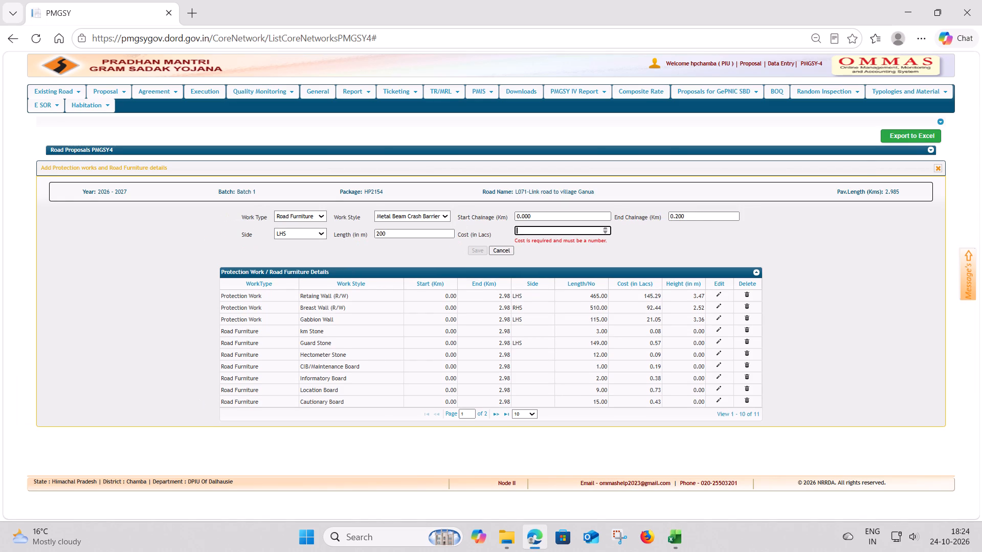
Look up the crash barrier cost in the workbook's proposal details, enter 12.27 lacs, save the entry and close the furniture form.
key("alt+Tab")
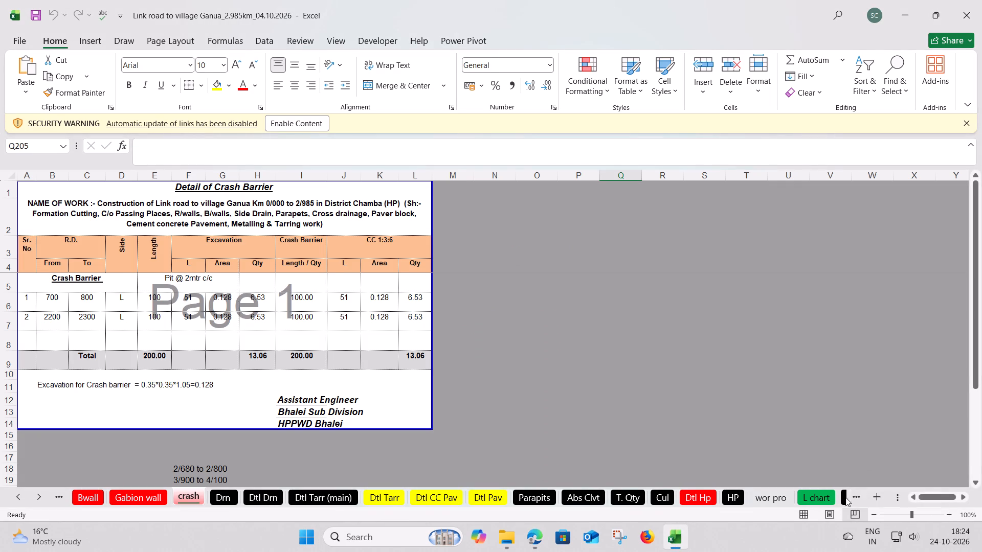
left_click(841, 498)
left_click(842, 498)
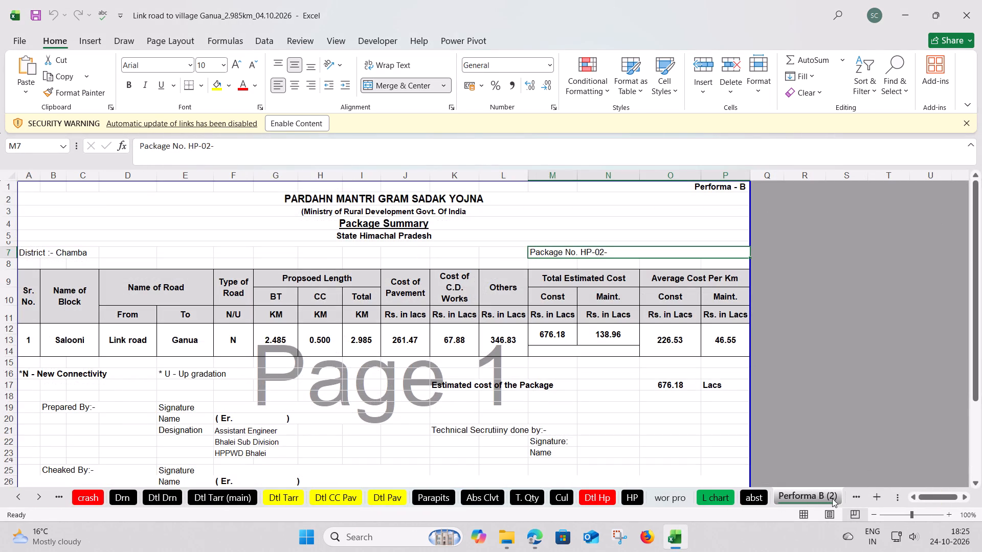
triple_click(36, 500)
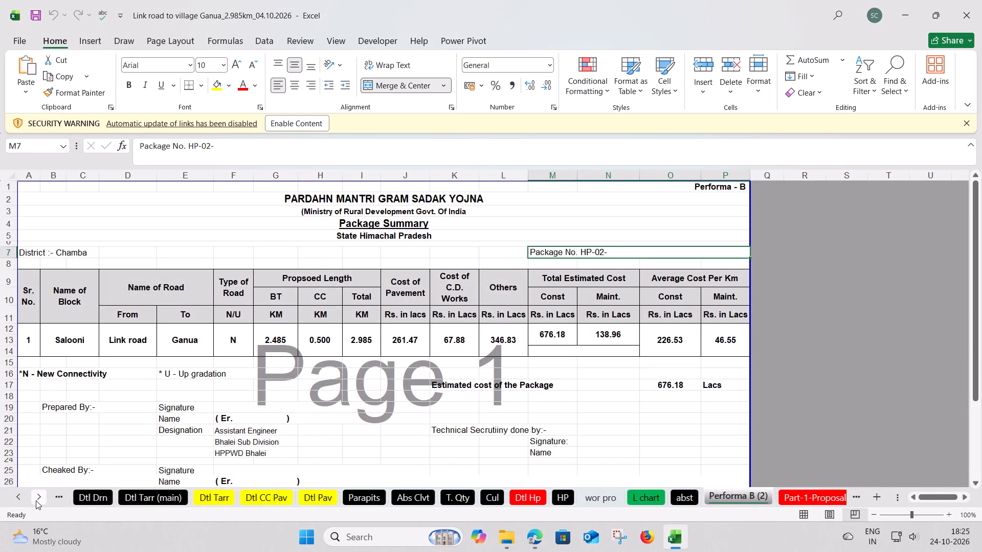
left_click(750, 495)
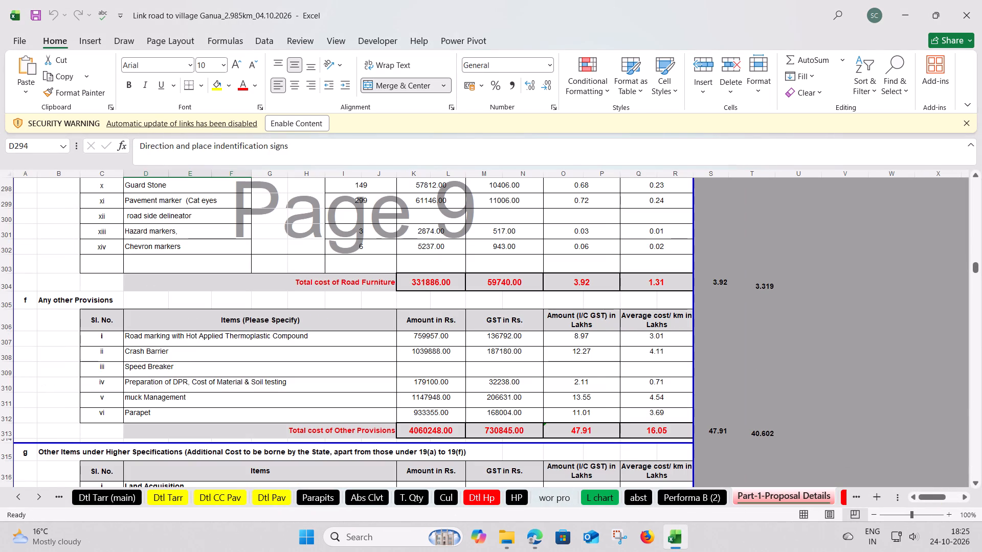
left_click(564, 356)
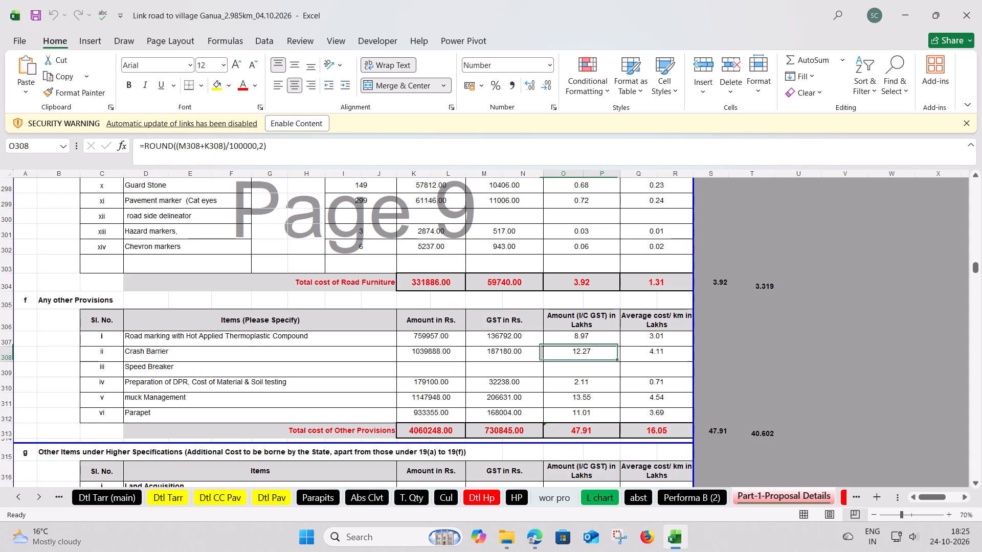
key("alt+Tab")
type("12.27")
key("Tab")
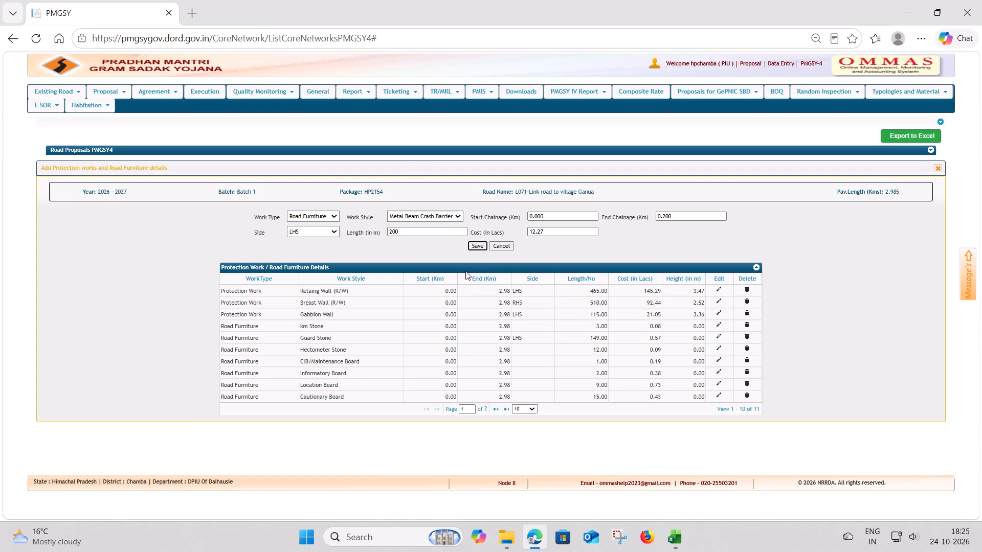
left_click(476, 244)
left_click(611, 124)
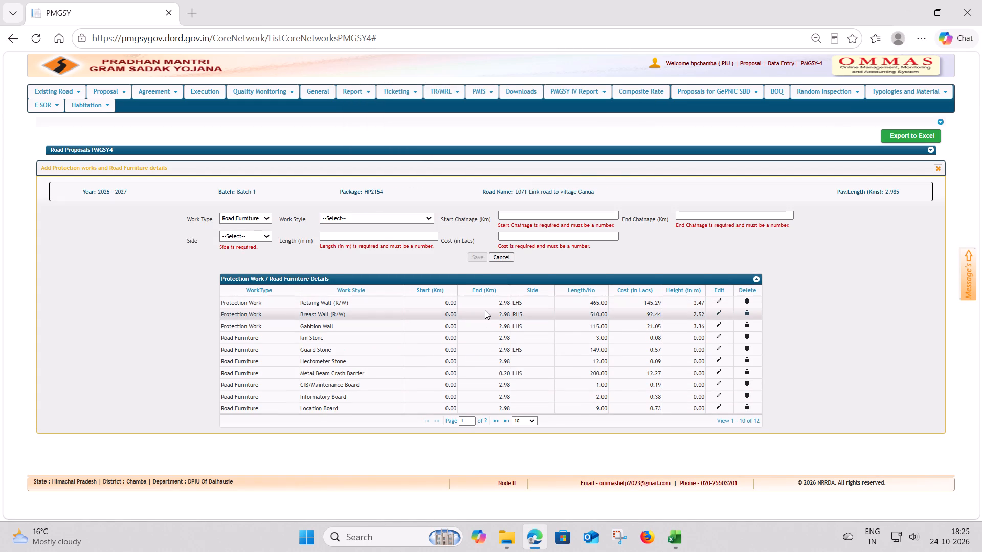
left_click(941, 170)
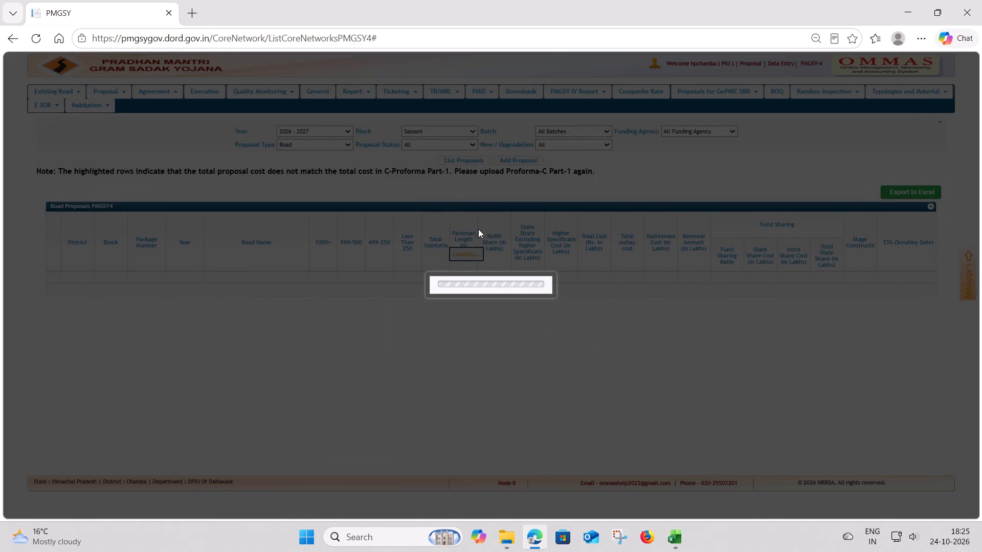
List the Pangi block's 2026-2027 road proposals and examine their costs, scrutiny dates and Proforma C status columns.
scroll(226, 370, "down", 1)
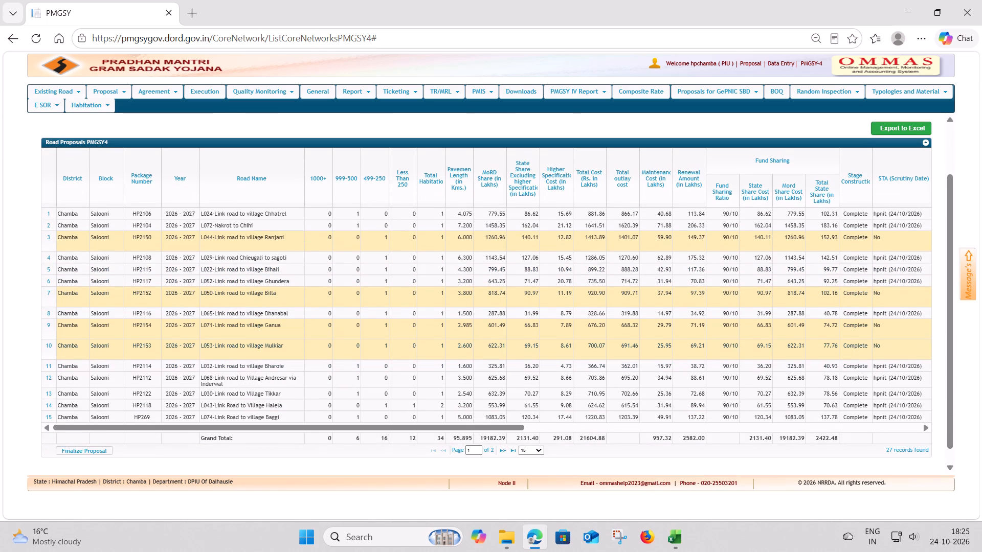
scroll(272, 325, "down", 1)
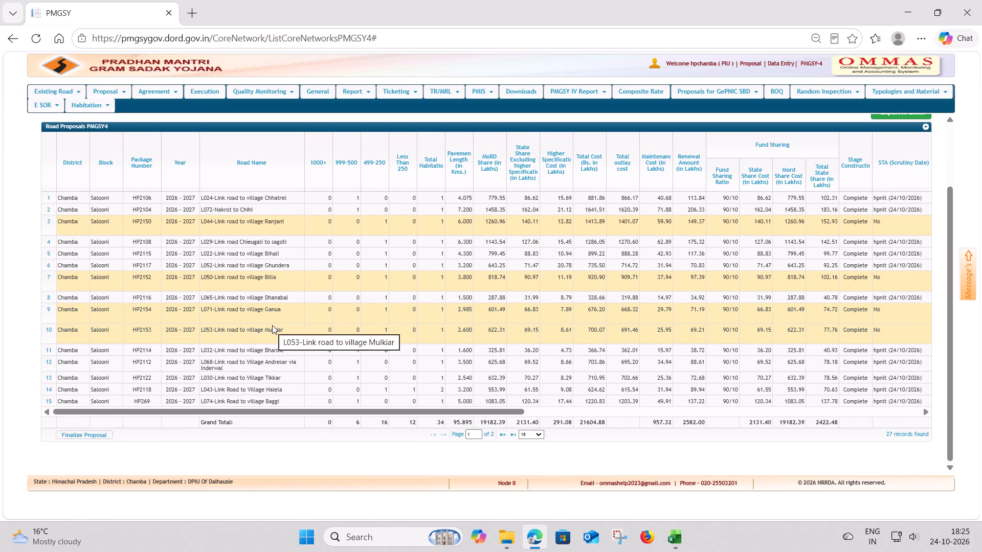
scroll(448, 197, "up", 5)
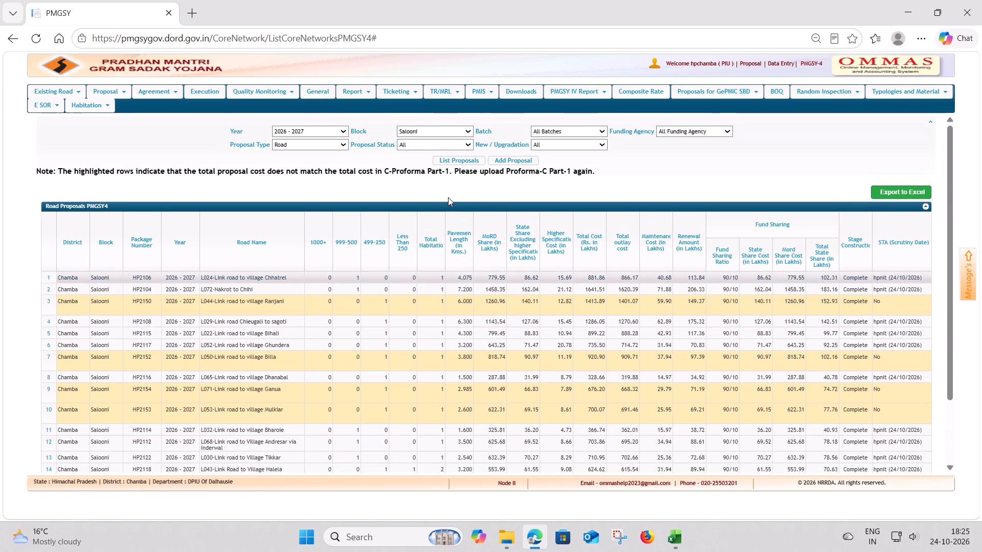
left_click(430, 129)
left_click(420, 225)
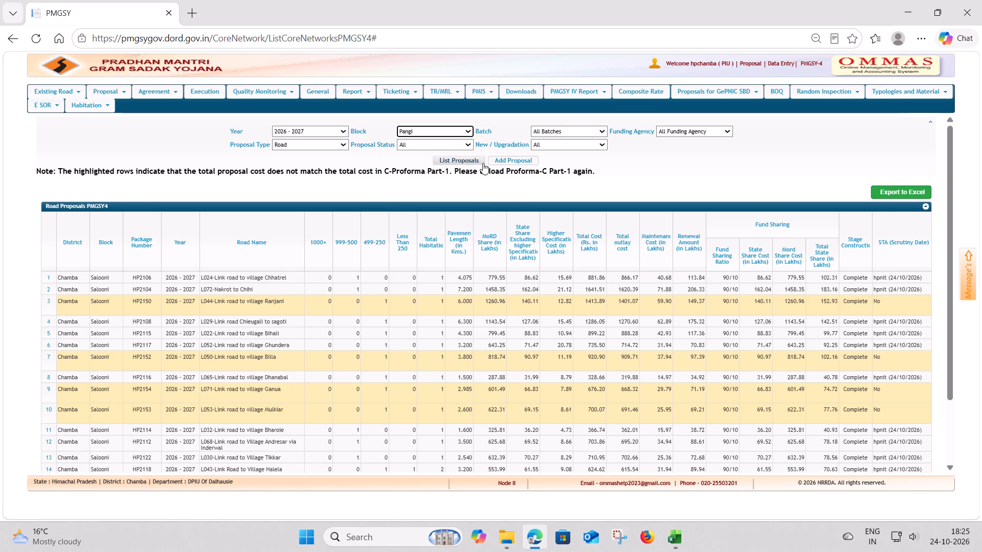
left_click(465, 159)
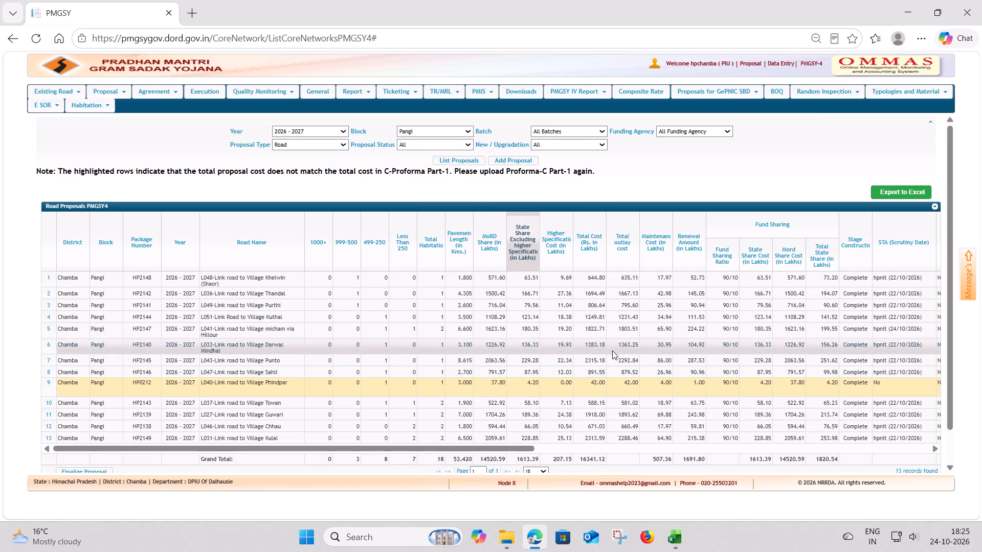
left_click_drag(604, 329, 968, 339)
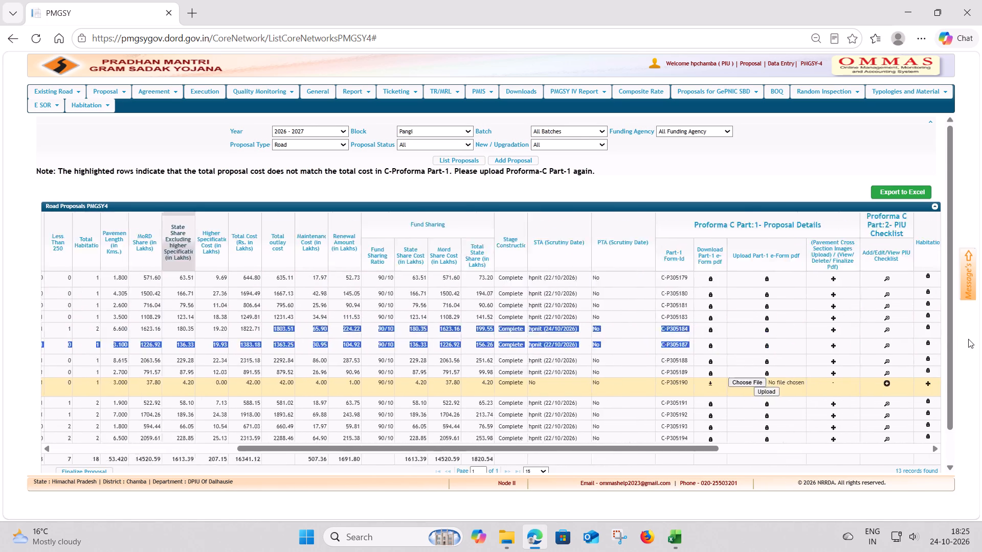
left_click_drag(968, 339, 889, 340)
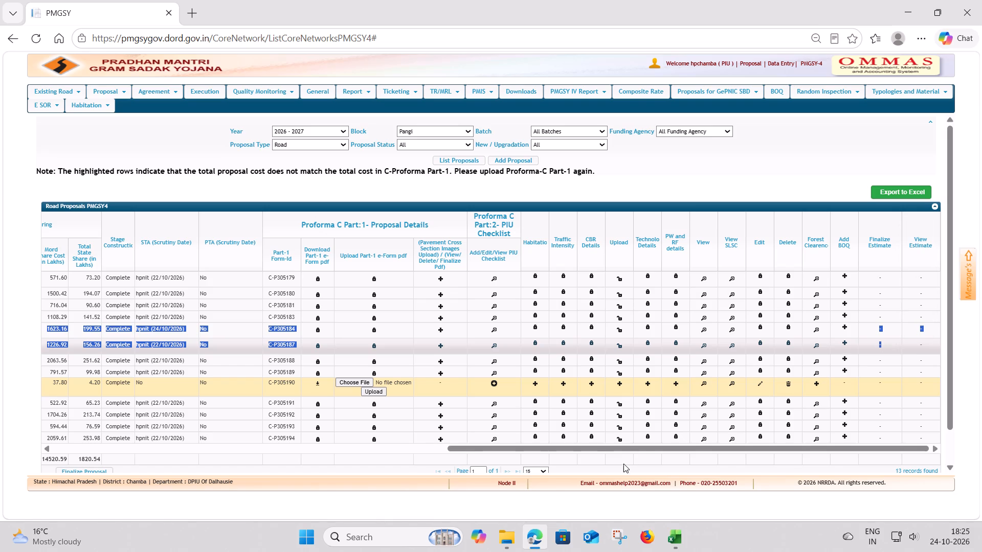
left_click_drag(648, 448, 225, 442)
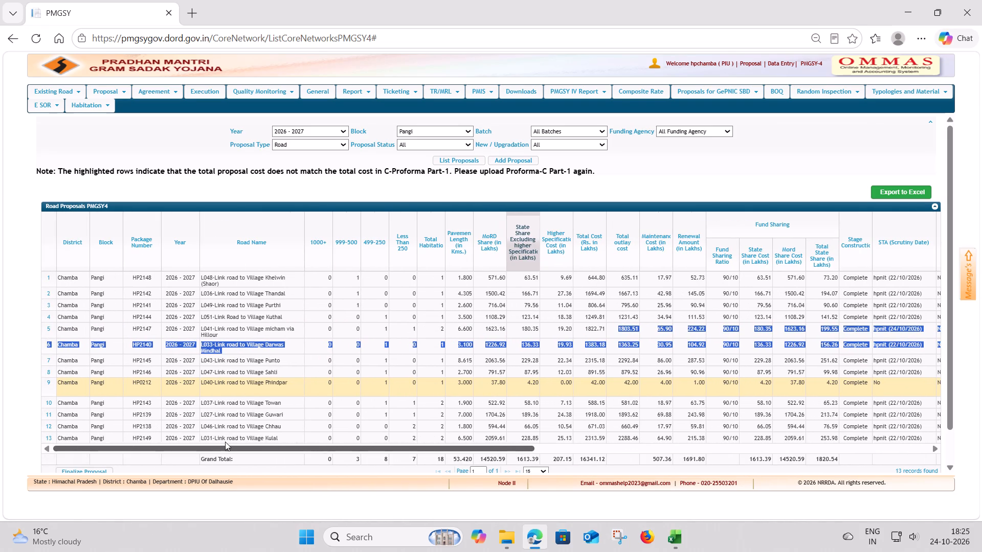
left_click_drag(225, 442, 214, 443)
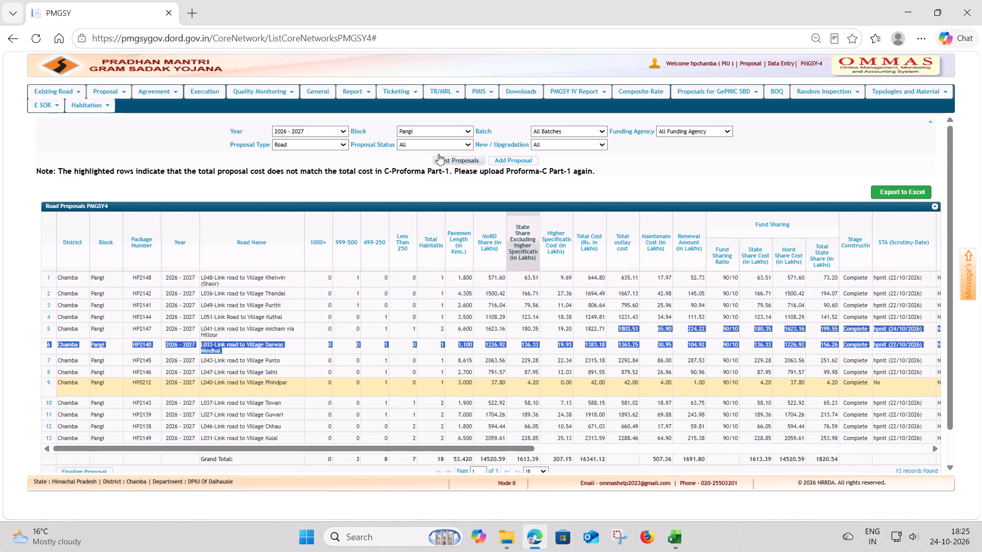
List the Salooni block's road proposals again and examine both pages for highlighted rows and scrutiny status.
left_click(434, 127)
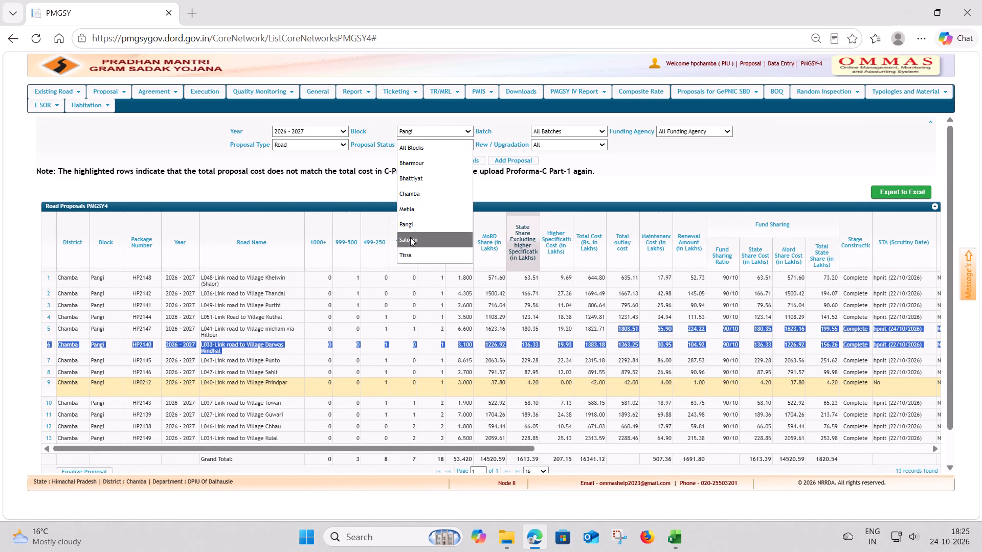
left_click(410, 237)
left_click(447, 162)
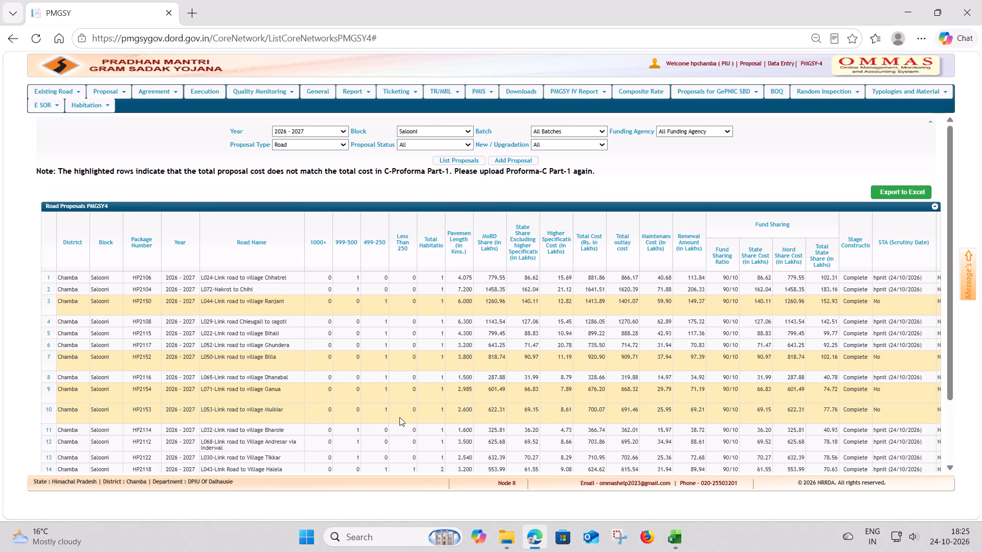
scroll(399, 417, "down", 1)
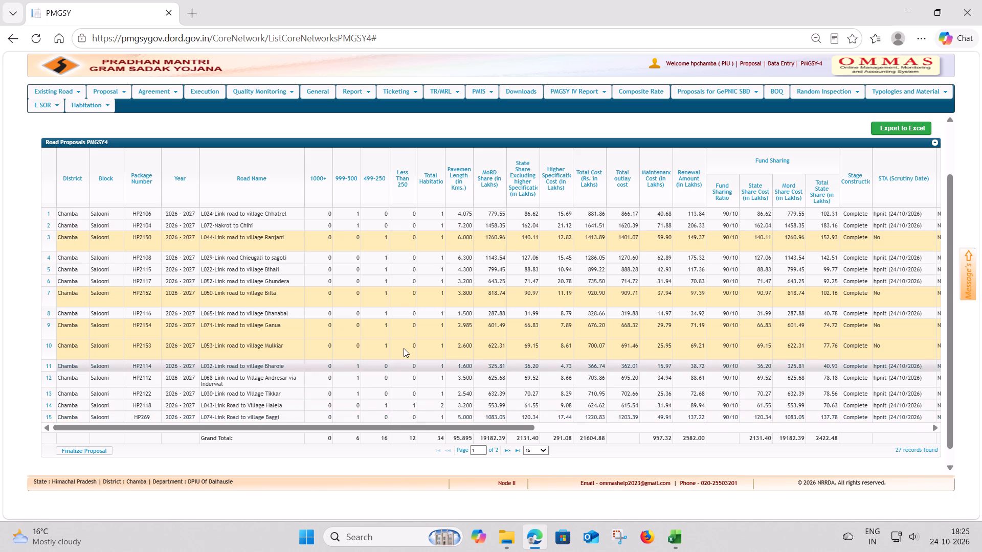
left_click(507, 453)
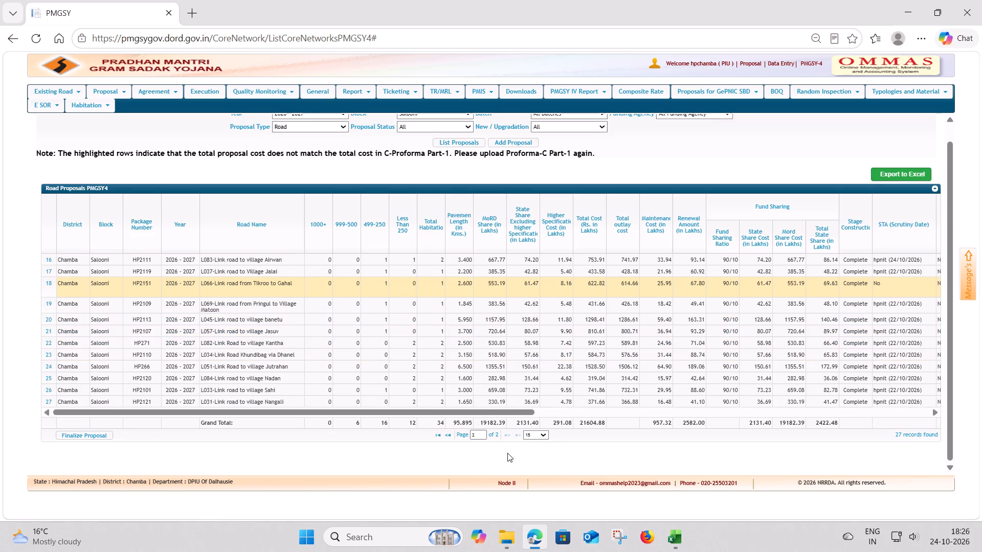
left_click(447, 435)
scroll(507, 355, "down", 1)
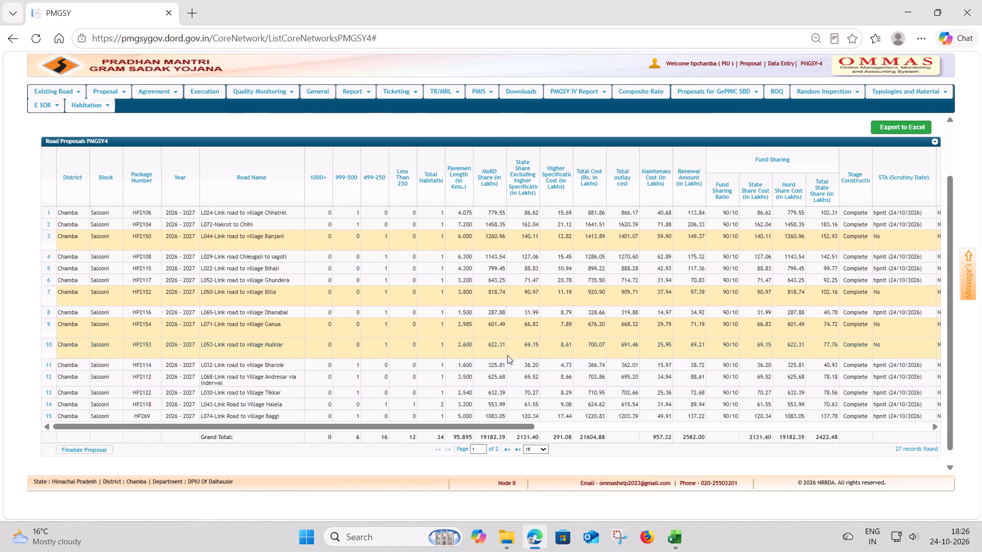
scroll(507, 355, "down", 3)
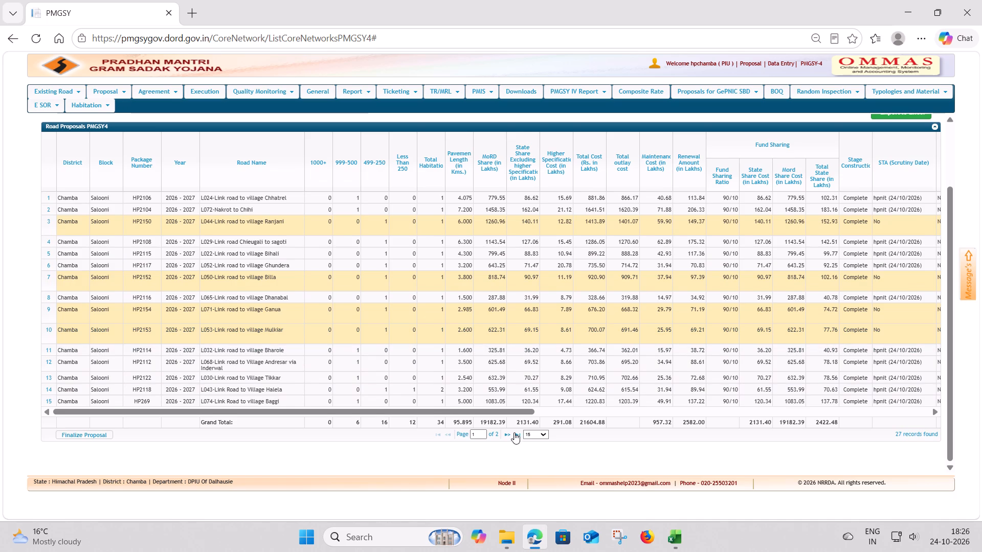
left_click(508, 435)
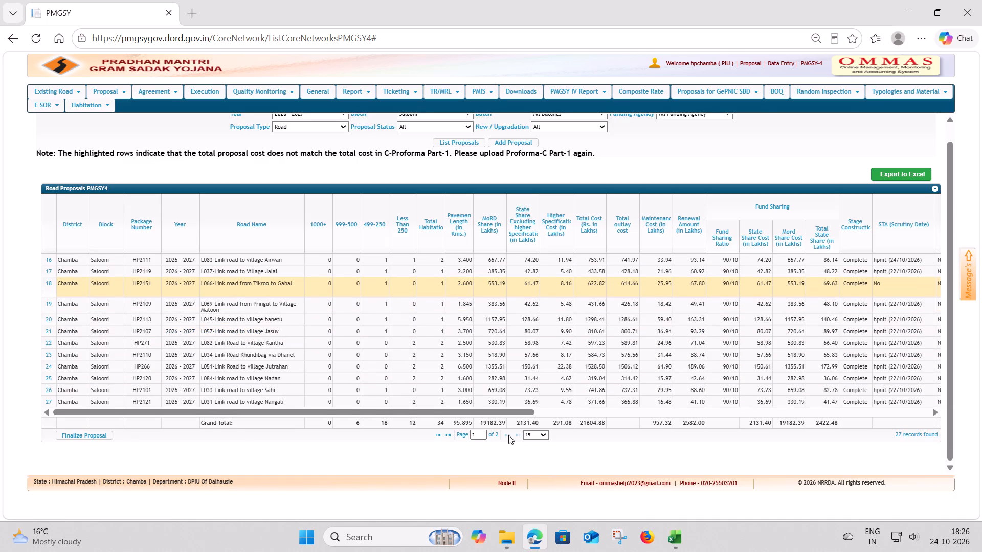
scroll(361, 340, "down", 2)
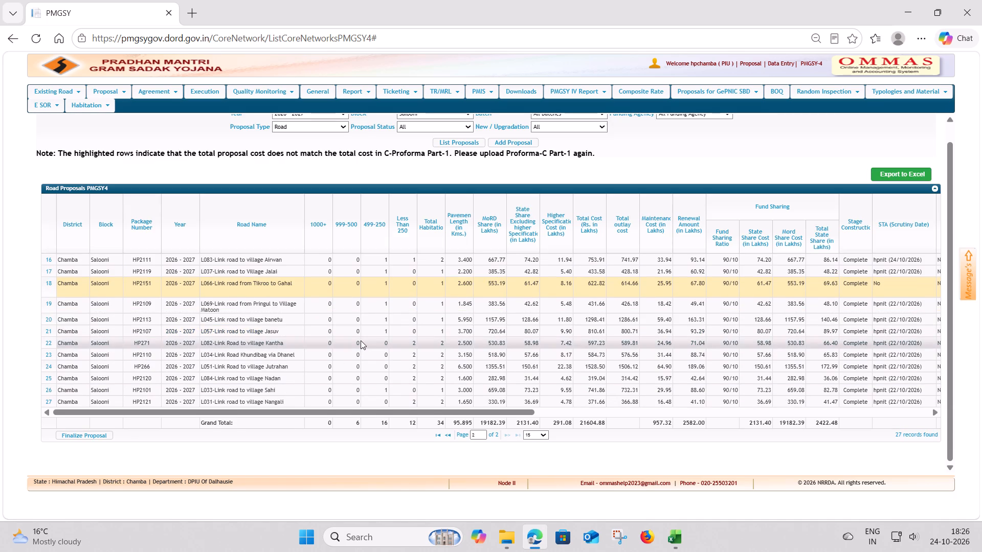
left_click(451, 435)
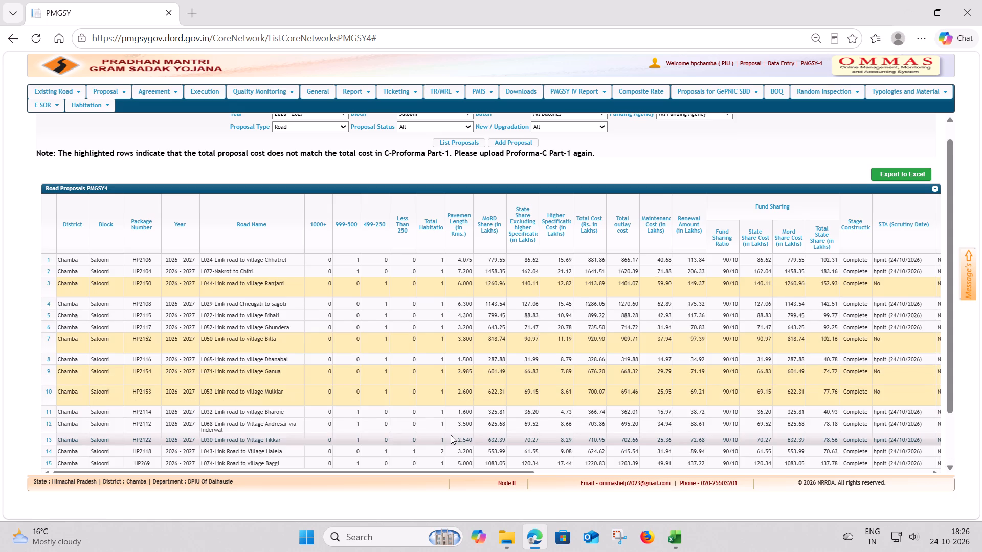
scroll(542, 346, "down", 4)
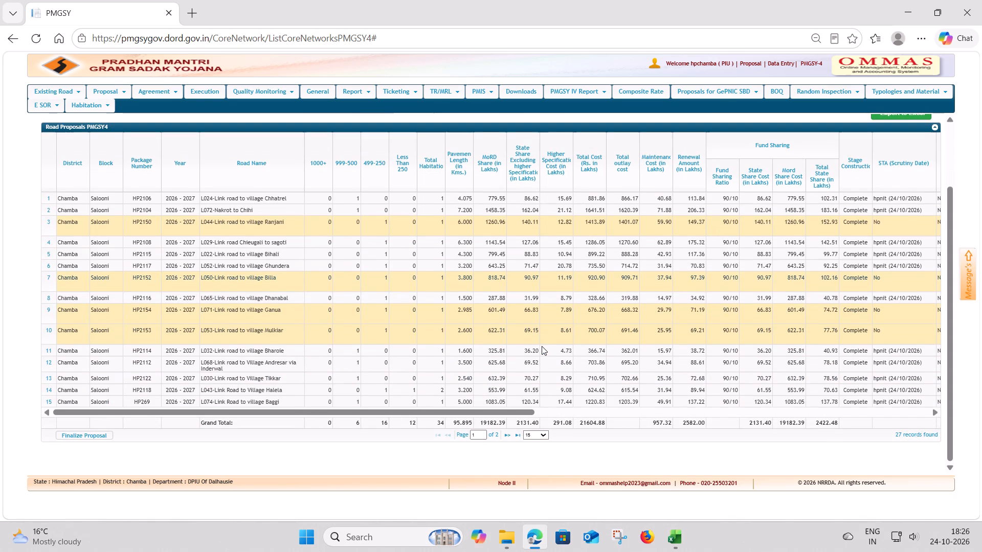
scroll(542, 346, "up", 5)
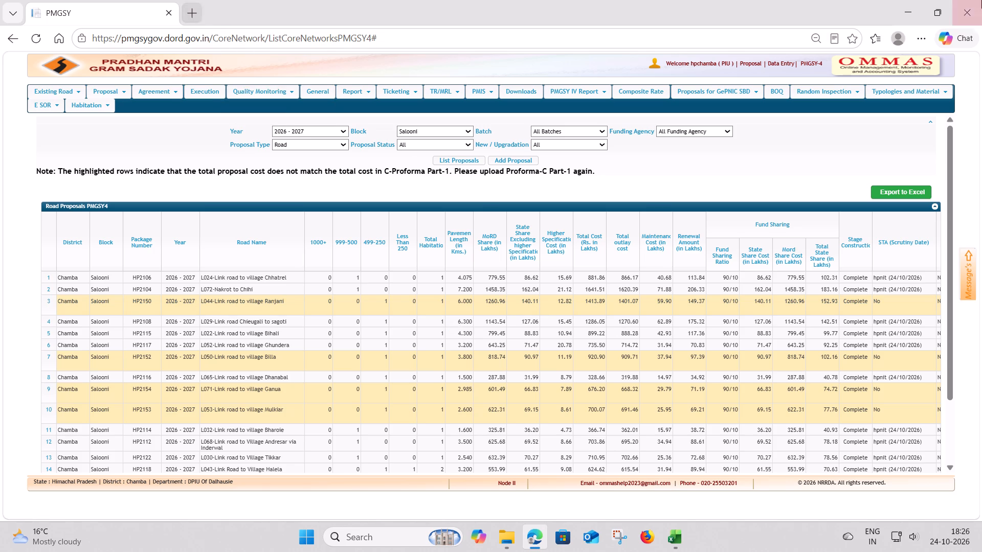
Close the PMGSY portal window, the Ganua road workbook and the remaining file window.
left_click(965, 10)
left_click(965, 10)
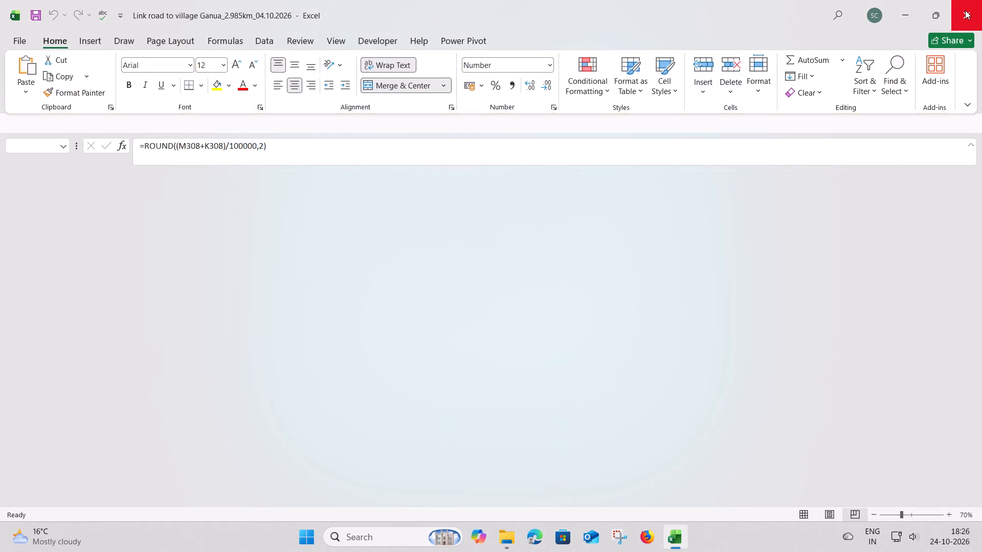
left_click(965, 10)
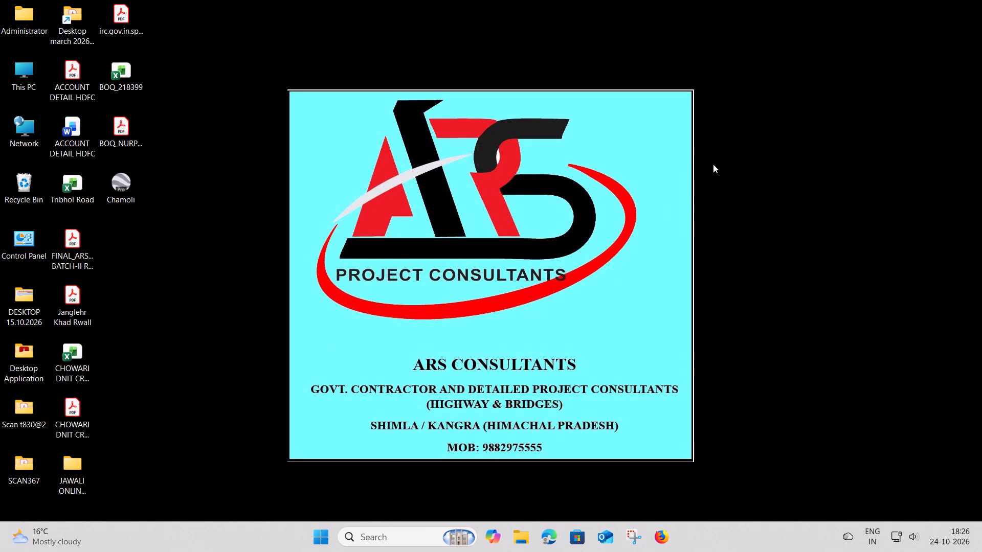
Shut down the computer.
left_click(315, 536)
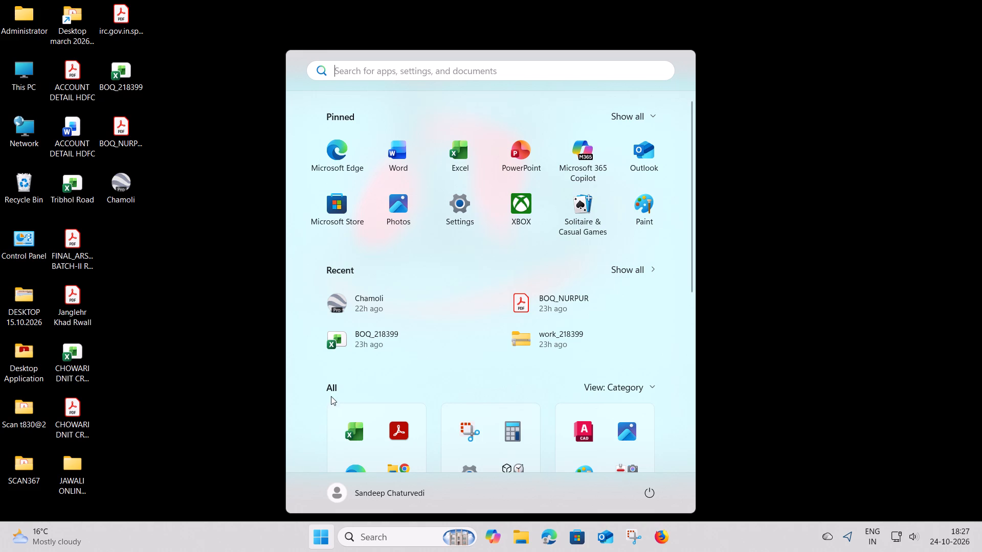
left_click(643, 488)
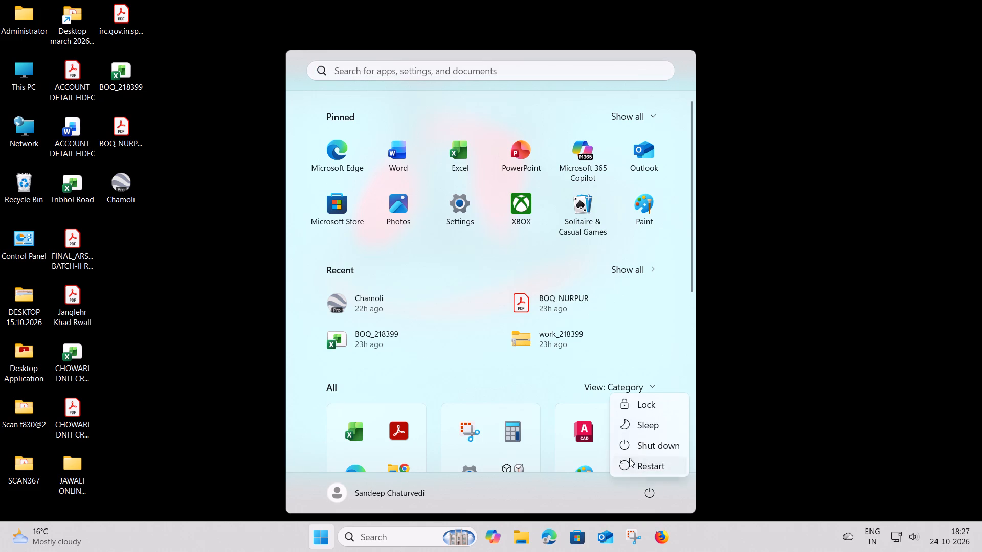
left_click(630, 443)
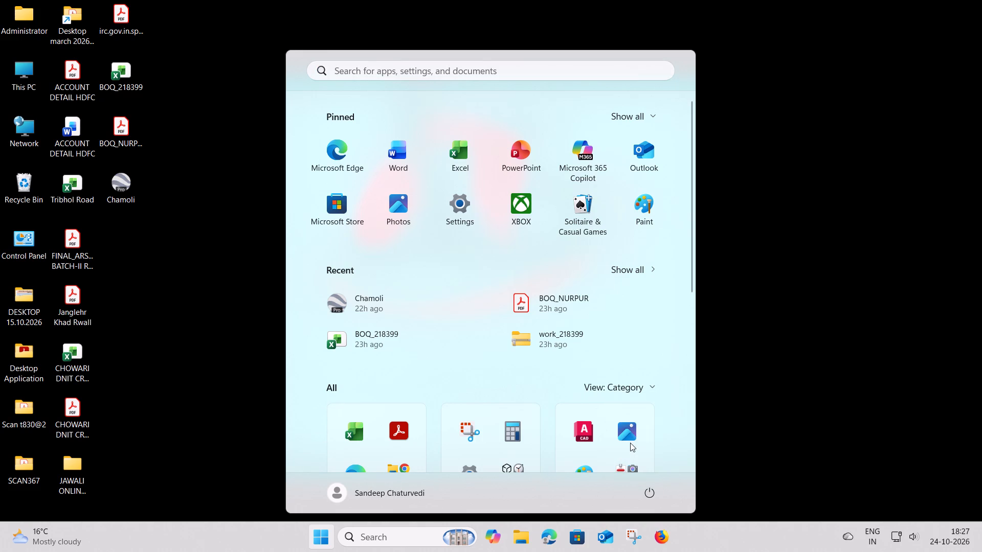